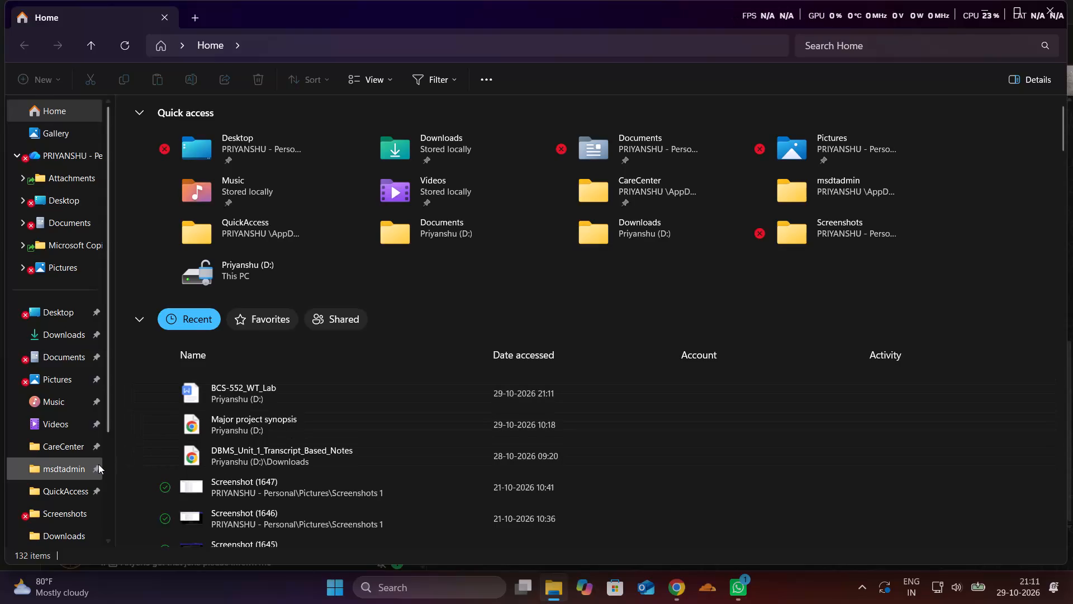
Locate the saved BCS-552_WT_Lab DOCX file on the D: drive in File Explorer and open it.
scroll(98, 464, down, 2)
click(63, 479)
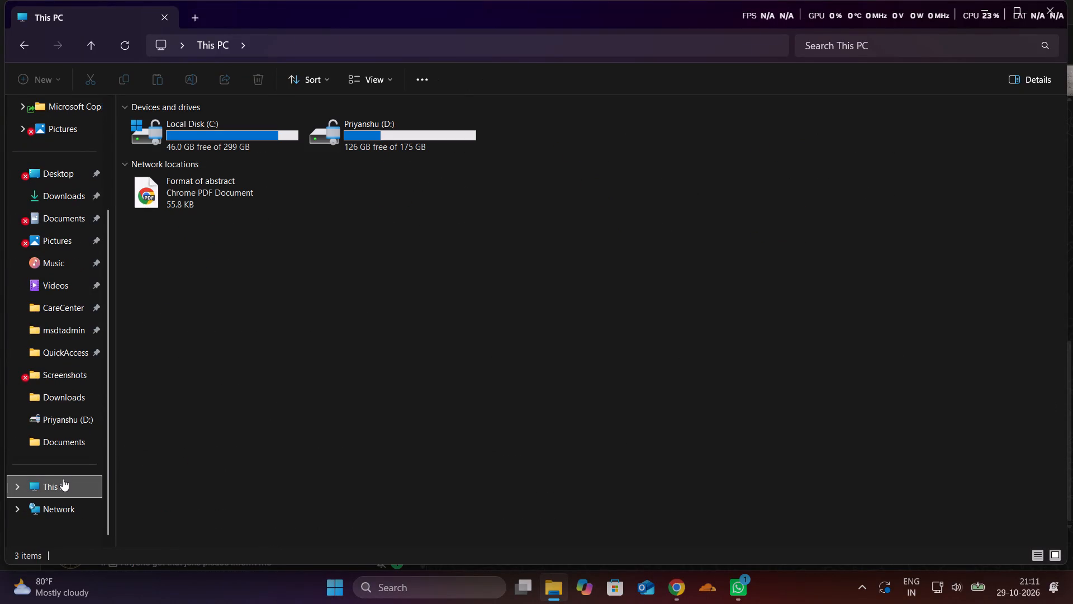
double_click(342, 121)
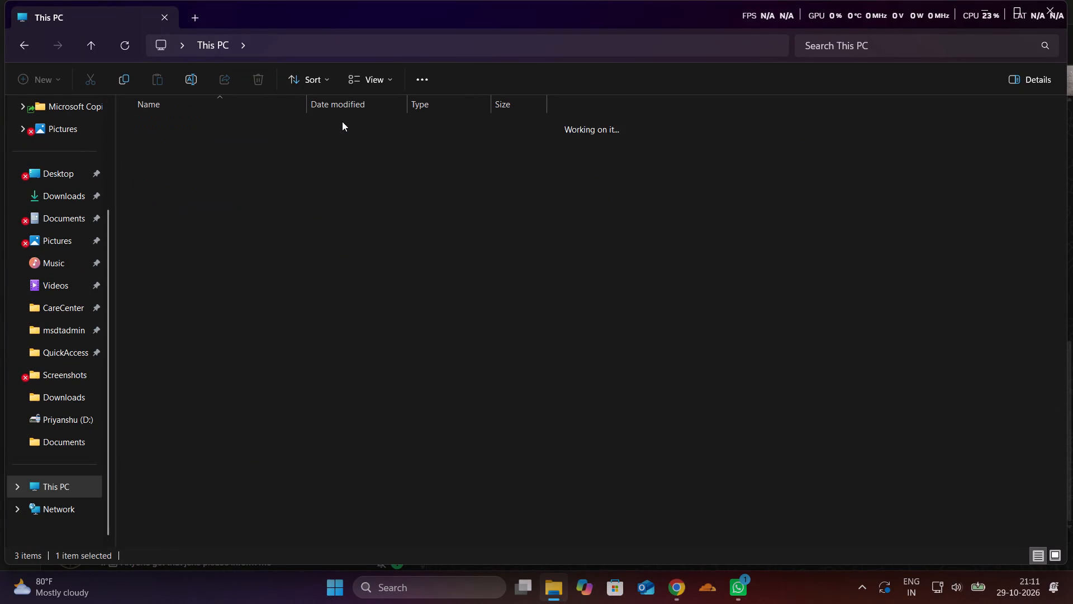
scroll(296, 452, down, 4)
click(249, 479)
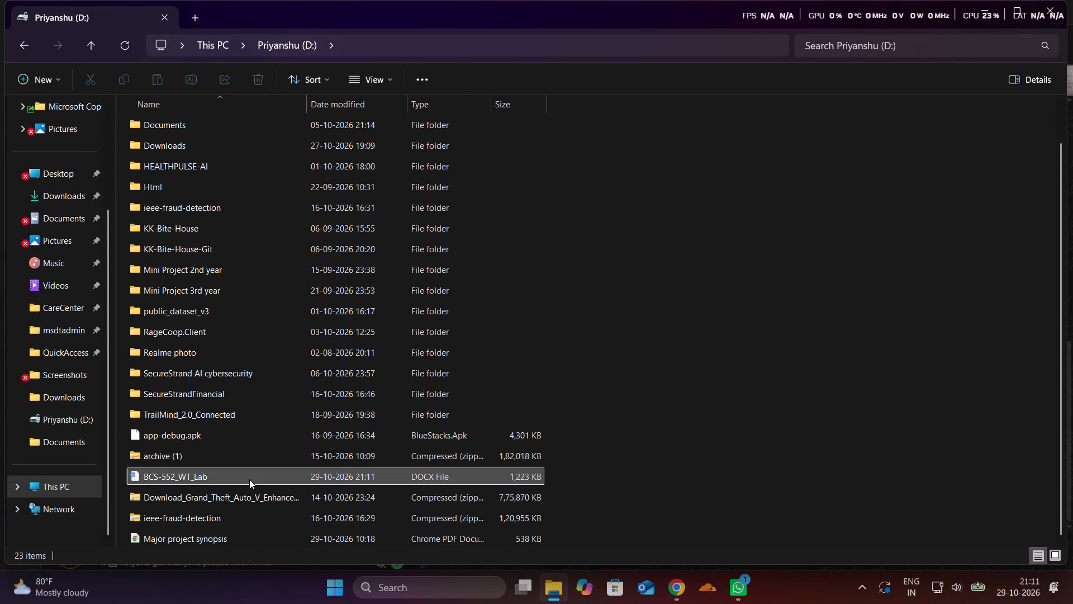
double_click(249, 479)
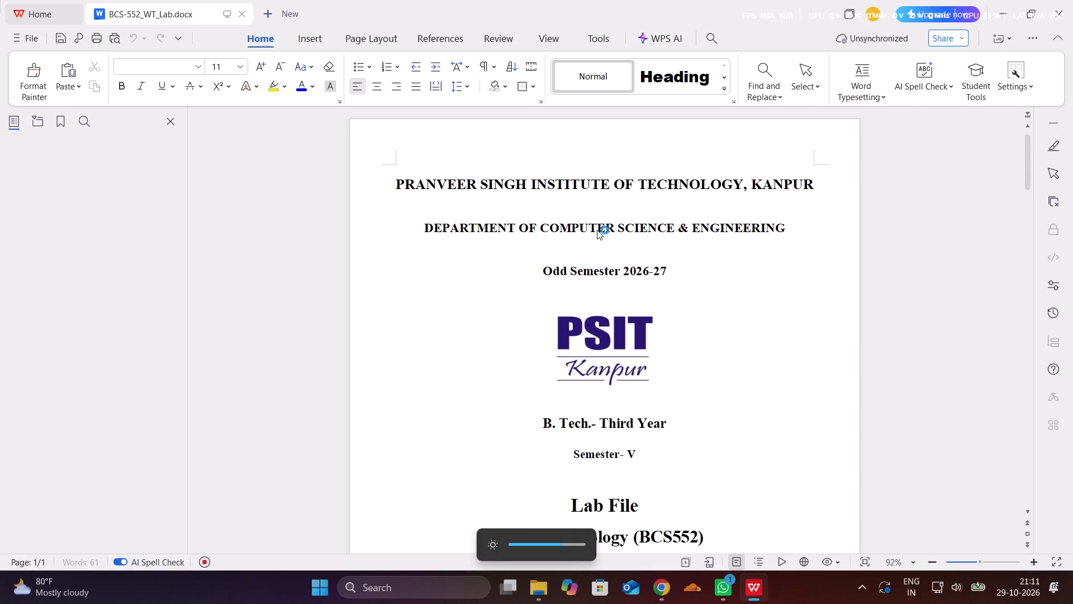
Replace the blank line beside Faculty Name in the cover page's submission table with the faculty member's name.
scroll(597, 230, down, 6)
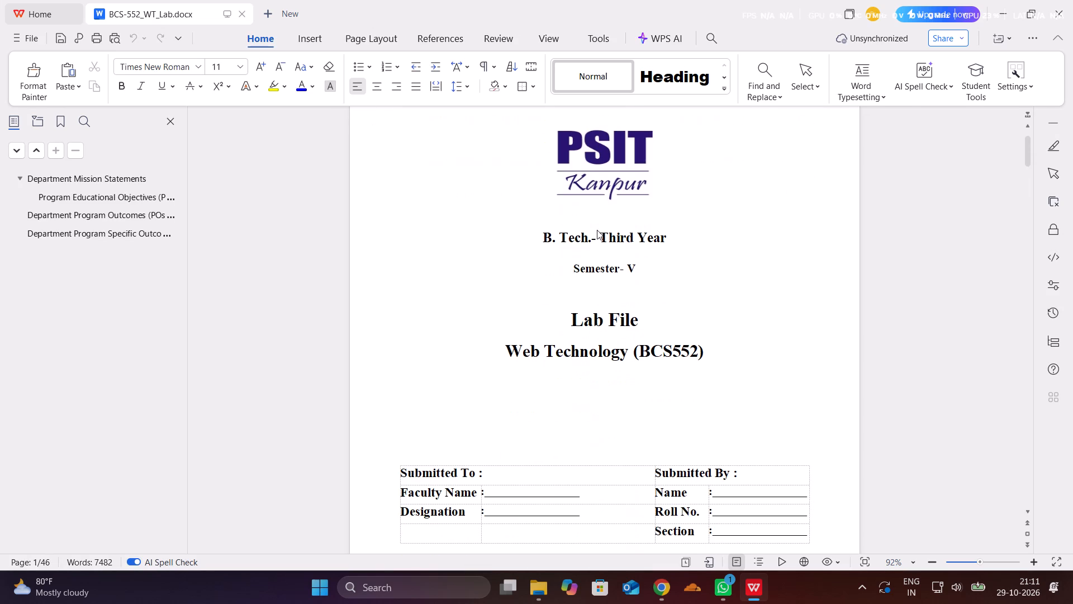
scroll(613, 320, down, 4)
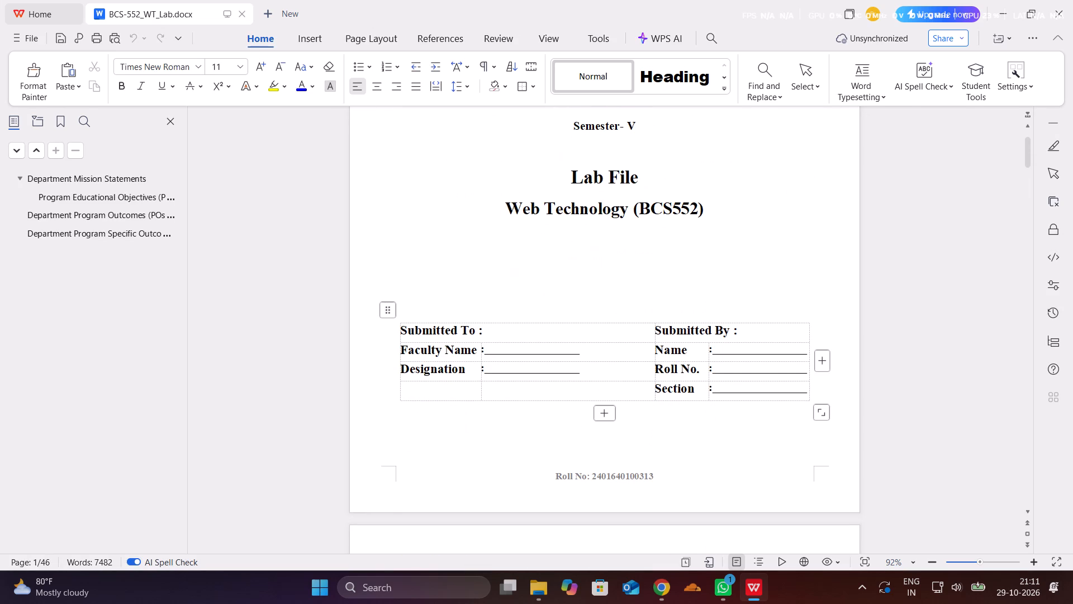
click(511, 349)
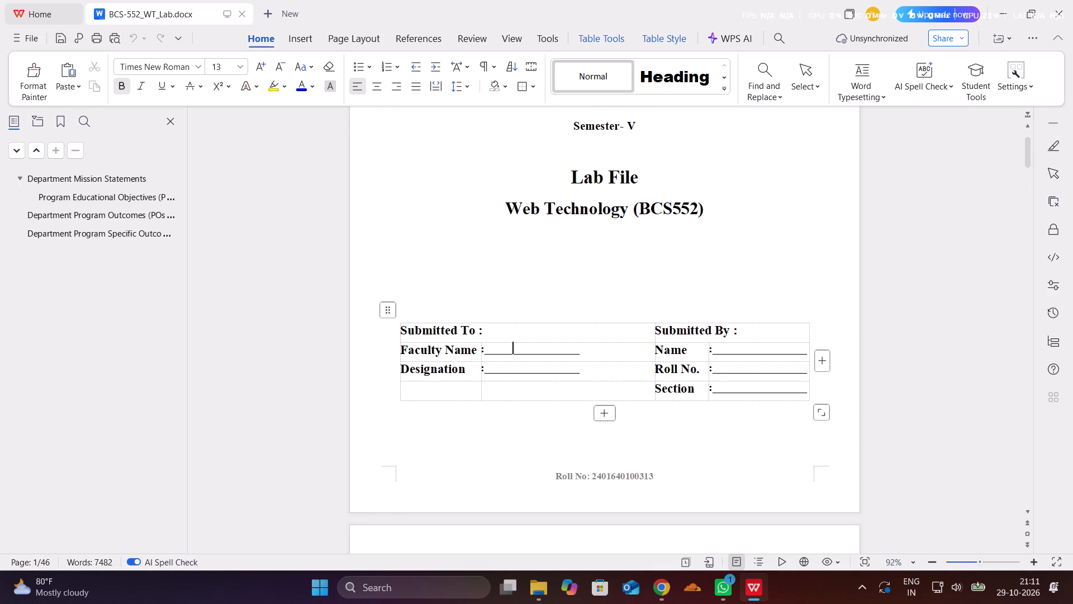
key(Left)
key(Left)
key(Left)
key(Left)
key(Left)
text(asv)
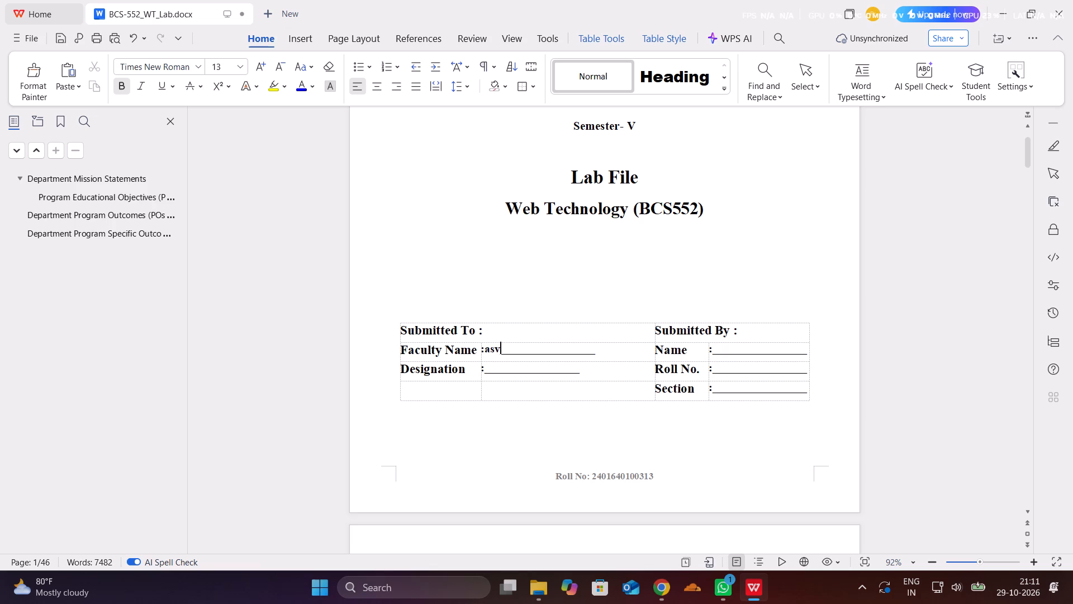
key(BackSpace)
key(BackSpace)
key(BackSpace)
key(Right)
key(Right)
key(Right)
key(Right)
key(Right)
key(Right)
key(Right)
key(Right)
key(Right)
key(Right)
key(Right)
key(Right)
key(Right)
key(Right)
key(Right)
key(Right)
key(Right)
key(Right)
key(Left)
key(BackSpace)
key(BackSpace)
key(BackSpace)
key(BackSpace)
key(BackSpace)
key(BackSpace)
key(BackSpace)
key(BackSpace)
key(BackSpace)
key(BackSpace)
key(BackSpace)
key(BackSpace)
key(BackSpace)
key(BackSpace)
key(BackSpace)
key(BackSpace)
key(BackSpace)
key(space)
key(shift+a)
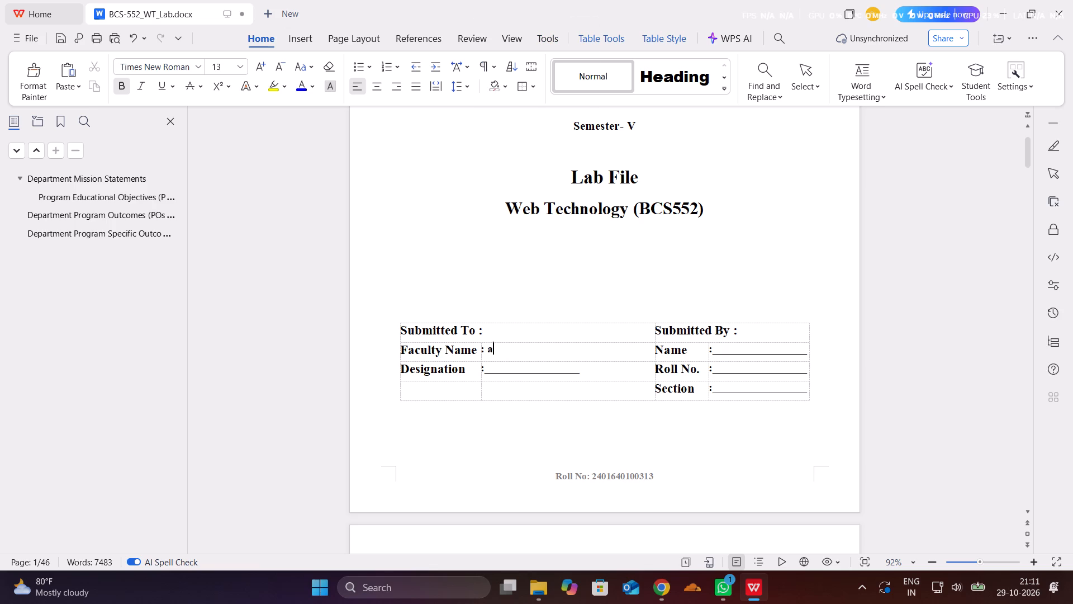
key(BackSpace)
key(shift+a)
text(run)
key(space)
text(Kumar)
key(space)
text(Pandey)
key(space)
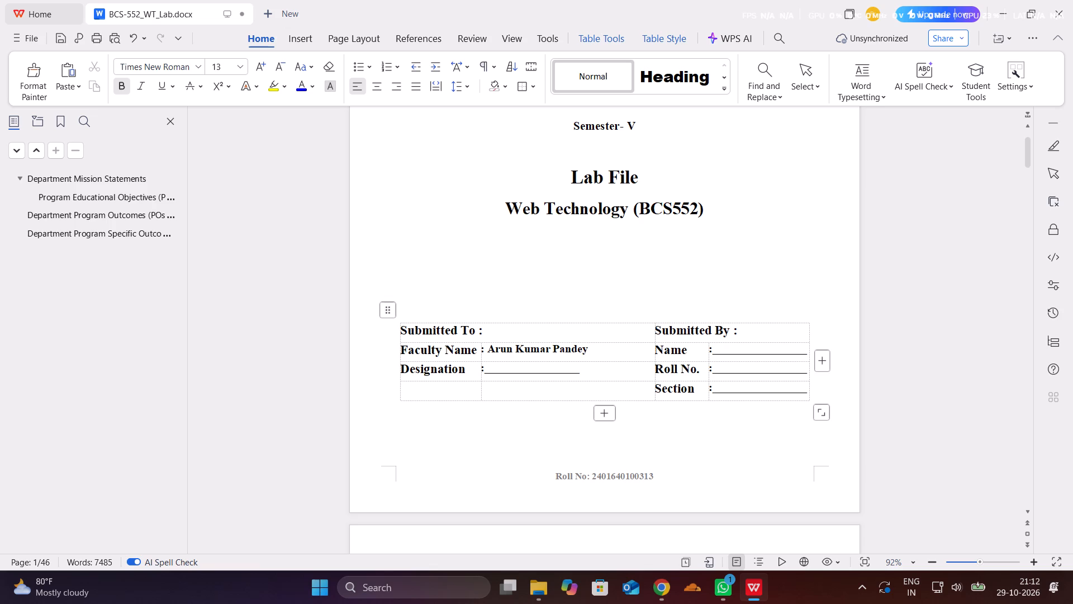
Clear the blank placeholder line beside Designation in the submission table, leaving a space after the colon.
click(588, 373)
key(BackSpace)
key(BackSpace)
key(BackSpace)
key(BackSpace)
key(BackSpace)
key(BackSpace)
key(BackSpace)
key(BackSpace)
key(BackSpace)
key(BackSpace)
key(BackSpace)
key(BackSpace)
key(BackSpace)
key(BackSpace)
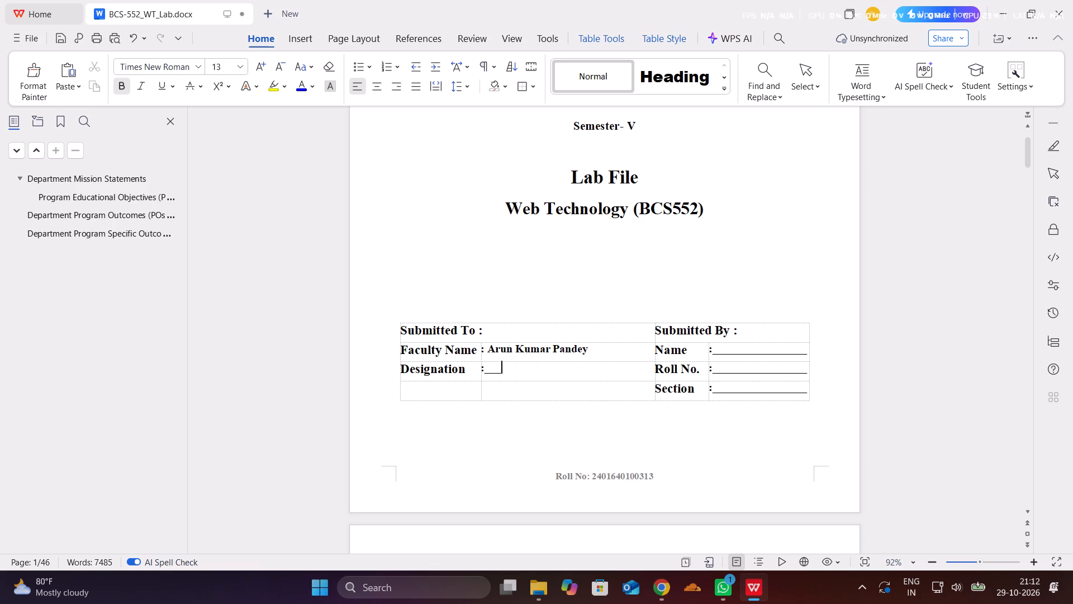
key(BackSpace)
key(BackSpace)
key(BackSpace)
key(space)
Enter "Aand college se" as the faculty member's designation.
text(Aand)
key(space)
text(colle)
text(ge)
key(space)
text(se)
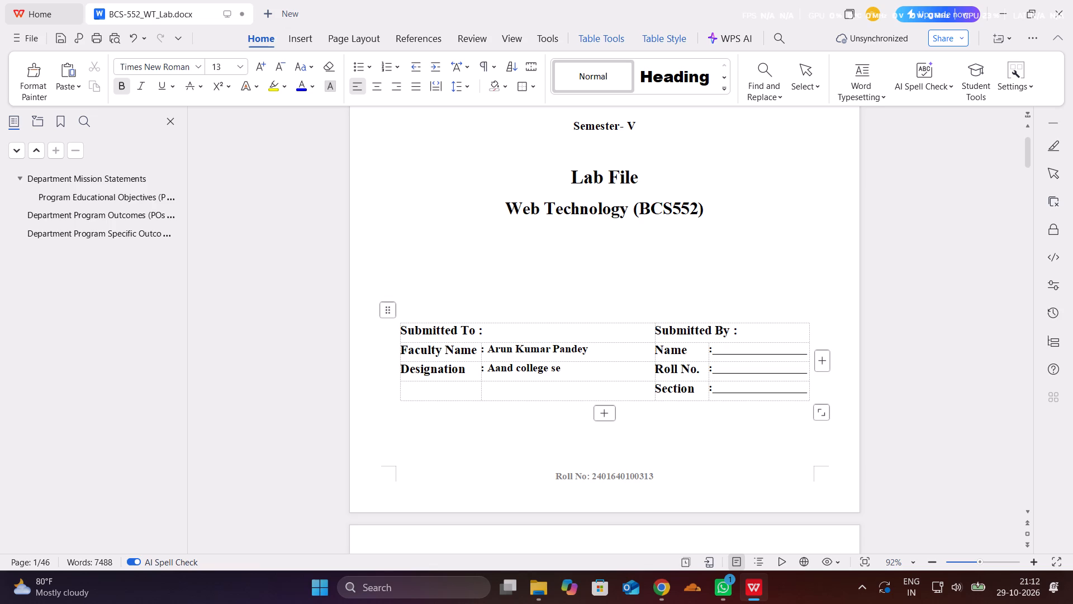
Add the title "Mr." in front of the faculty member's name.
click(490, 346)
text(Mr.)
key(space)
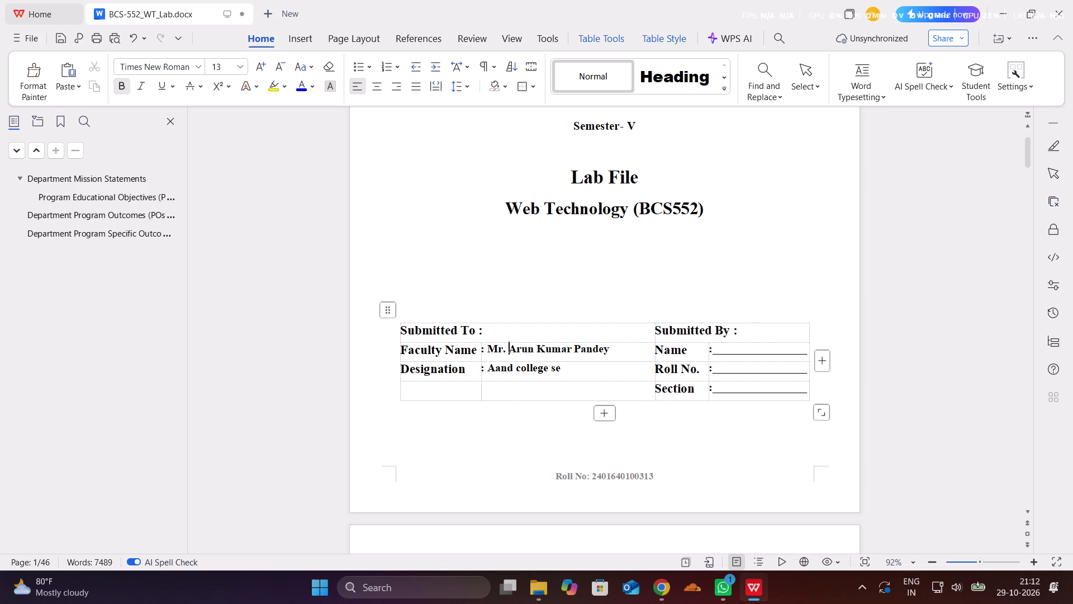
Replace the text in the Designation field with "Assistant Professor".
click(568, 372)
key(BackSpace)
key(BackSpace)
key(BackSpace)
key(BackSpace)
key(BackSpace)
key(BackSpace)
key(BackSpace)
key(BackSpace)
key(BackSpace)
key(BackSpace)
key(BackSpace)
key(BackSpace)
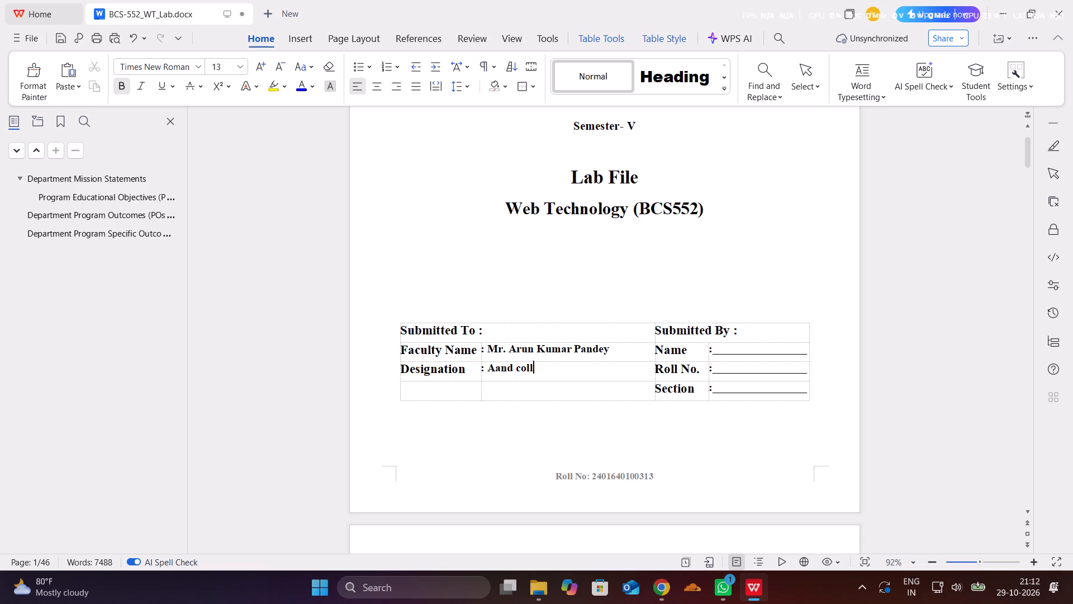
key(BackSpace)
key(BackSpace)
key(BackSpace)
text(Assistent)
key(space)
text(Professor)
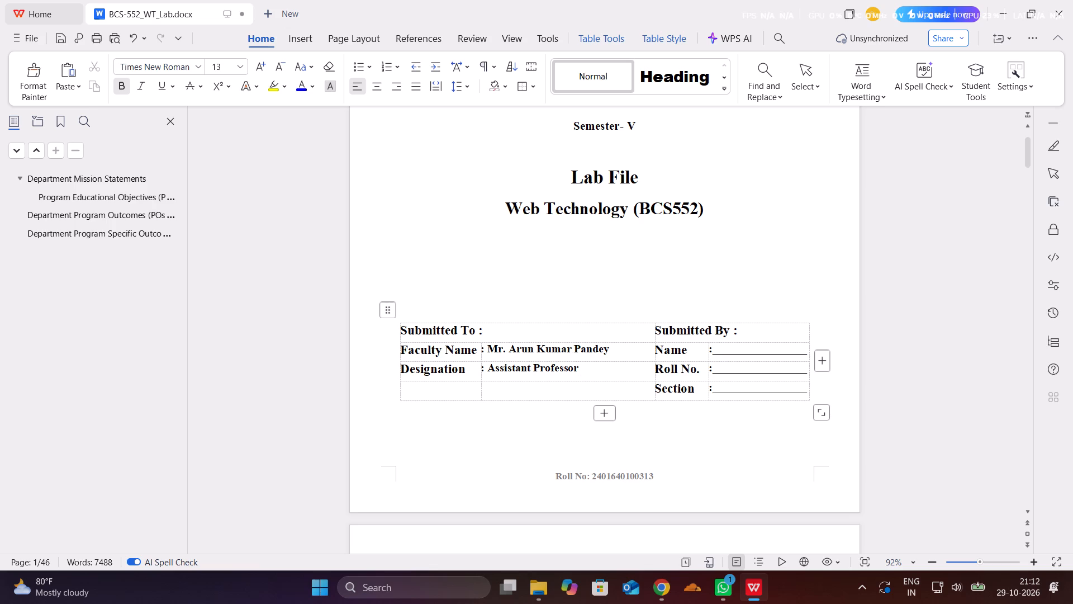
Add two spaces after the "Submitted To :" heading in the submission table.
click(507, 327)
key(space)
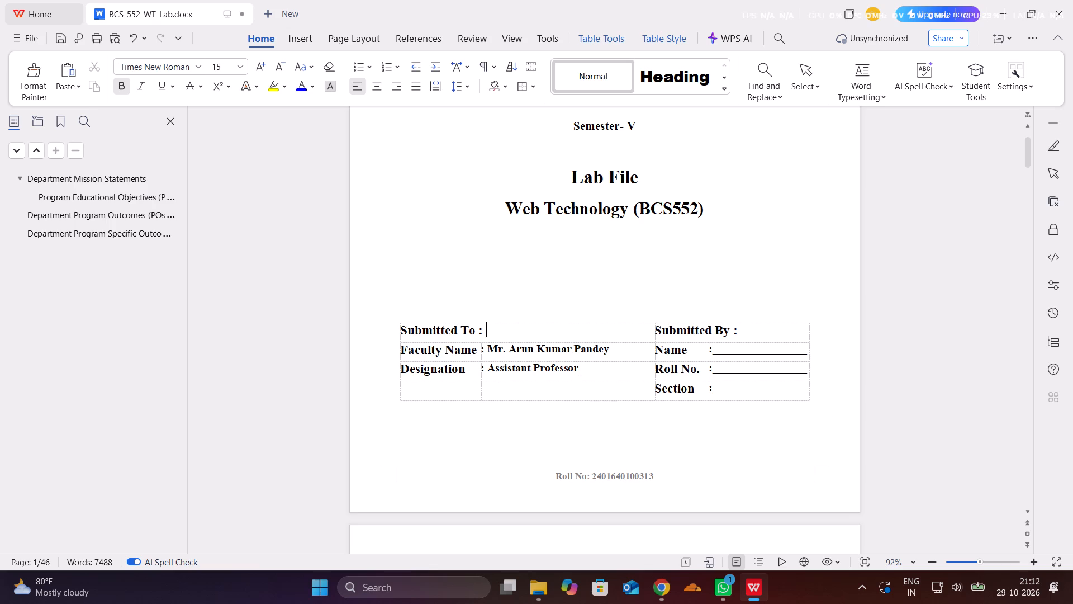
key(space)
Clear the blank placeholder line beside Name under Submitted By, leaving a space after the colon.
click(727, 350)
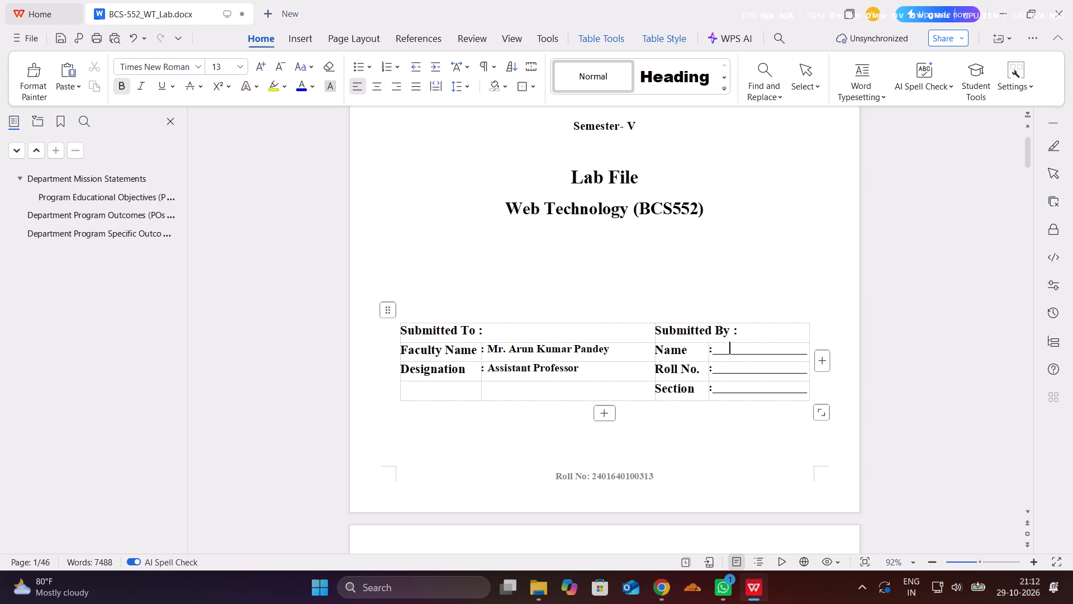
click(805, 351)
key(BackSpace)
key(BackSpace)
key(BackSpace)
key(BackSpace)
key(BackSpace)
key(BackSpace)
key(BackSpace)
key(BackSpace)
key(BackSpace)
key(BackSpace)
key(BackSpace)
key(BackSpace)
key(BackSpace)
key(BackSpace)
key(BackSpace)
key(BackSpace)
key(BackSpace)
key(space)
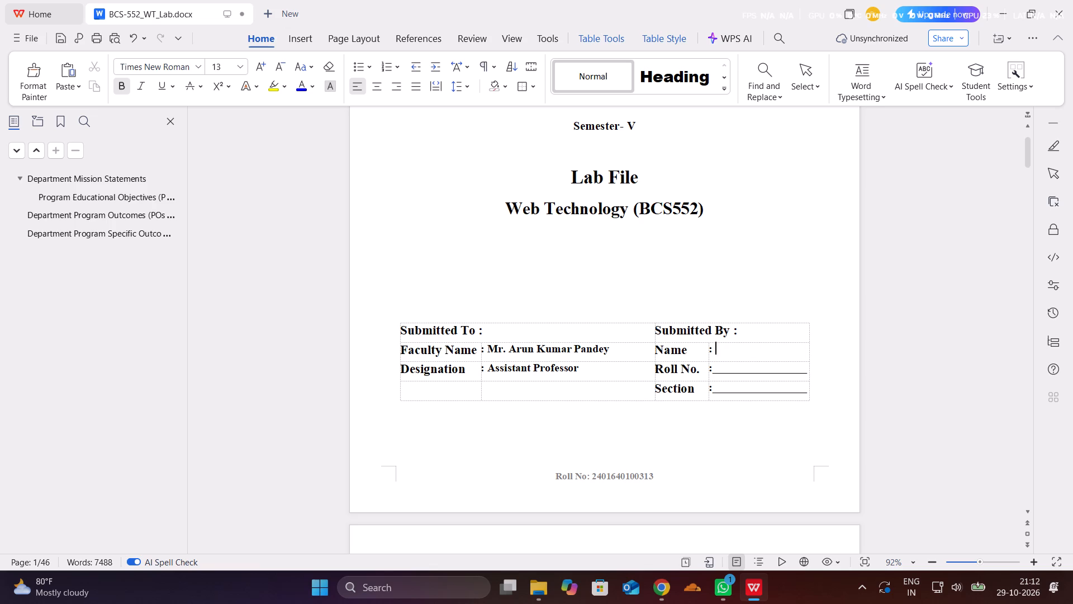
Enter the student's full name in the Name field under Submitted By.
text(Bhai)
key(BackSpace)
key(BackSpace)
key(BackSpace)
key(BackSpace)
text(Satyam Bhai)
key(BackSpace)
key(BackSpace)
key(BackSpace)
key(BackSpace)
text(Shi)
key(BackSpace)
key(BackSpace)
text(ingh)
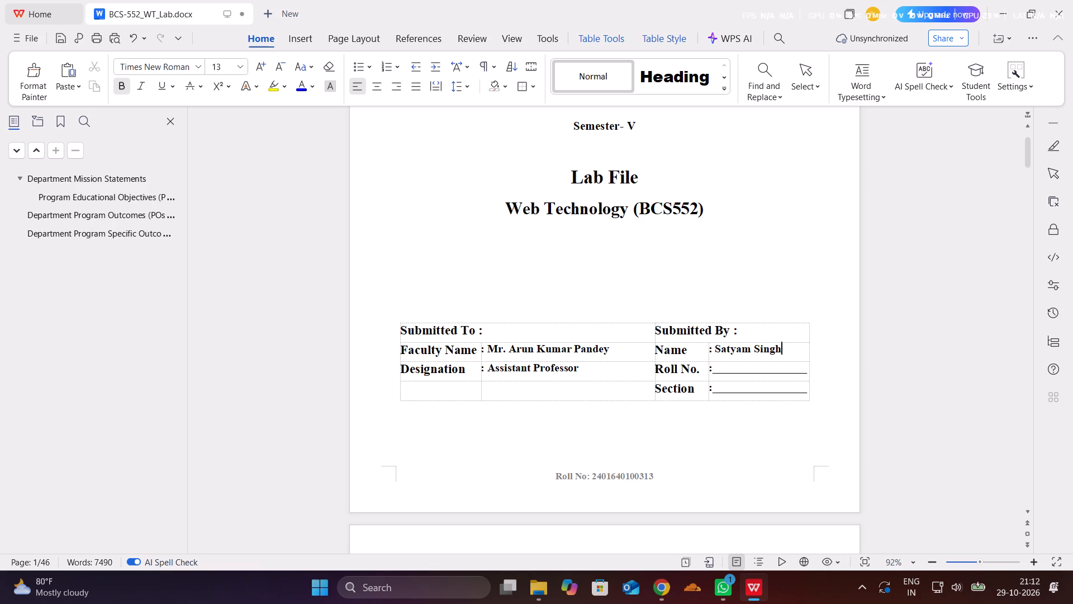
Clear the blank placeholder line beside Roll No. under Submitted By, leaving a space after the colon.
click(804, 372)
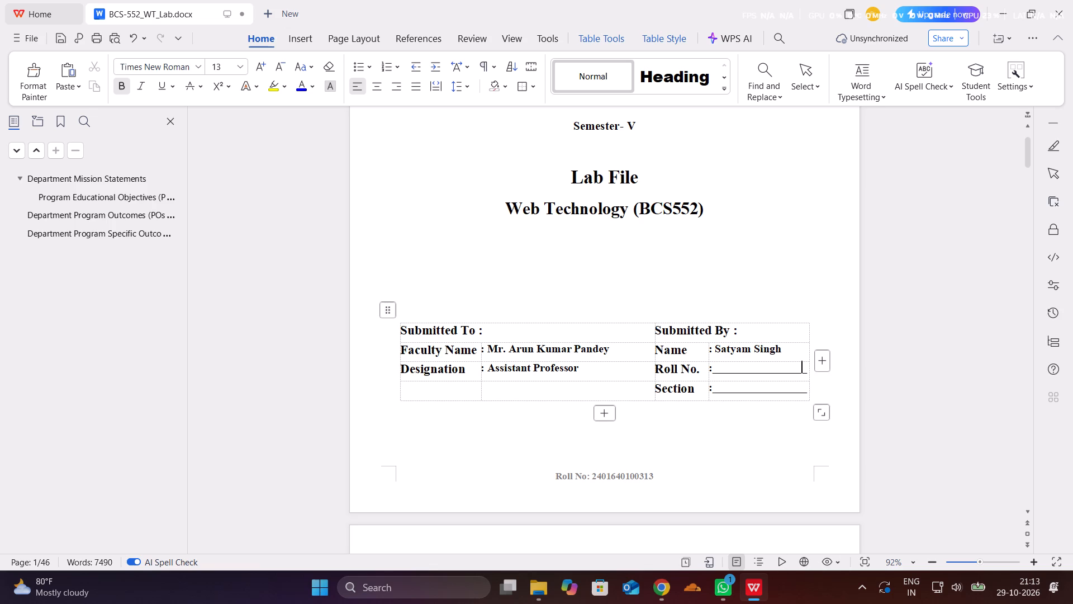
key(Right)
key(BackSpace)
key(BackSpace)
key(BackSpace)
key(BackSpace)
key(BackSpace)
key(BackSpace)
key(BackSpace)
key(BackSpace)
key(BackSpace)
key(BackSpace)
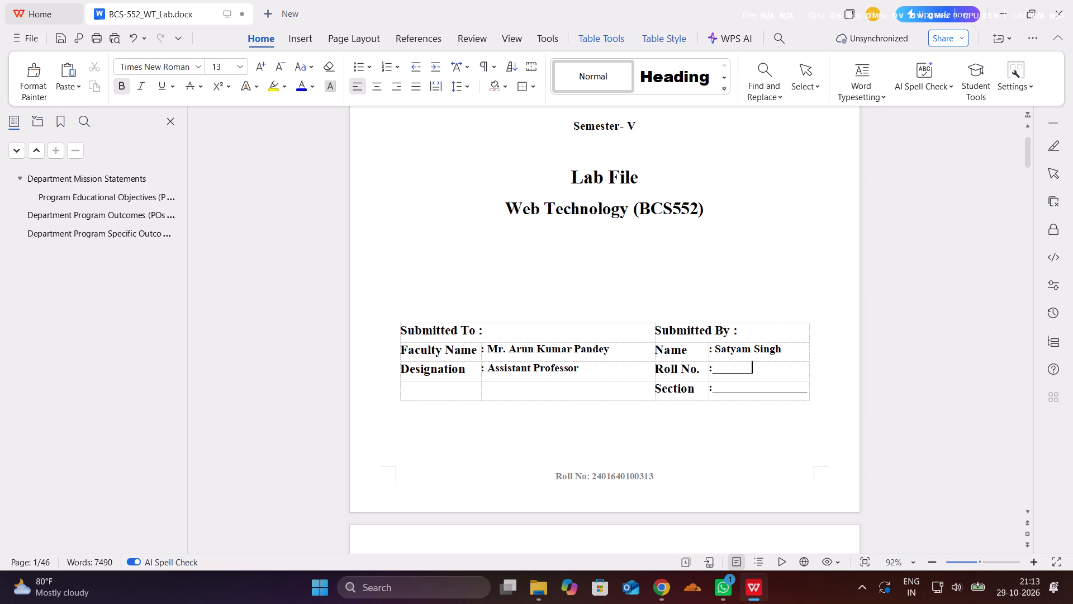
key(BackSpace)
key(BackSpace)
key(BackSpace)
key(BackSpace)
key(BackSpace)
key(BackSpace)
key(BackSpace)
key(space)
Enter the student's roll number in the Roll No. field under Submitted By.
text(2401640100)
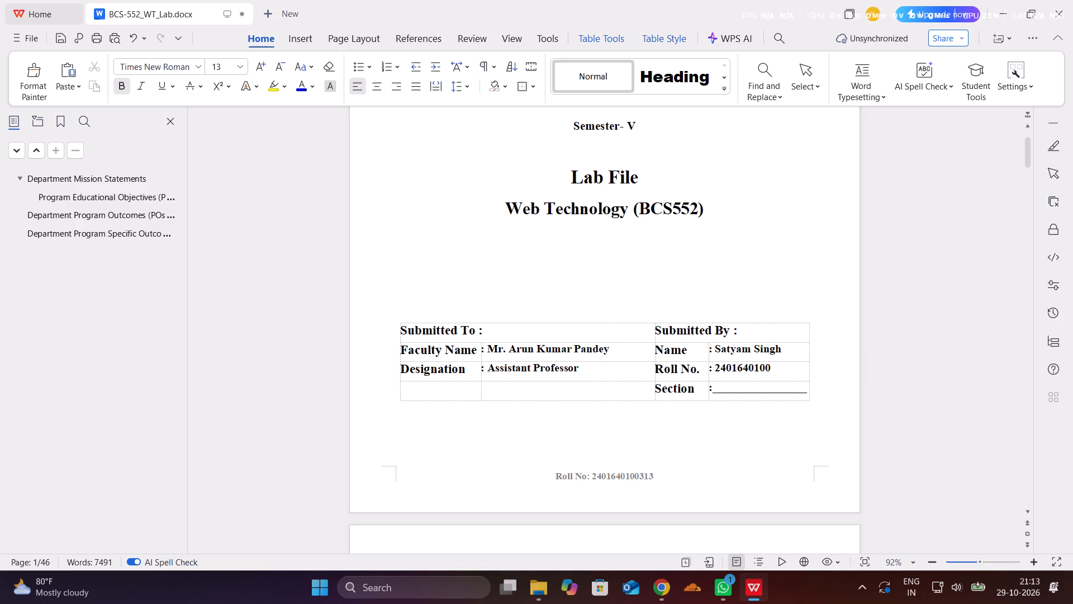
Finish entering the student's roll number with its last three digits under Submitted By.
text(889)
Replace the blank line beside Section under Submitted By with "CS-3O".
click(808, 389)
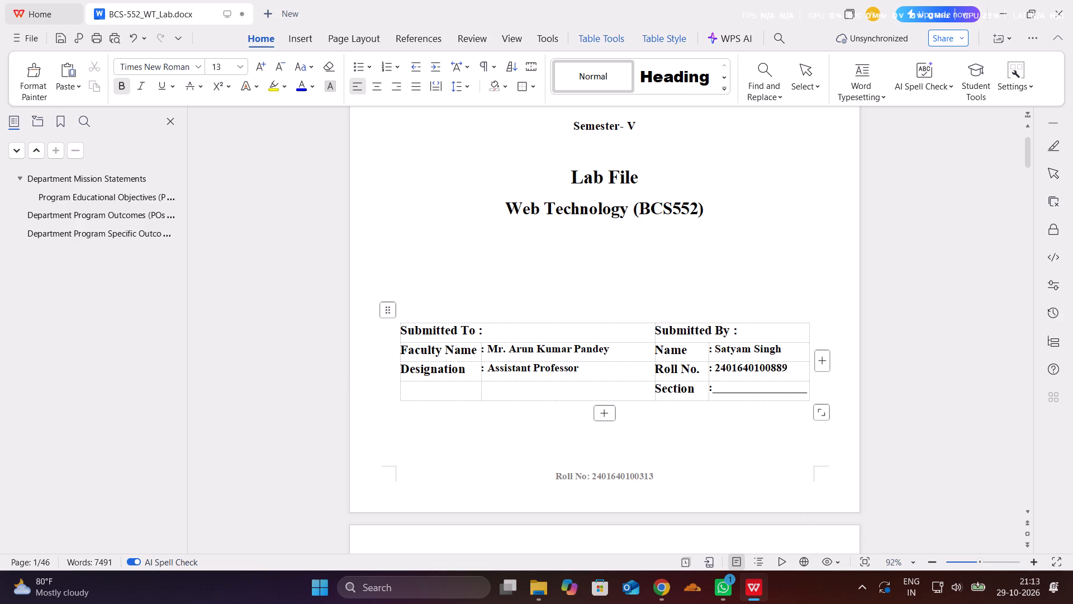
click(806, 390)
key(BackSpace)
key(BackSpace)
key(BackSpace)
key(BackSpace)
key(BackSpace)
key(BackSpace)
key(BackSpace)
key(BackSpace)
key(BackSpace)
key(BackSpace)
key(BackSpace)
key(BackSpace)
key(BackSpace)
key(BackSpace)
key(BackSpace)
key(BackSpace)
key(BackSpace)
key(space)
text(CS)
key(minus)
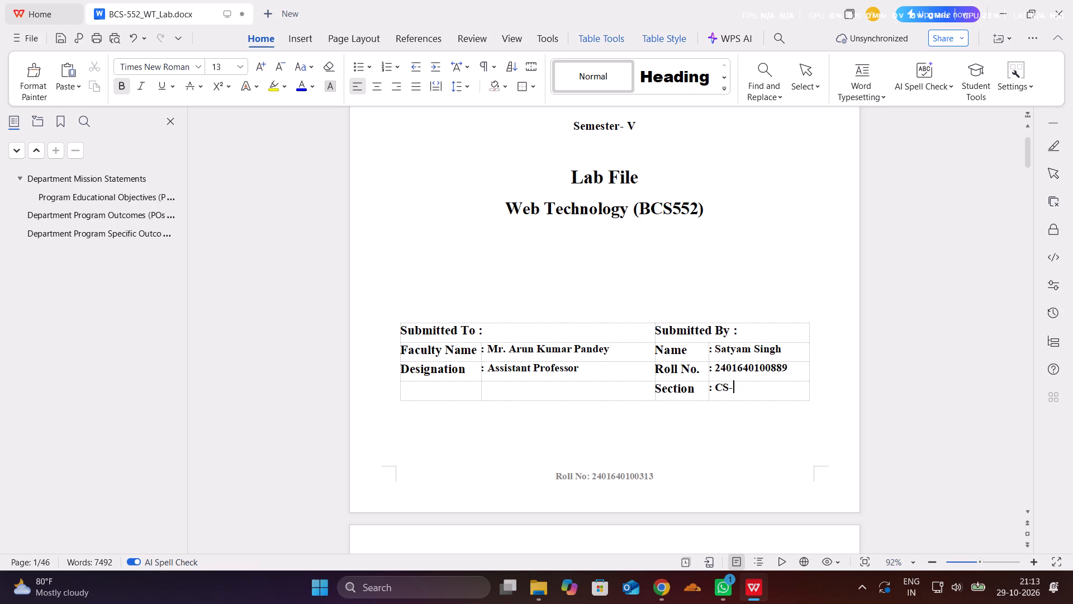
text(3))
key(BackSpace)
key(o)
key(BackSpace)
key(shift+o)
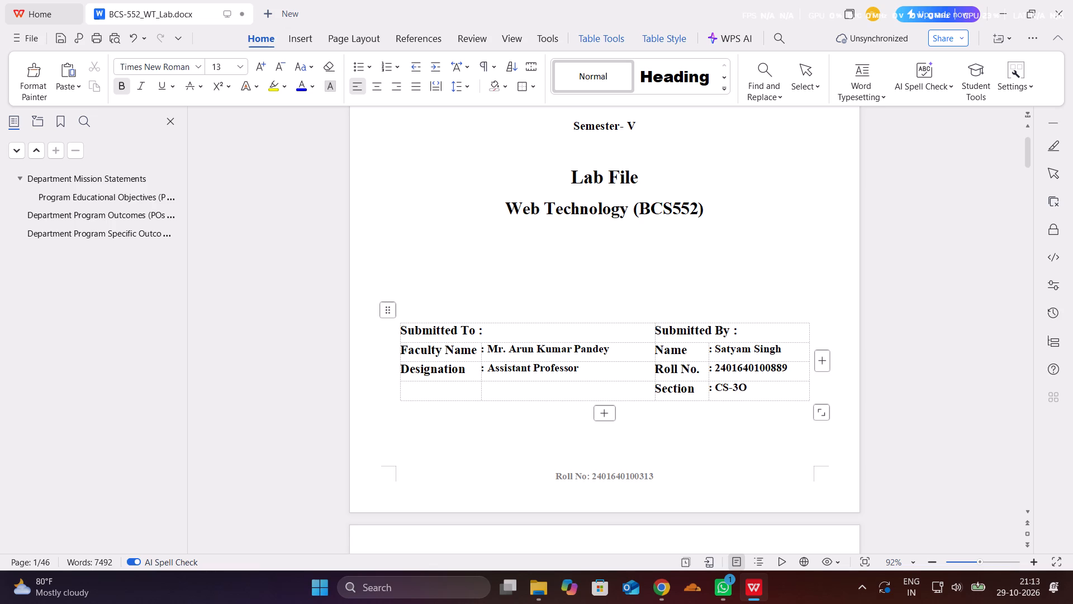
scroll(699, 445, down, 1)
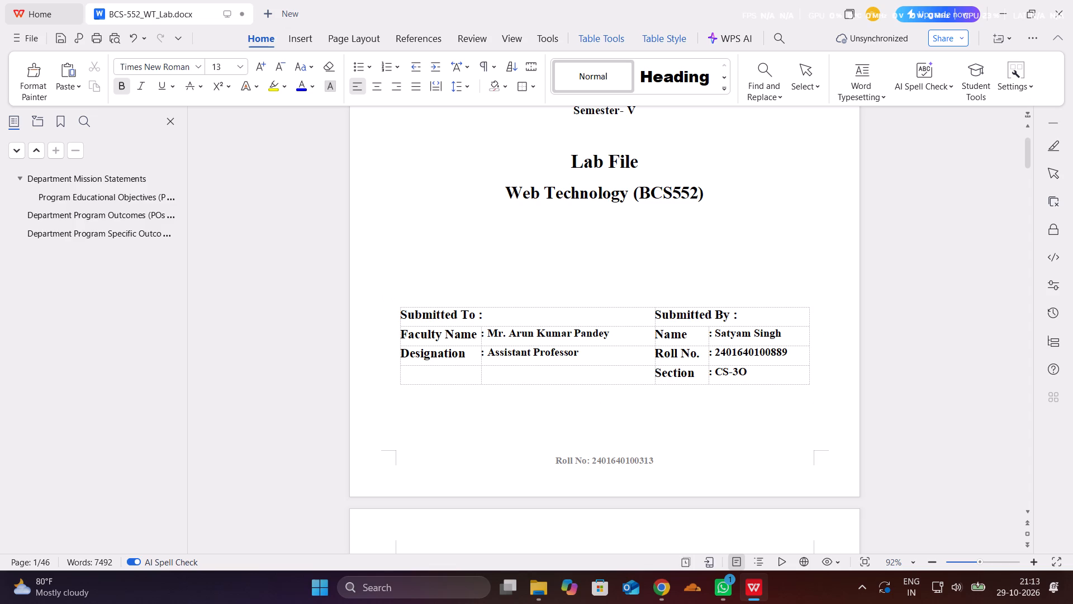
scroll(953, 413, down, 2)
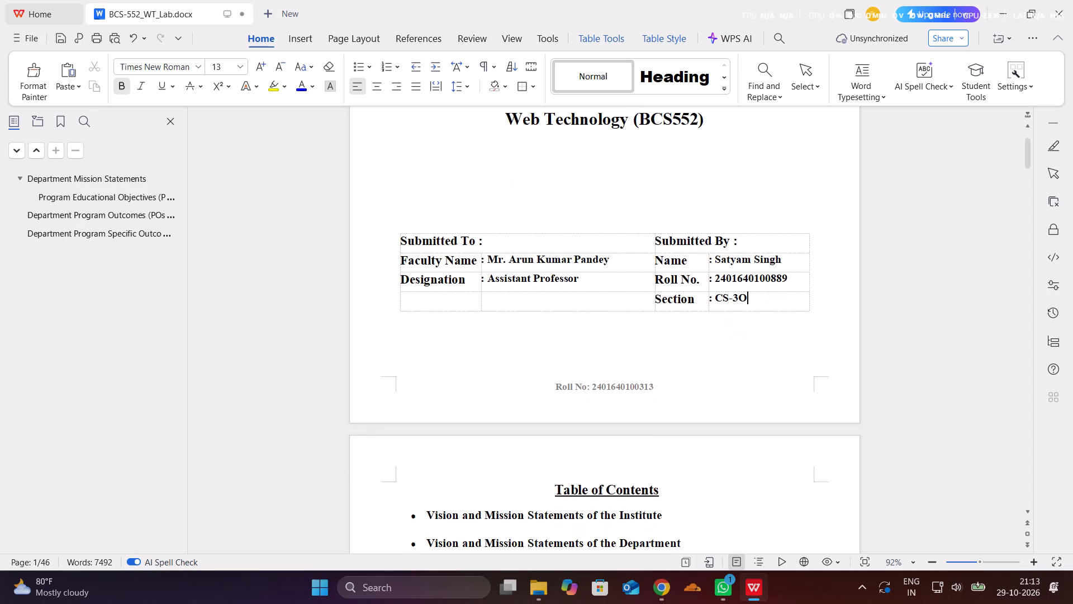
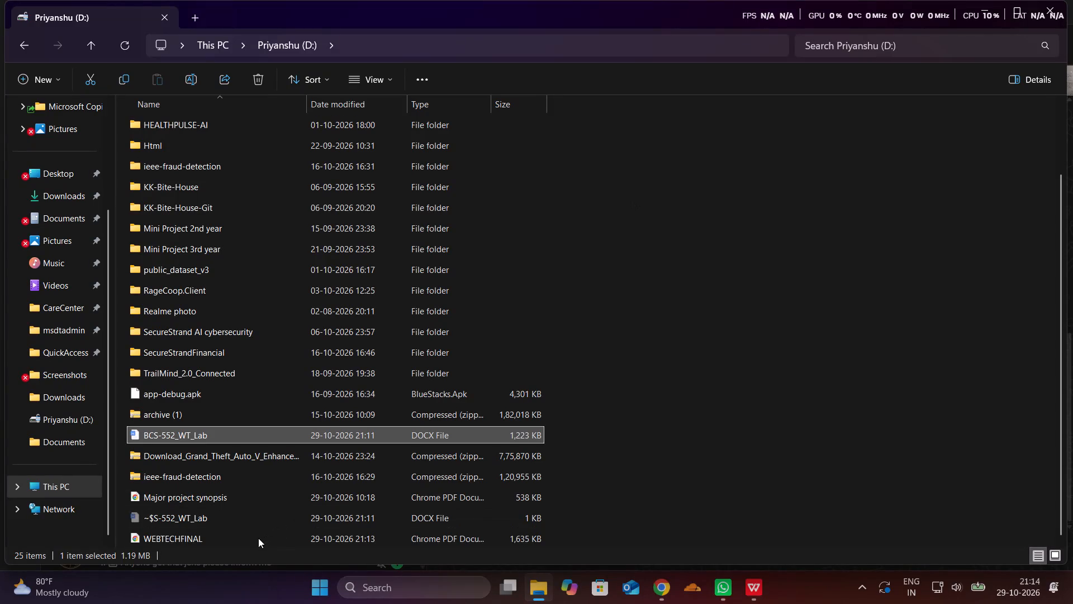
Open the WEBTECHFINAL PDF from the D: drive and look through its opening pages, down to the department vision and mission statements.
double_click(258, 538)
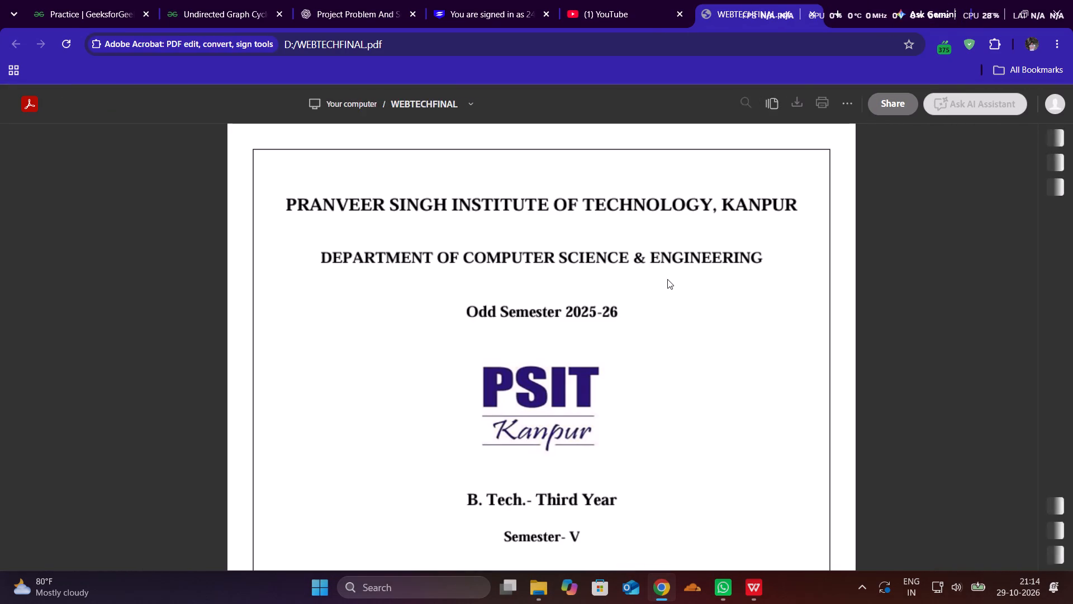
scroll(667, 279, down, 6)
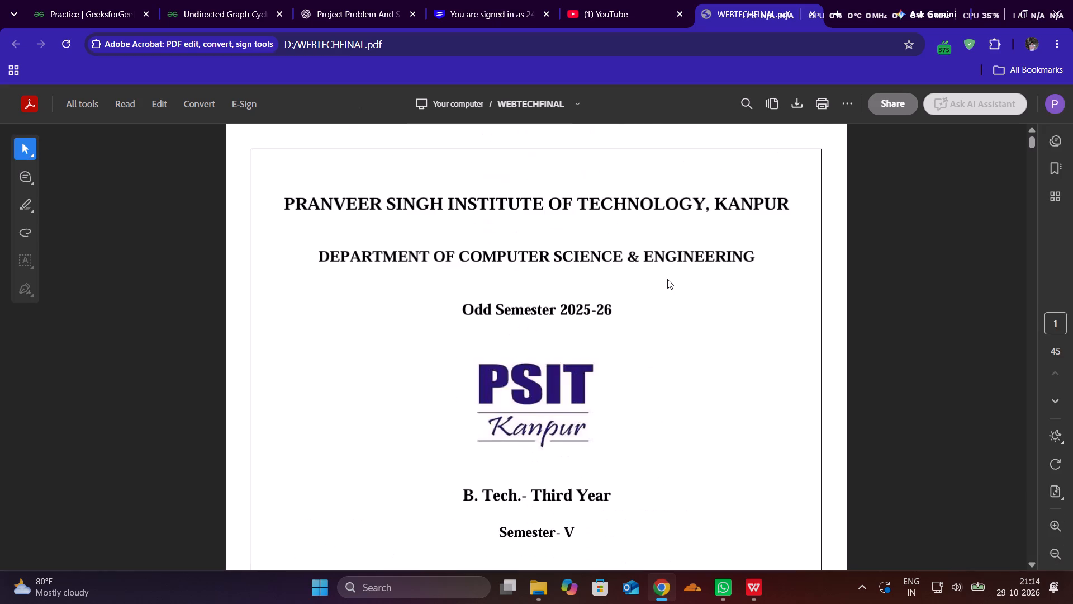
scroll(667, 279, down, 4)
scroll(685, 344, down, 4)
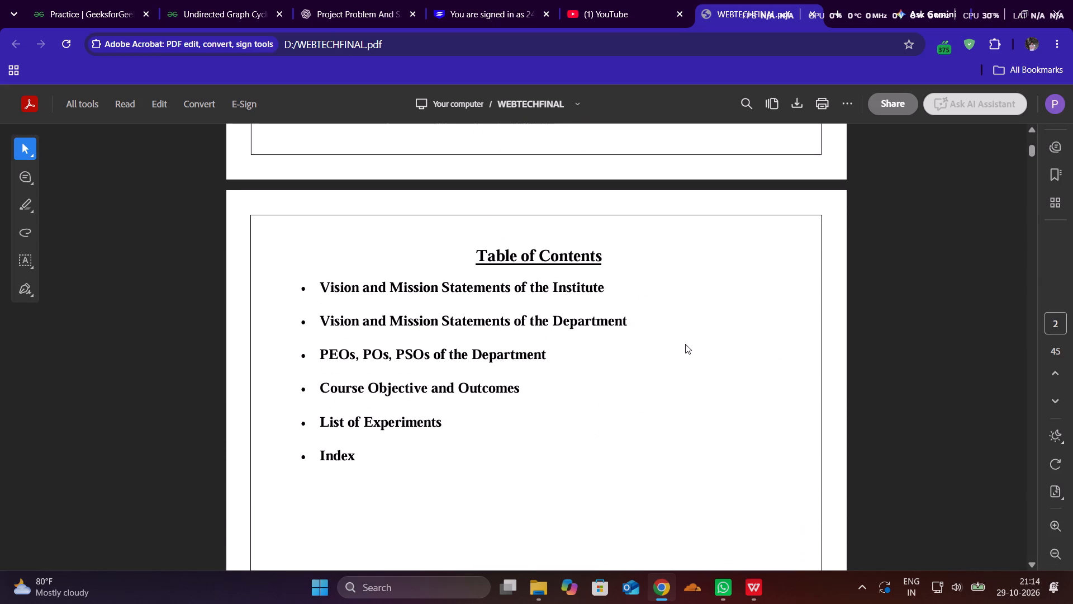
scroll(685, 344, down, 10)
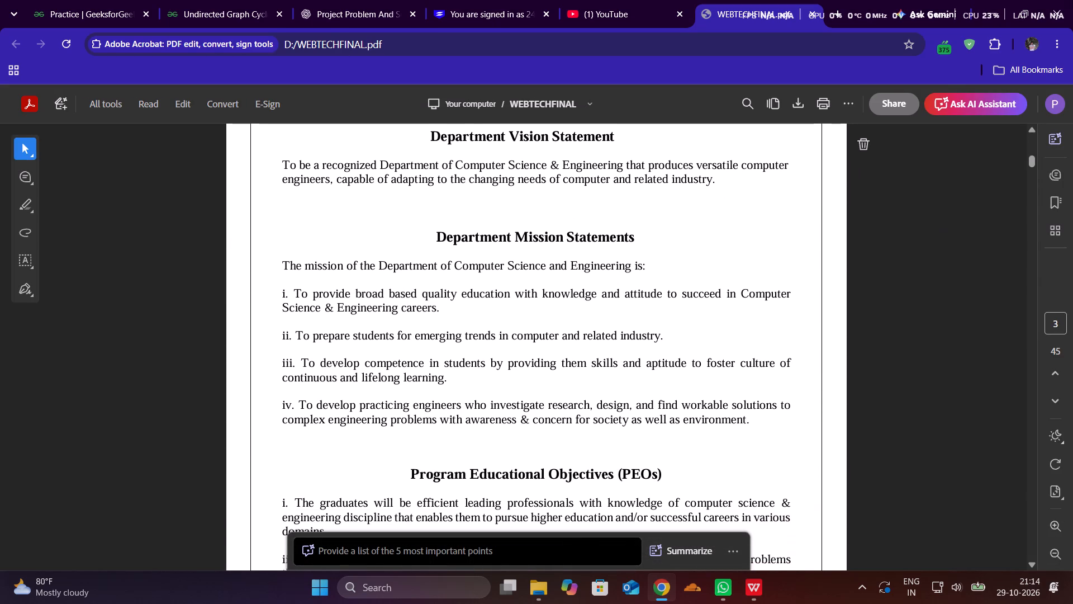
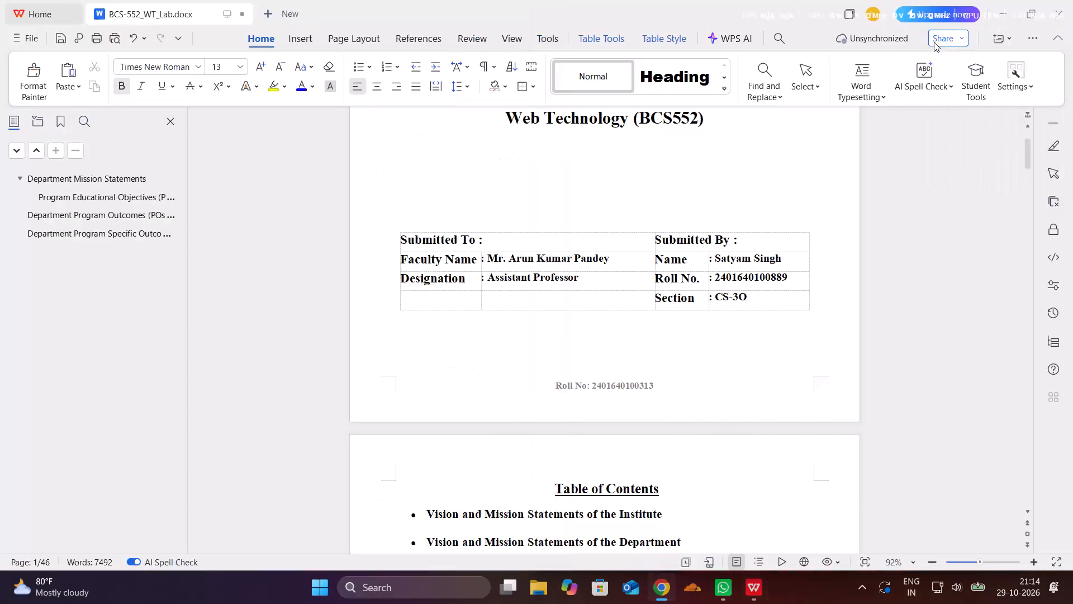
Close the heading navigation pane beside the lab document so the cover page has room next to the reference PDF.
scroll(756, 239, left, 2)
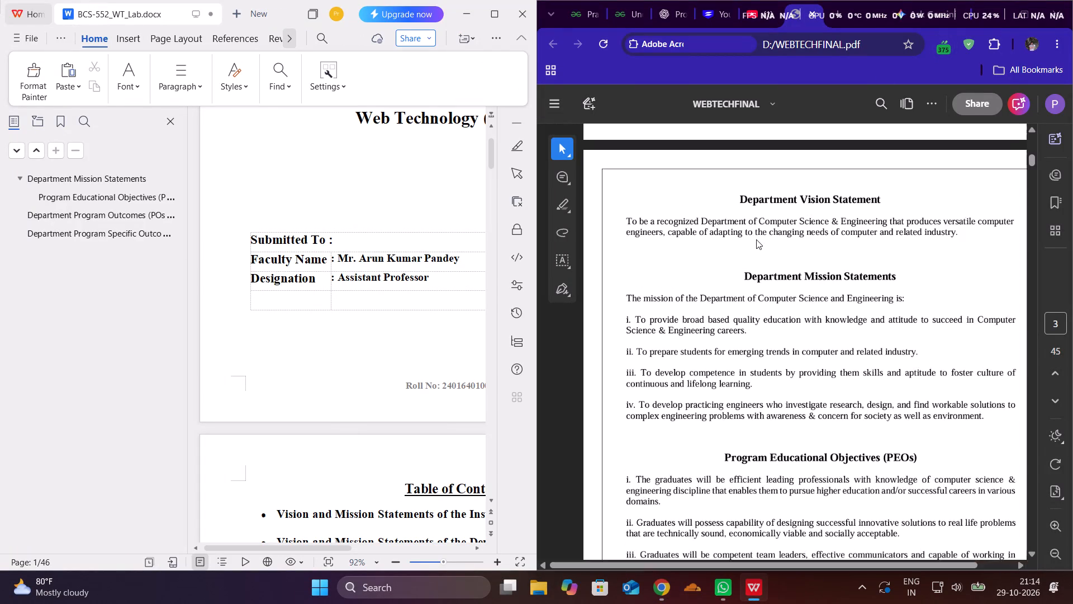
click(172, 117)
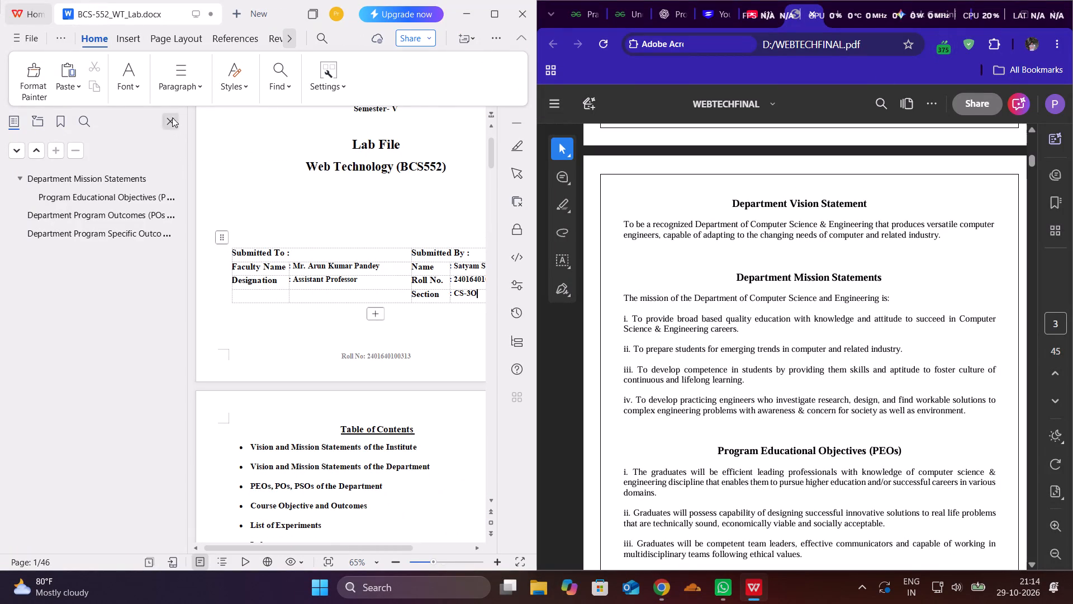
scroll(188, 314, up, 2)
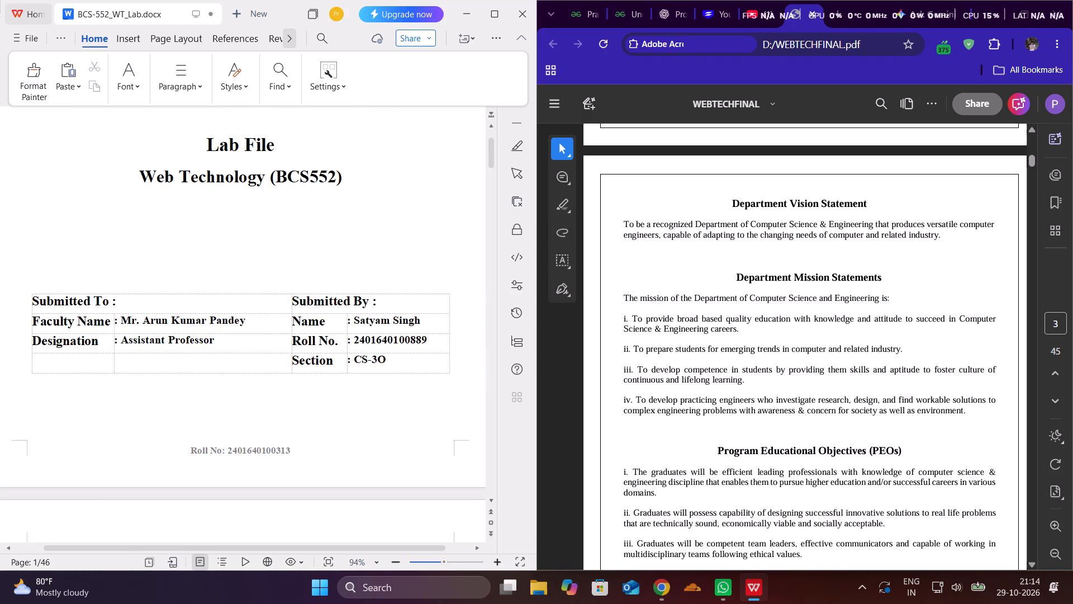
Compare the lab file's pages from the table of contents through Experiment 1 with the corresponding pages of the WEBTECHFINAL PDF.
scroll(188, 314, down, 2)
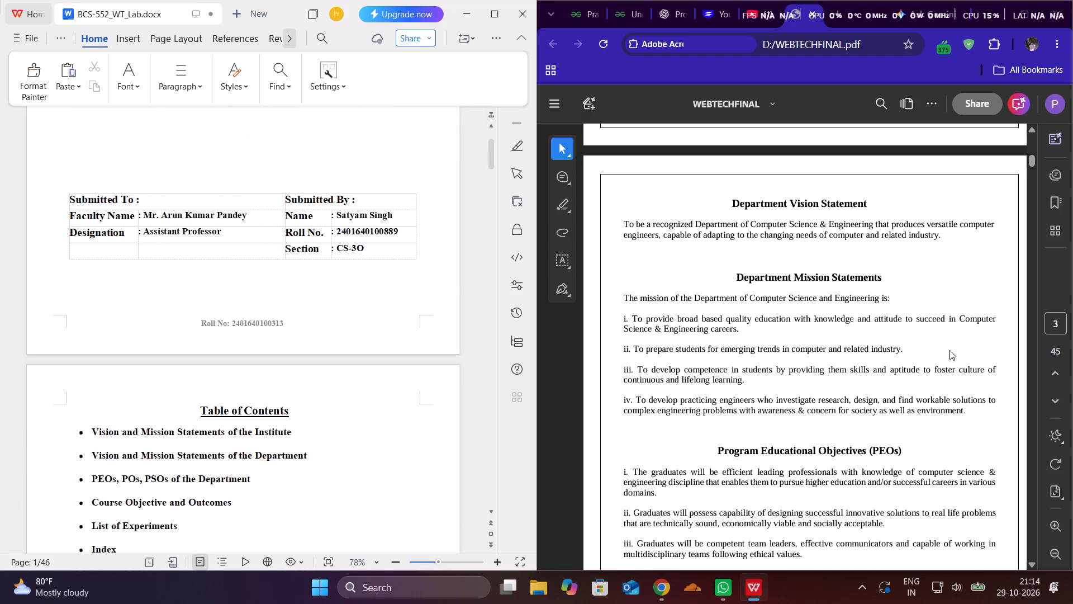
scroll(926, 349, down, 6)
scroll(360, 436, down, 4)
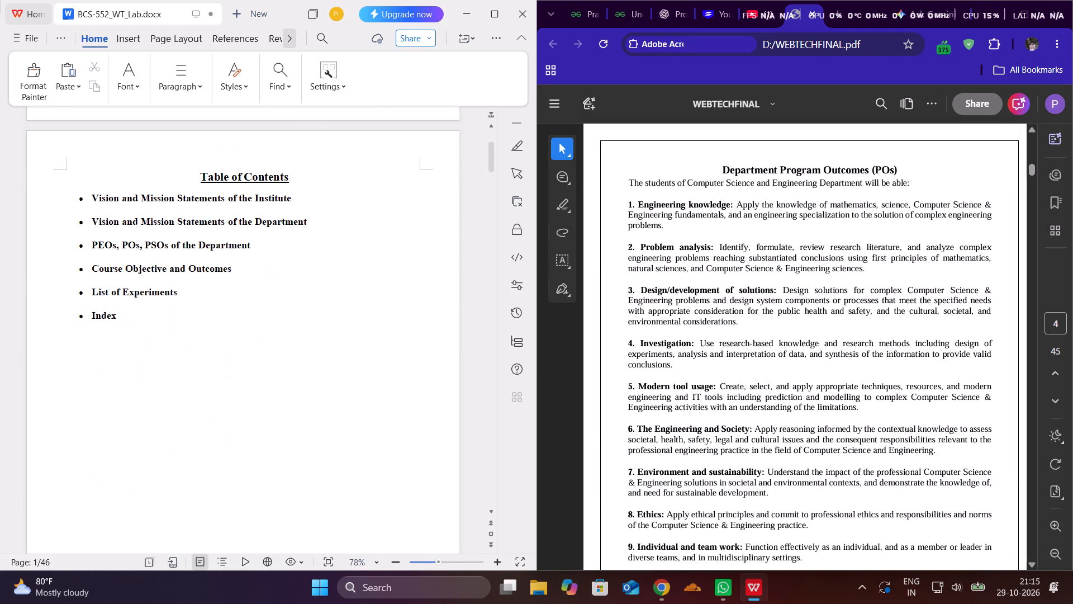
scroll(360, 436, down, 1)
scroll(925, 390, down, 11)
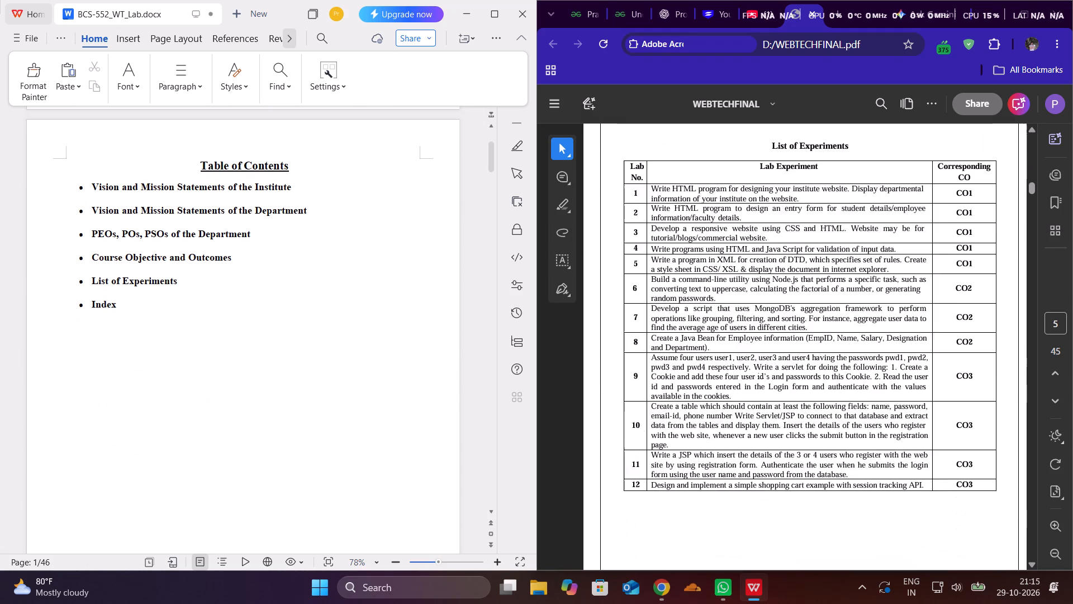
scroll(925, 390, down, 13)
scroll(925, 390, up, 1)
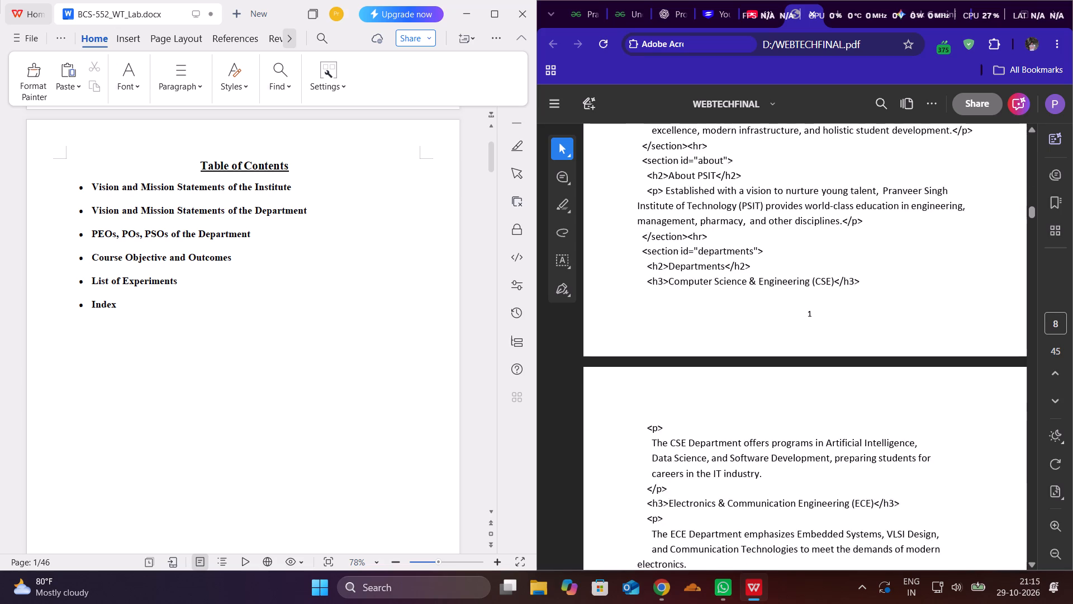
scroll(925, 390, up, 1)
scroll(173, 398, down, 14)
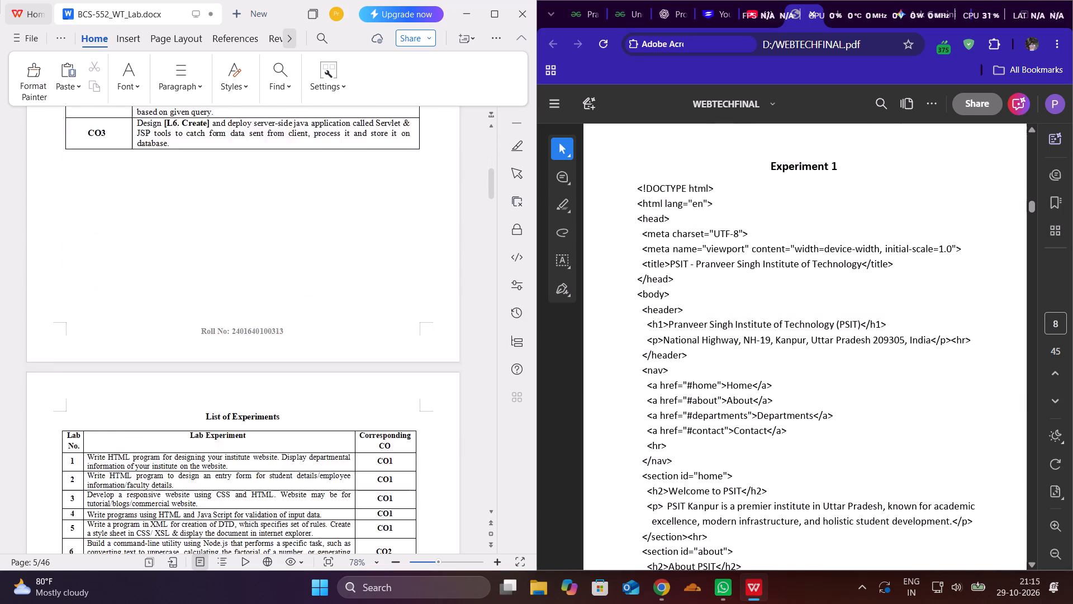
scroll(173, 398, down, 9)
scroll(173, 398, up, 4)
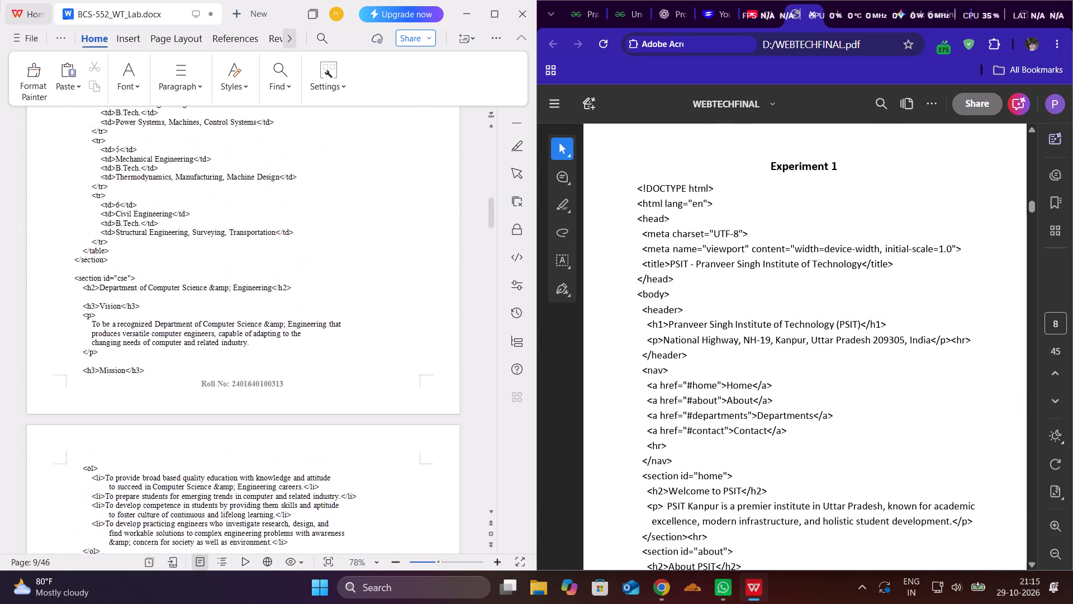
scroll(173, 398, up, 6)
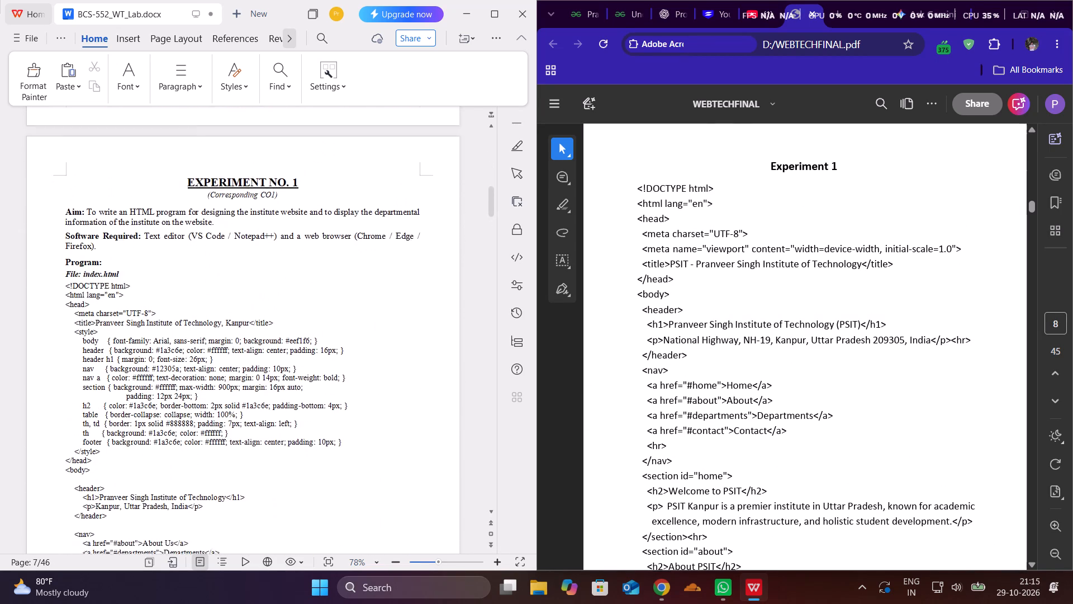
scroll(173, 398, up, 5)
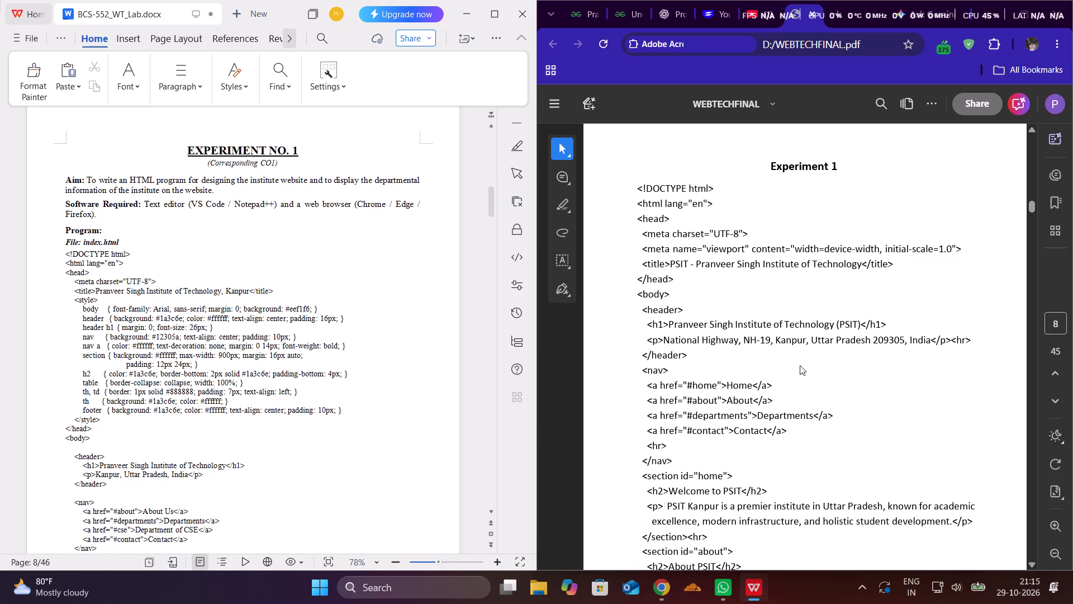
scroll(728, 323, down, 1)
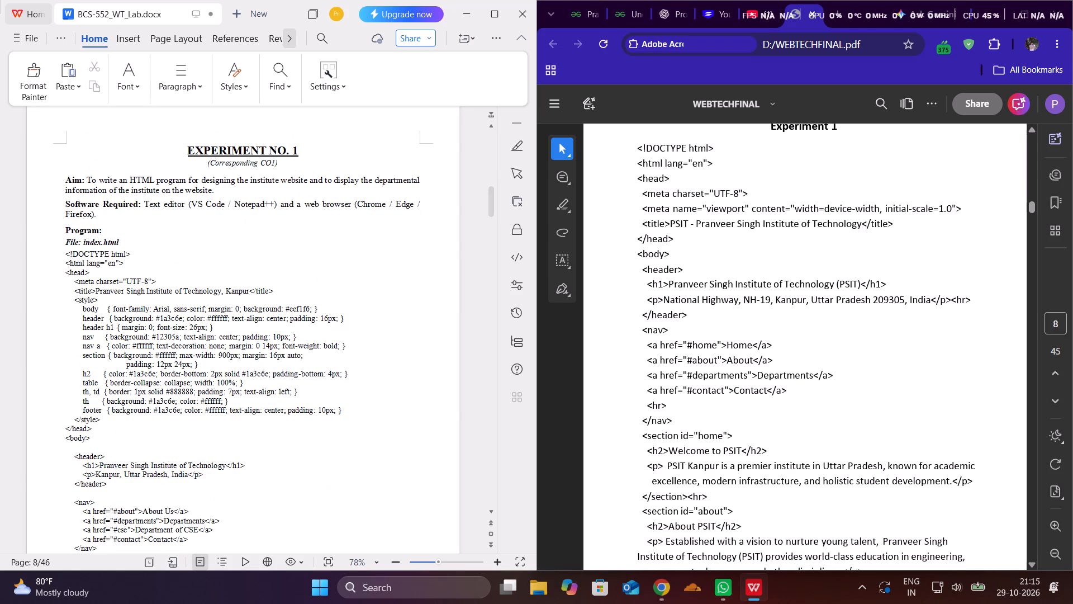
scroll(728, 323, down, 1)
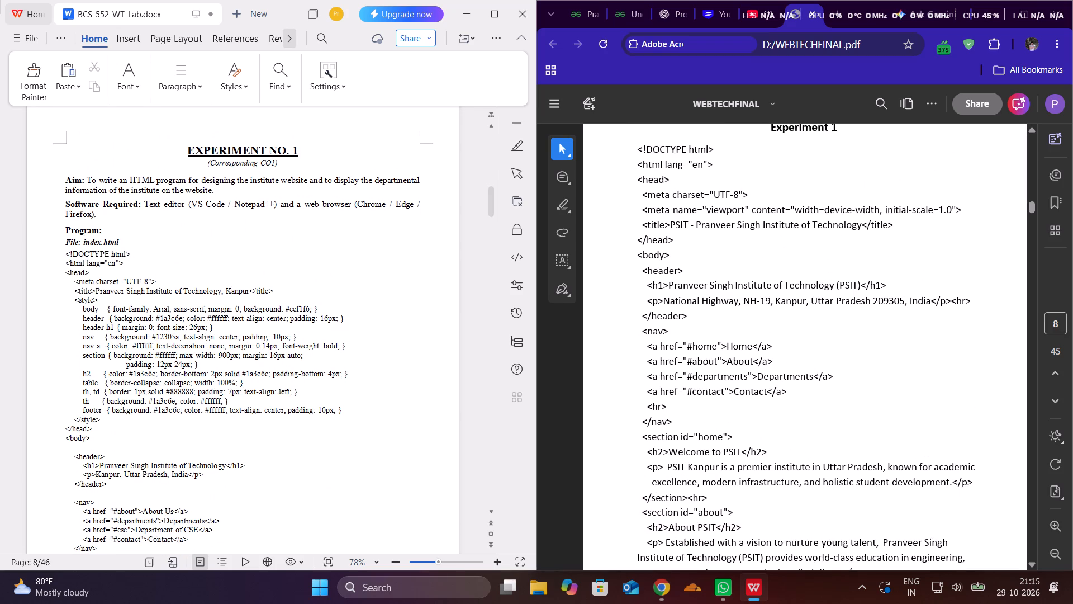
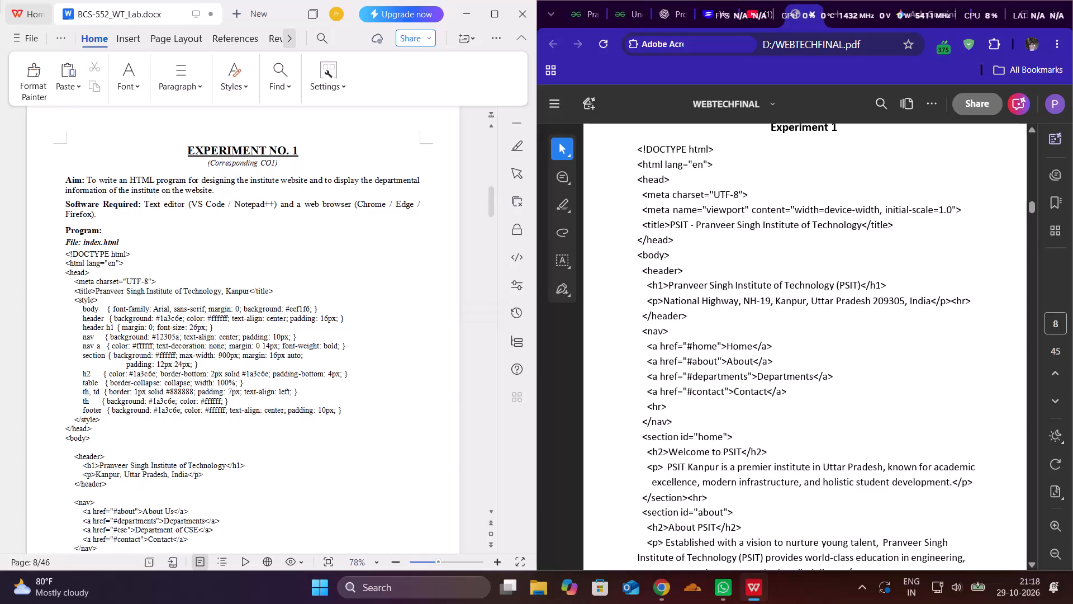
Compare the rest of Experiment 1's code and its output page in the lab file with those in the WEBTECHFINAL PDF.
scroll(327, 268, down, 8)
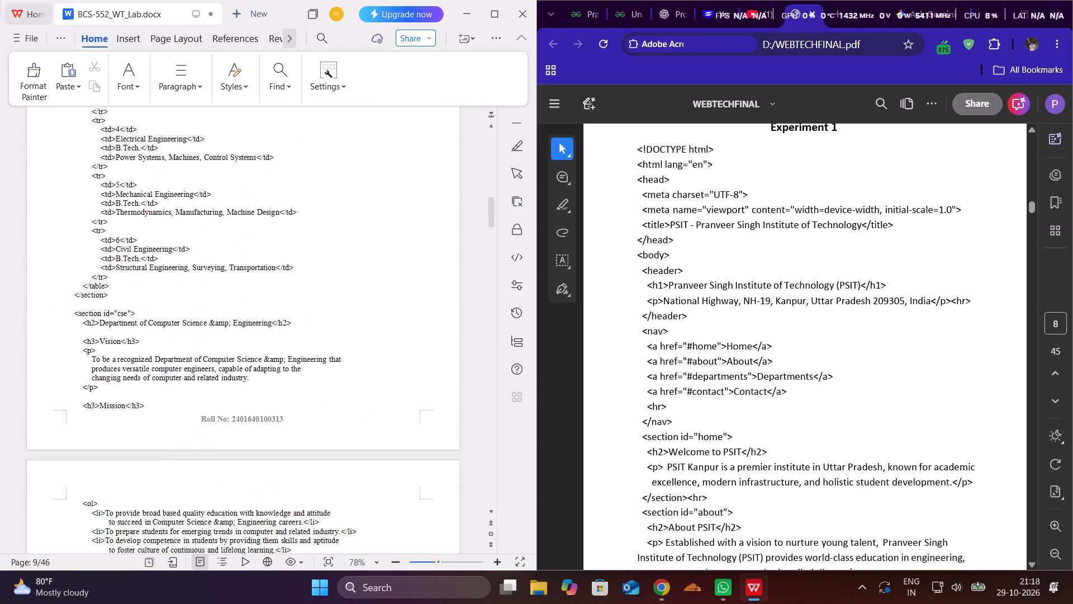
scroll(327, 268, down, 8)
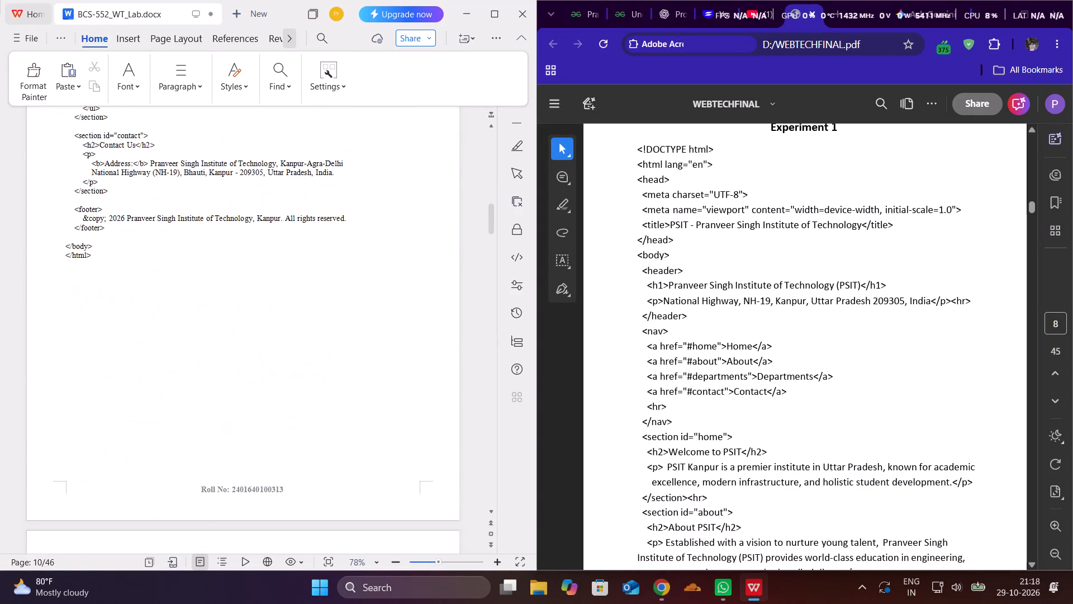
scroll(327, 268, down, 8)
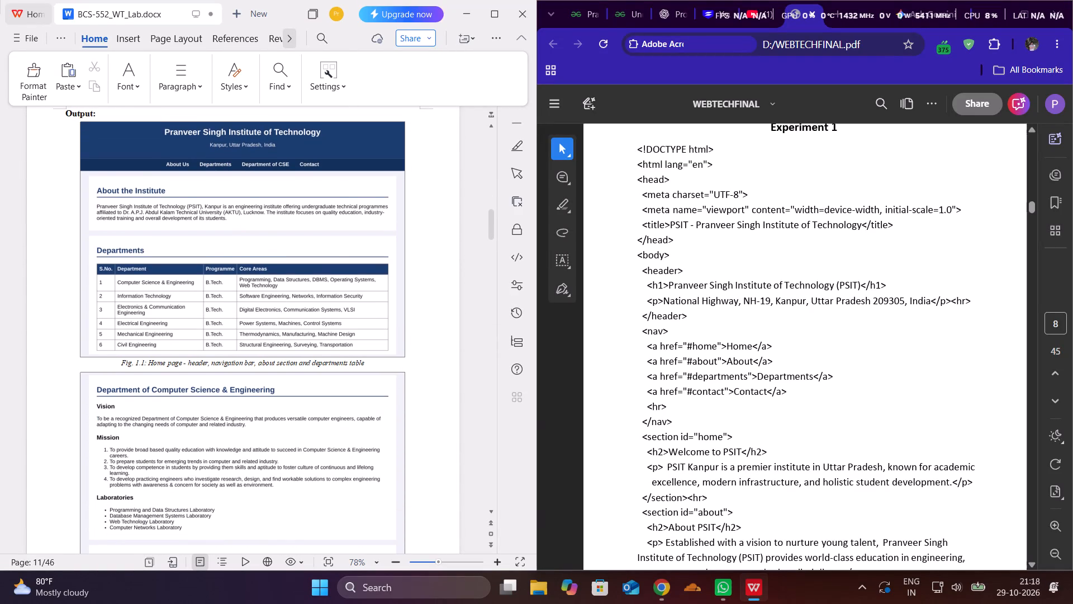
scroll(752, 373, down, 5)
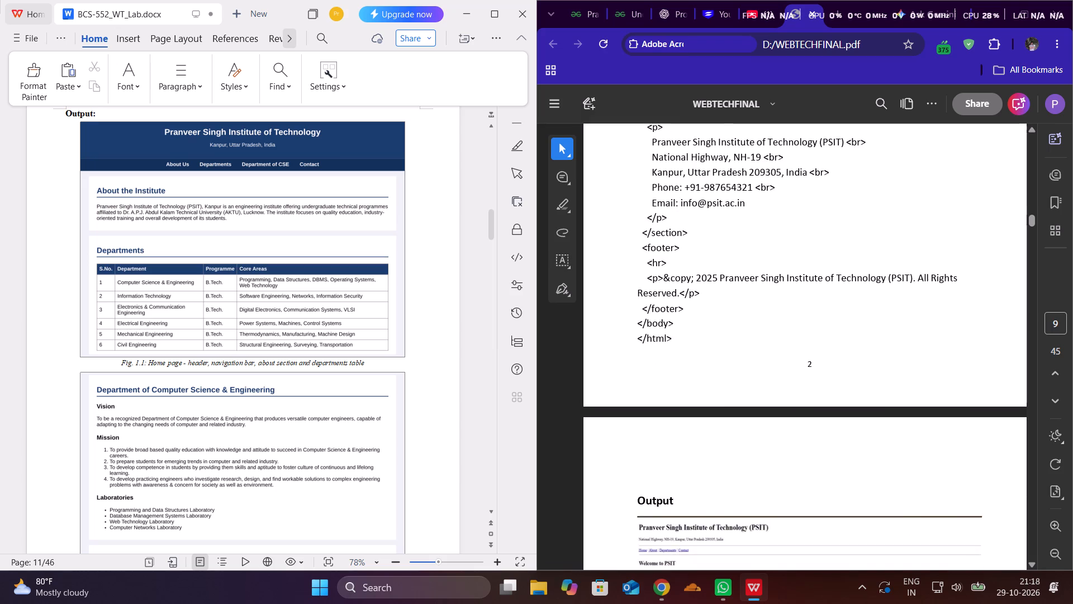
scroll(752, 373, down, 6)
scroll(752, 373, up, 1)
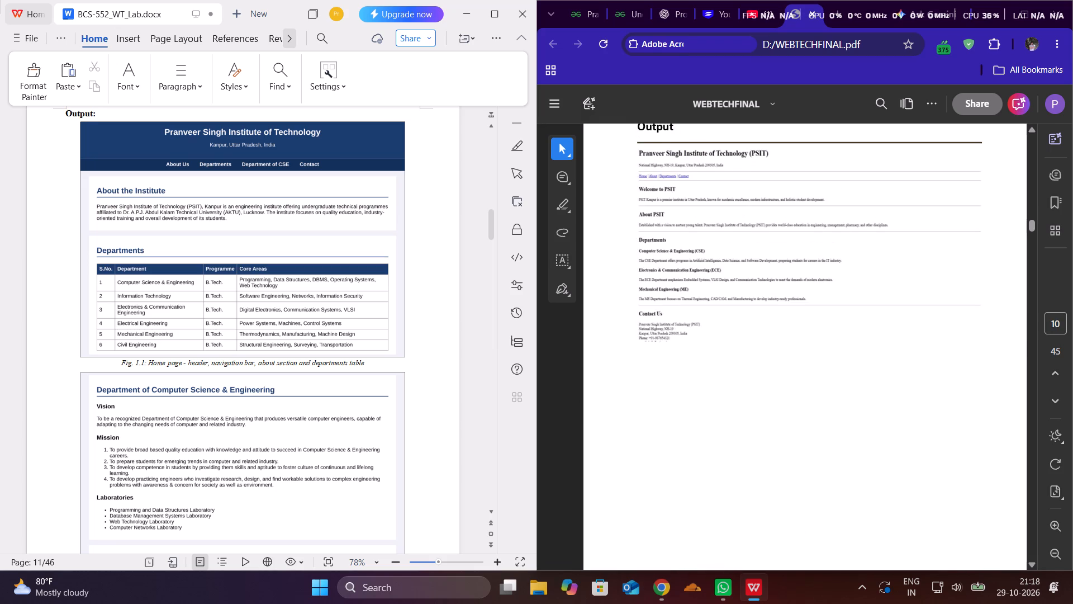
scroll(752, 373, up, 3)
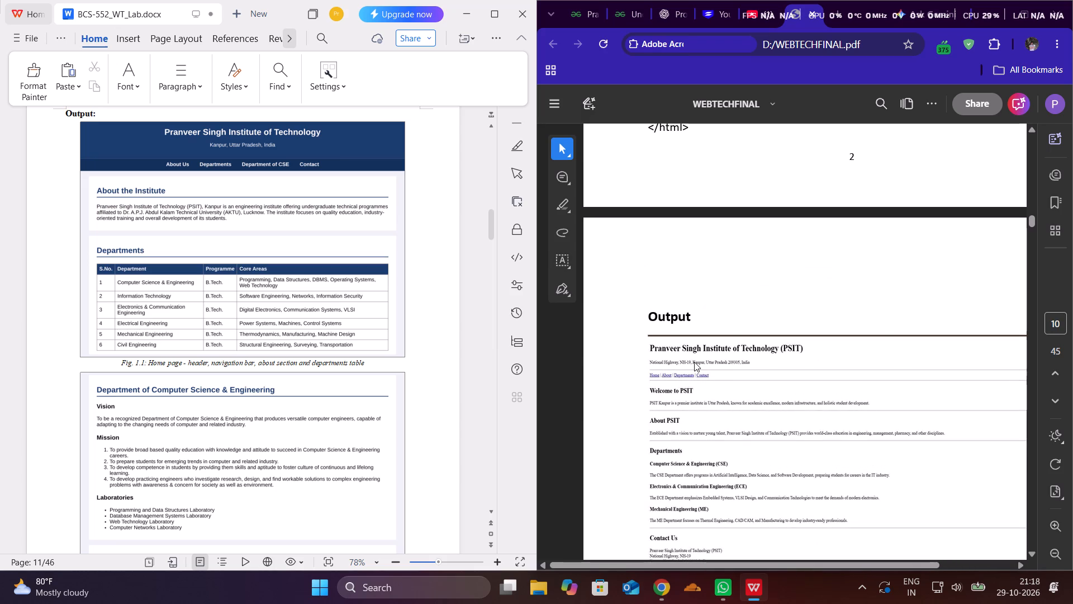
scroll(694, 362, down, 3)
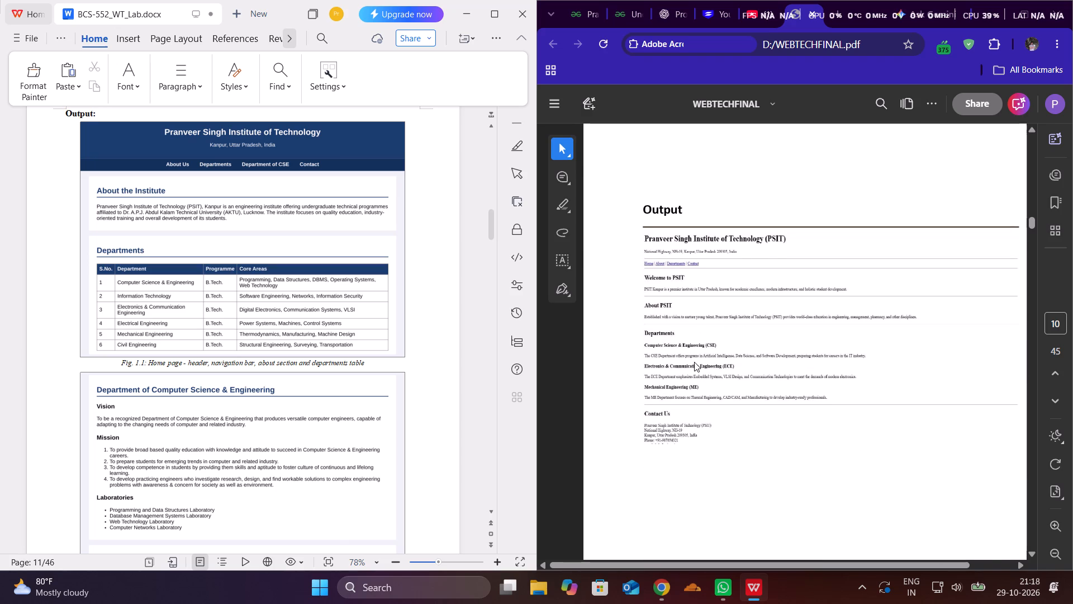
scroll(694, 362, left, 1)
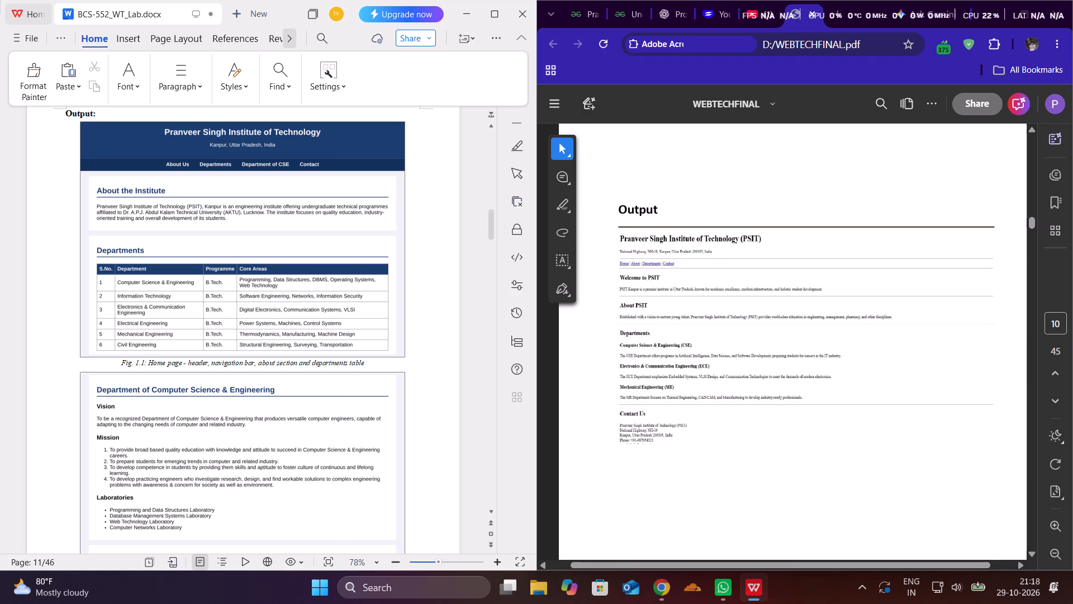
scroll(343, 378, up, 2)
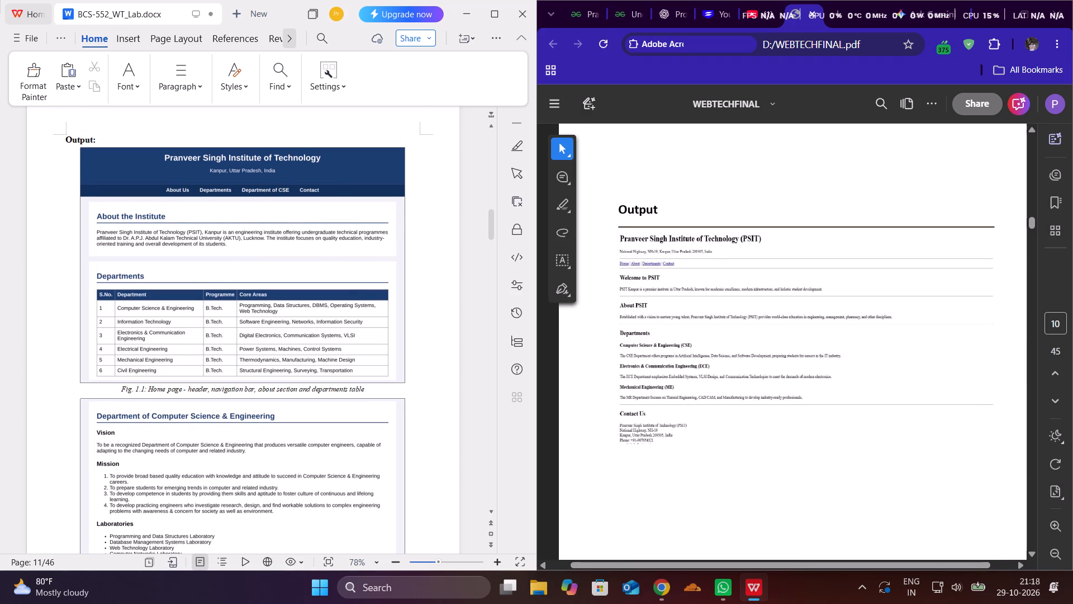
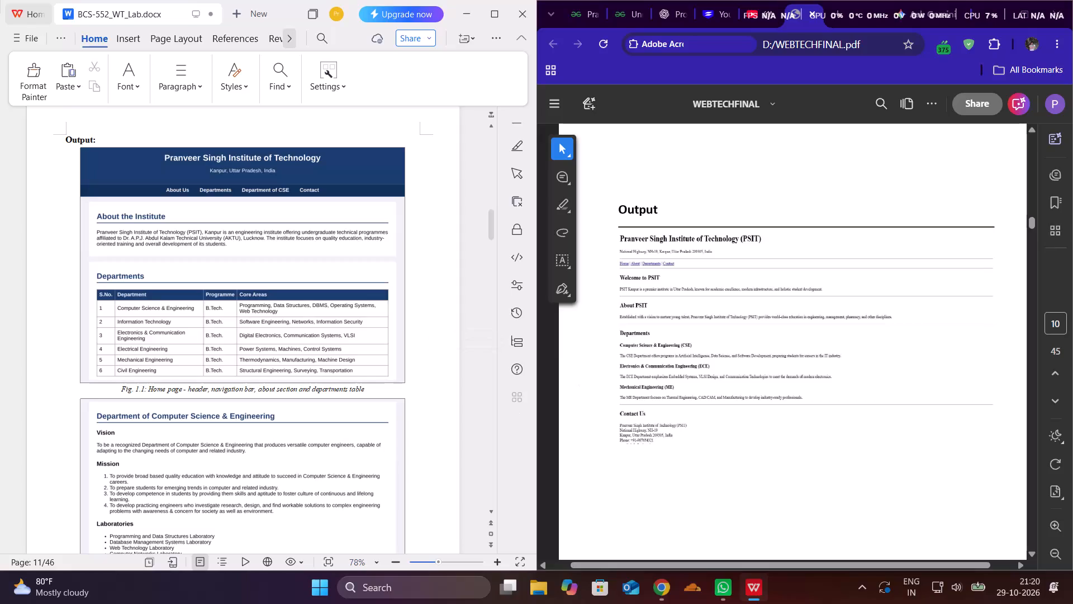
Compare Experiment 1's output page in the lab file with the output page in the WEBTECHFINAL PDF.
scroll(406, 357, down, 2)
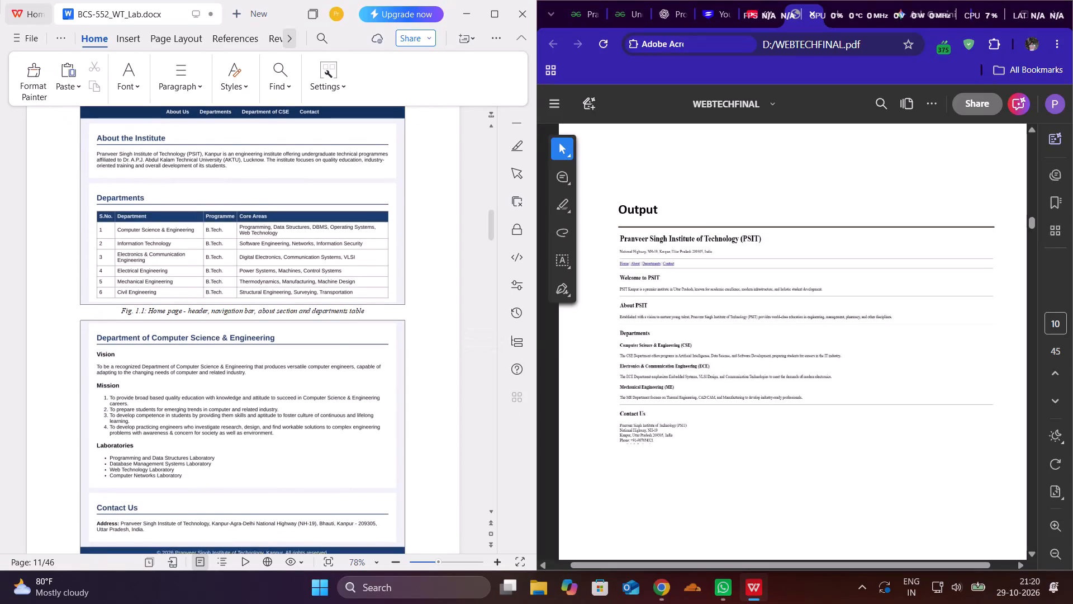
scroll(406, 357, up, 1)
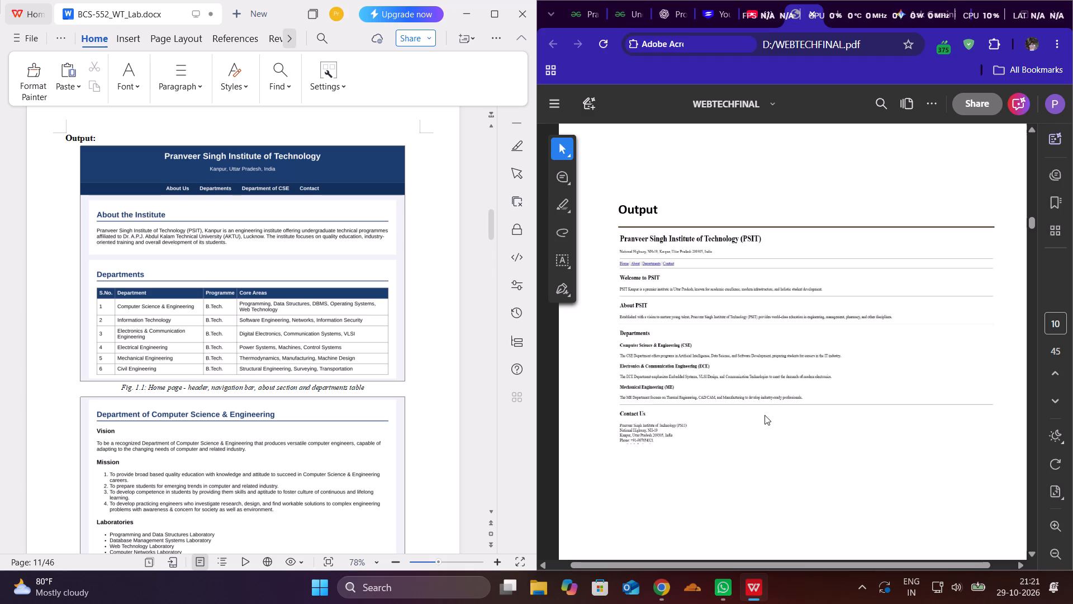
scroll(771, 425, down, 1)
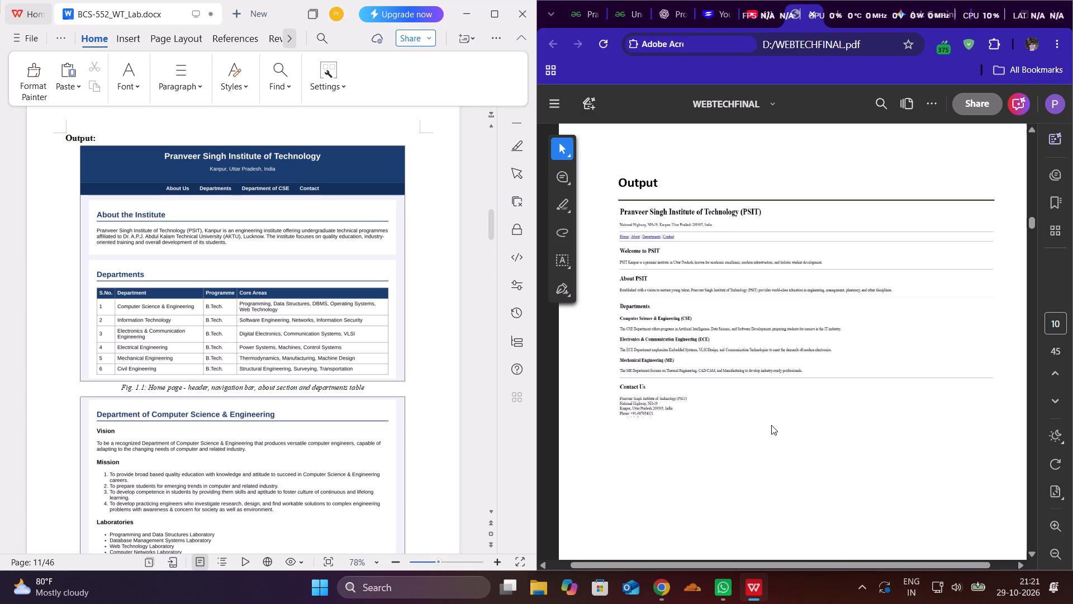
scroll(771, 425, down, 1)
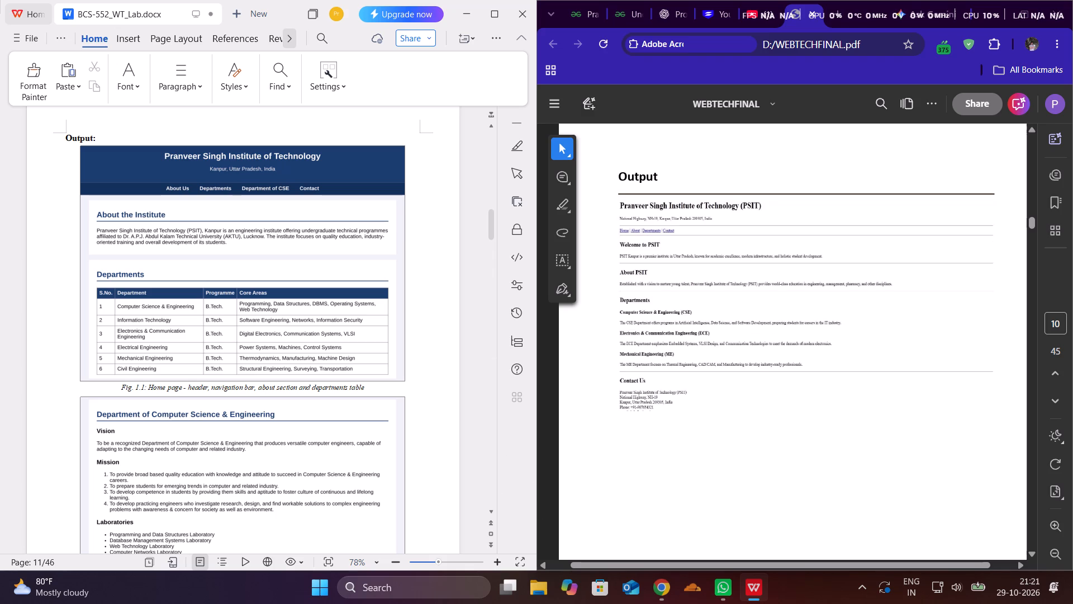
scroll(746, 371, down, 1)
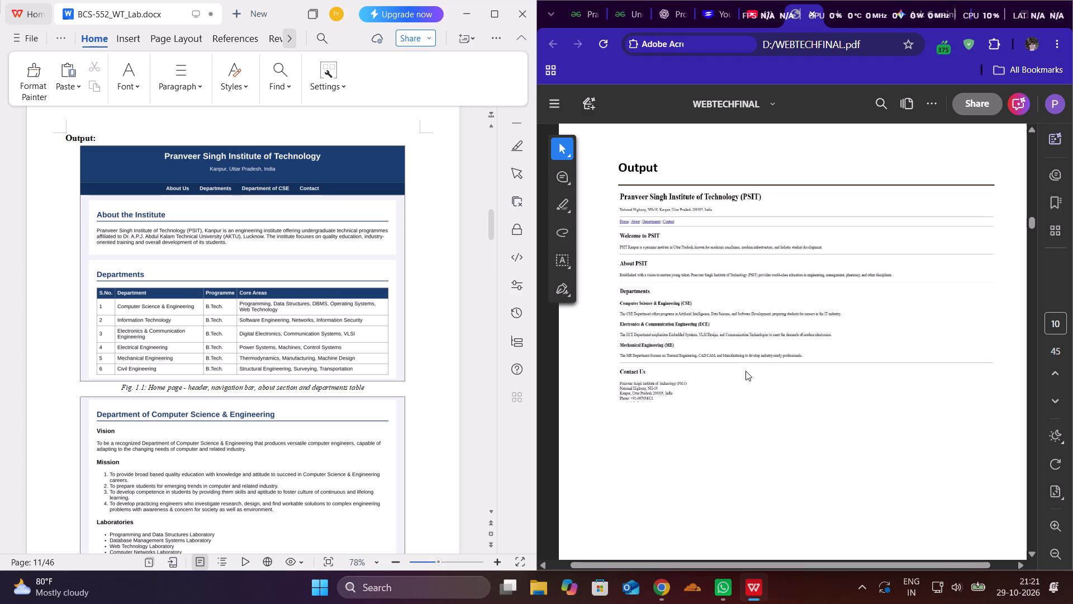
scroll(241, 417, down, 1)
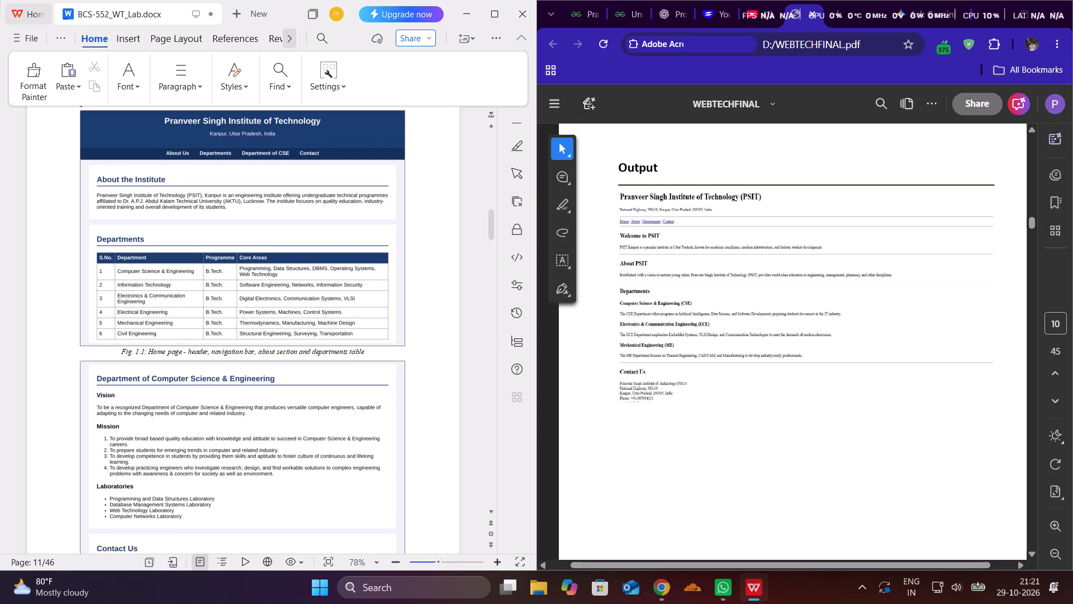
Review Experiment 1's index.html code in the lab file, going back from the output page to the experiment's heading and aim.
scroll(288, 348, up, 7)
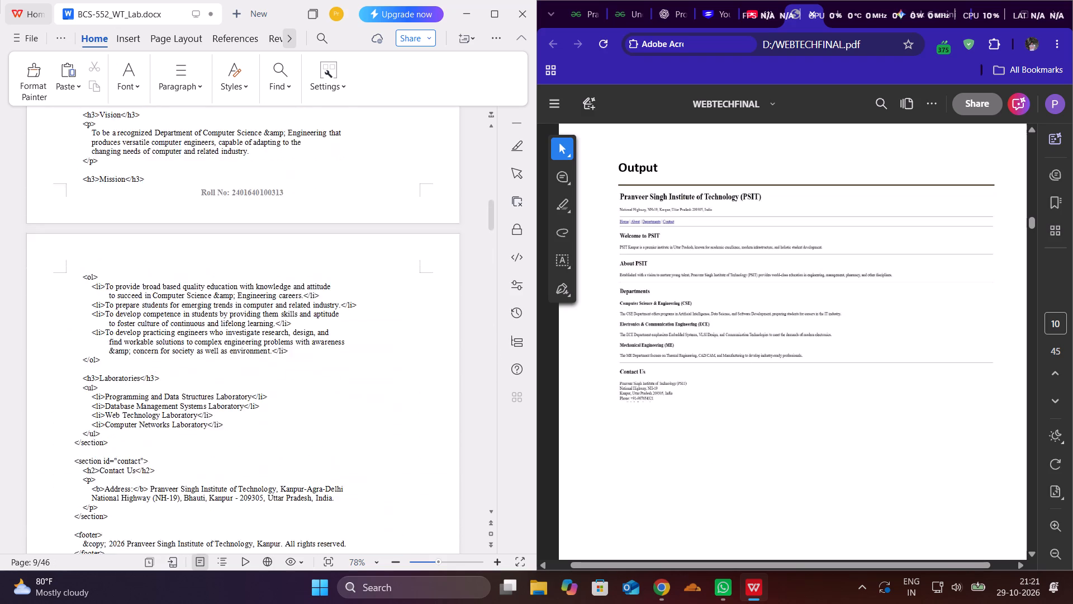
scroll(288, 348, up, 7)
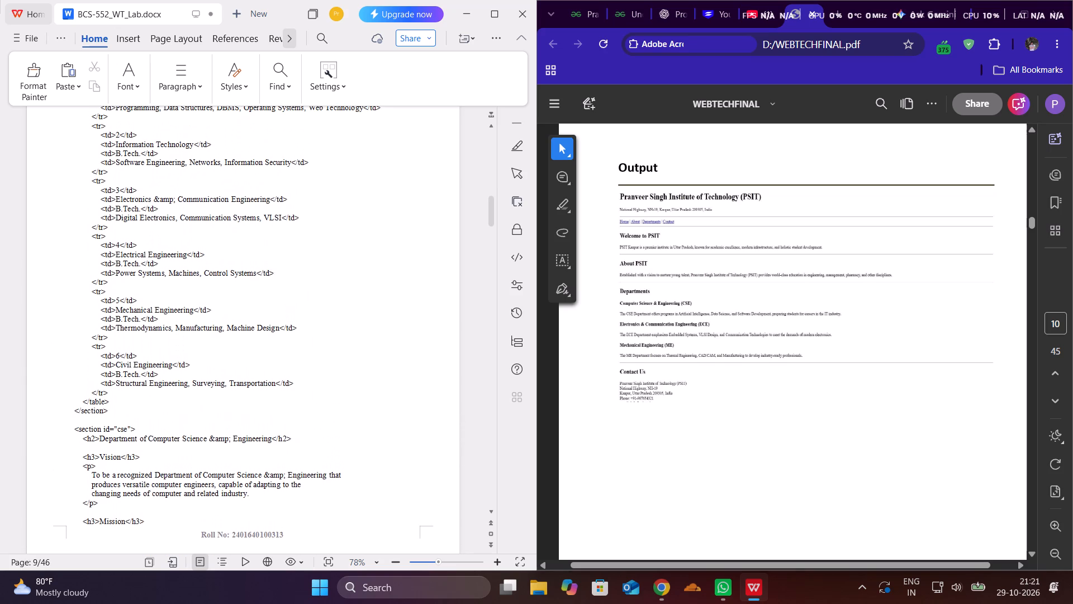
scroll(288, 348, up, 2)
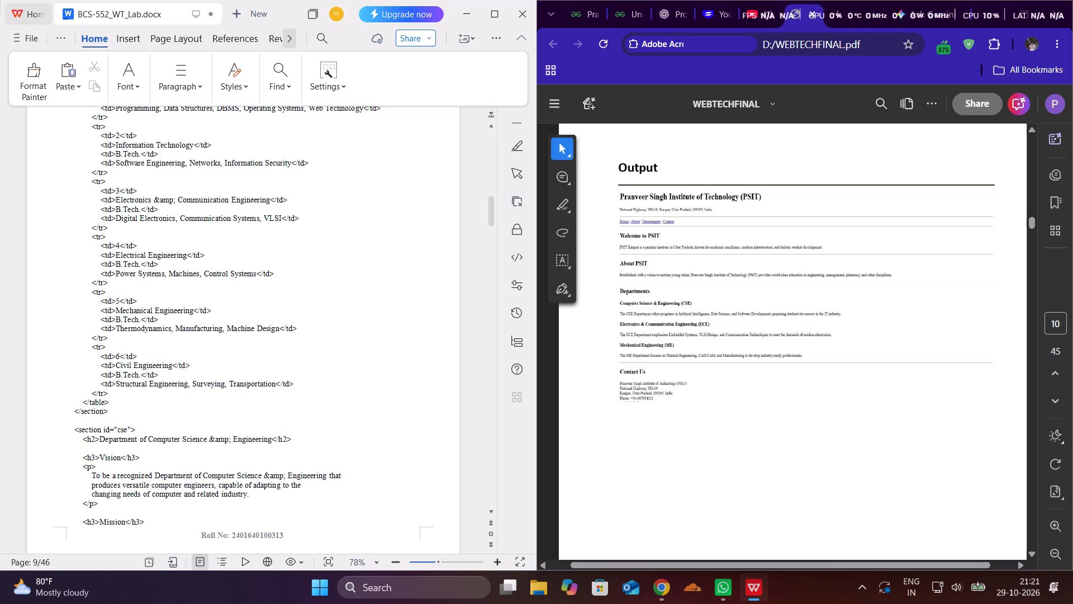
scroll(306, 397, up, 5)
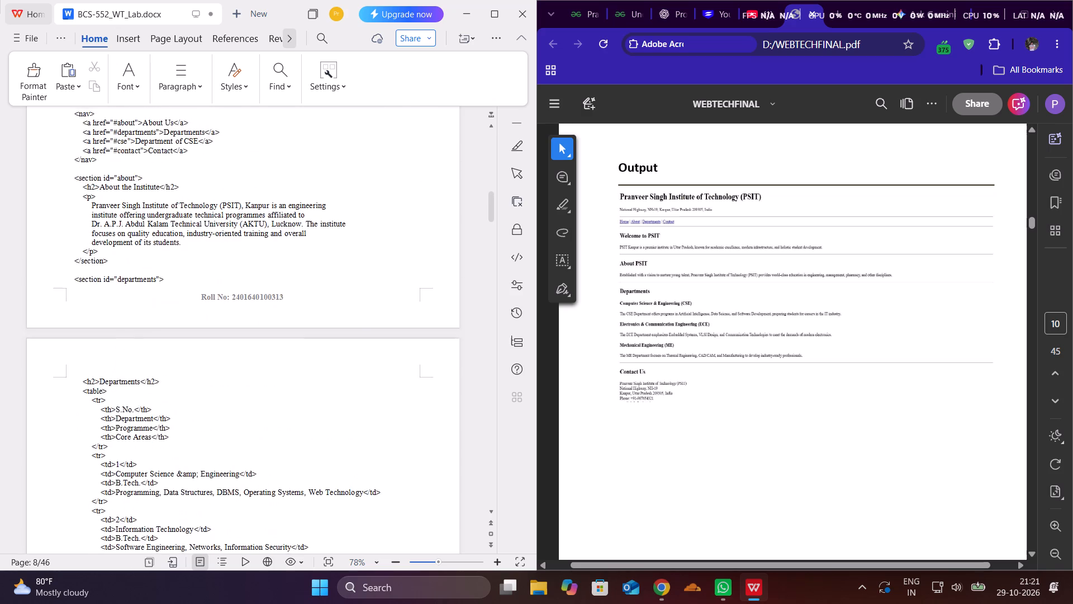
scroll(306, 397, up, 3)
scroll(309, 421, down, 2)
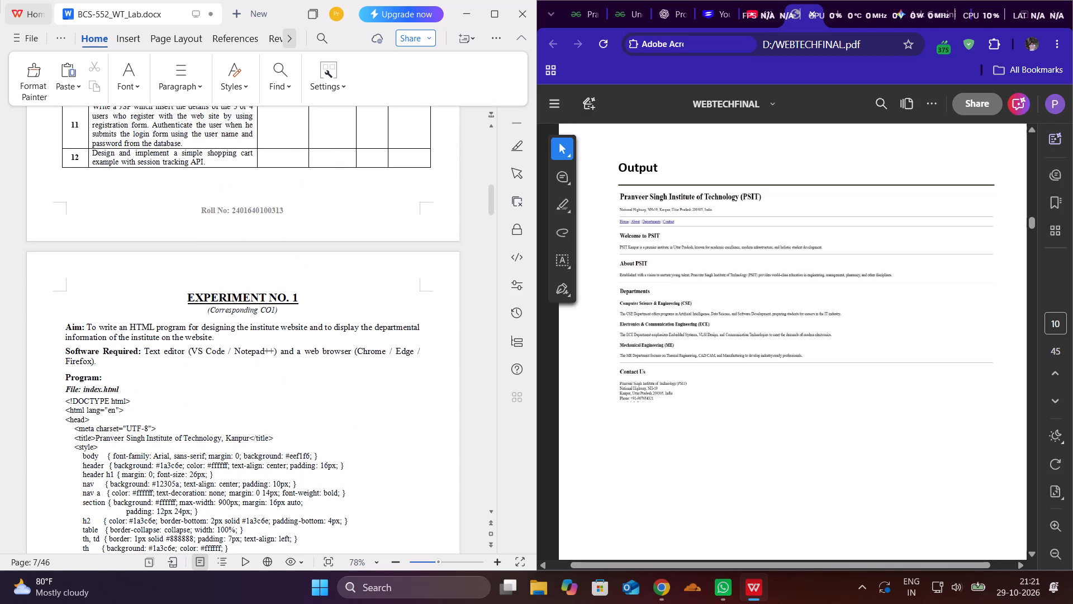
scroll(309, 421, down, 1)
Examine Experiment 1 in the WEBTECHFINAL PDF from its heading through the HTML code to the output page.
scroll(934, 320, up, 4)
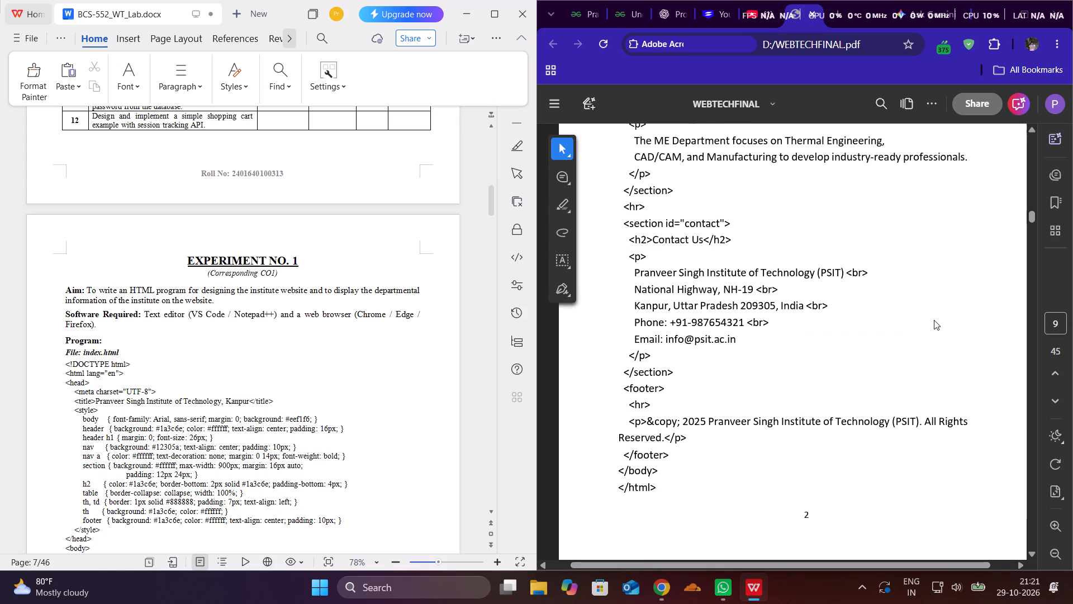
scroll(934, 320, up, 9)
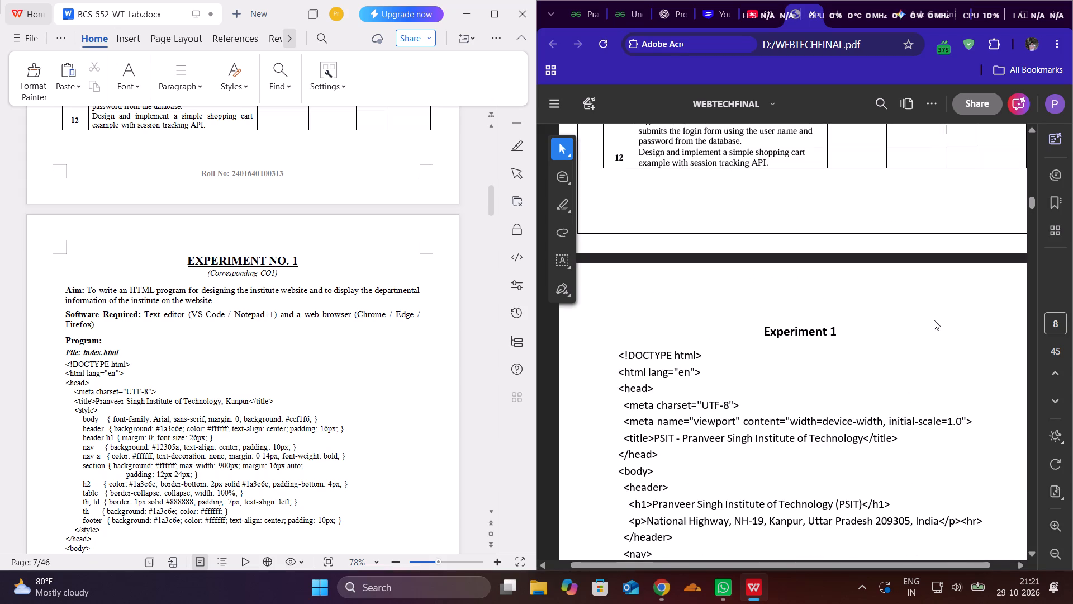
scroll(934, 320, up, 2)
scroll(934, 320, down, 1)
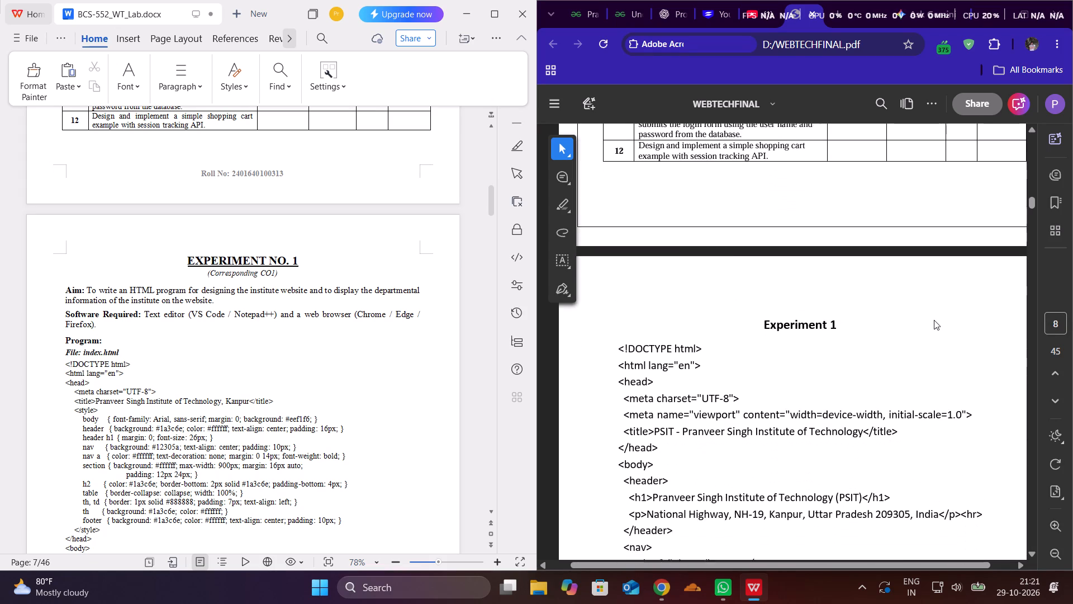
scroll(934, 320, down, 2)
scroll(839, 303, down, 1)
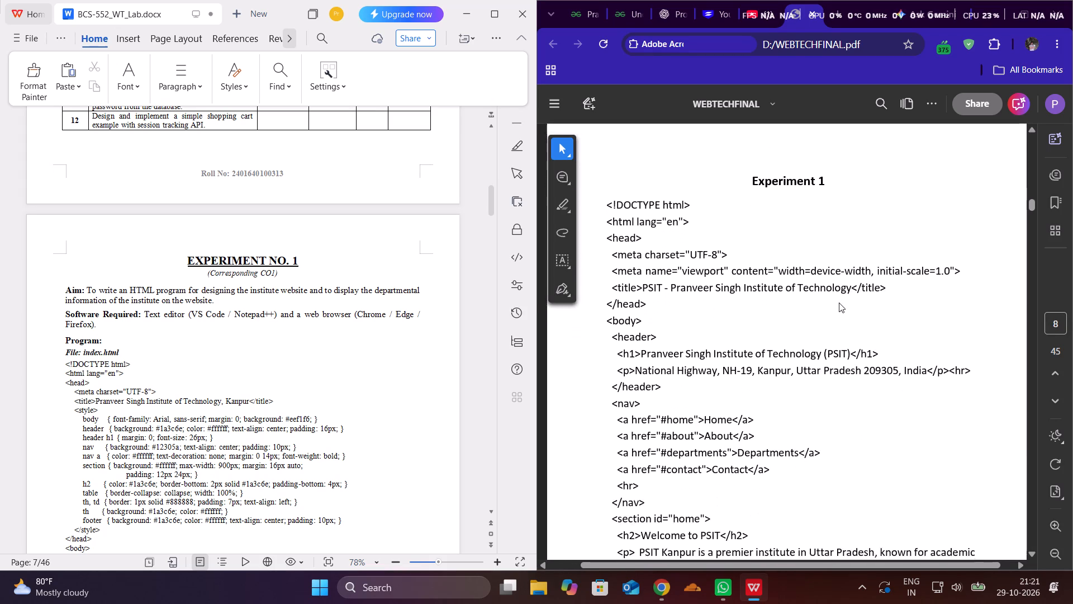
scroll(839, 303, down, 1)
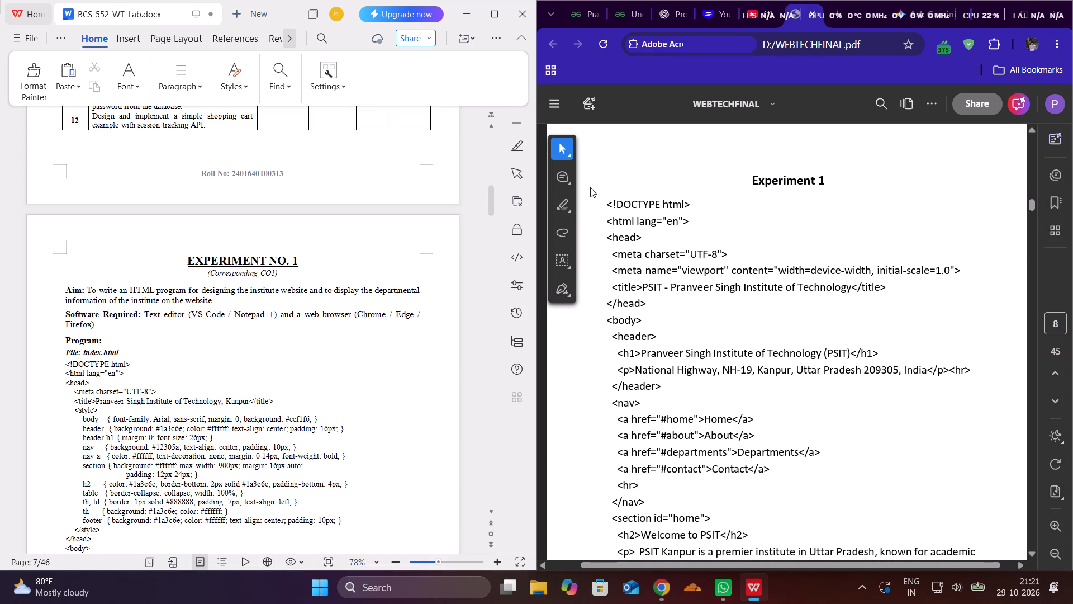
scroll(714, 307, down, 7)
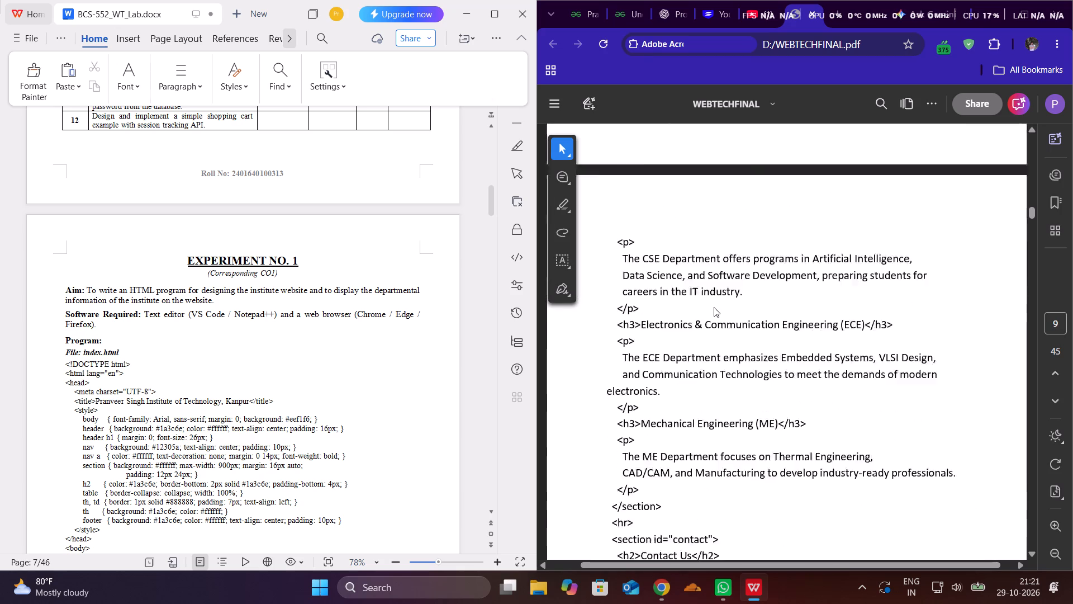
scroll(714, 307, down, 3)
scroll(714, 307, up, 2)
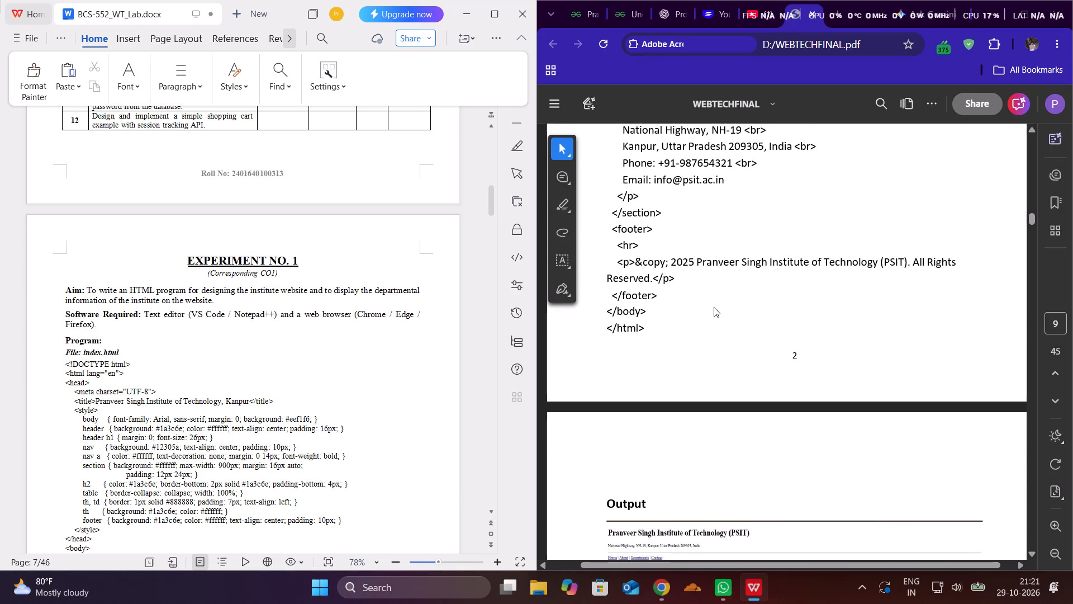
scroll(714, 307, up, 1)
scroll(714, 307, down, 6)
scroll(714, 307, up, 1)
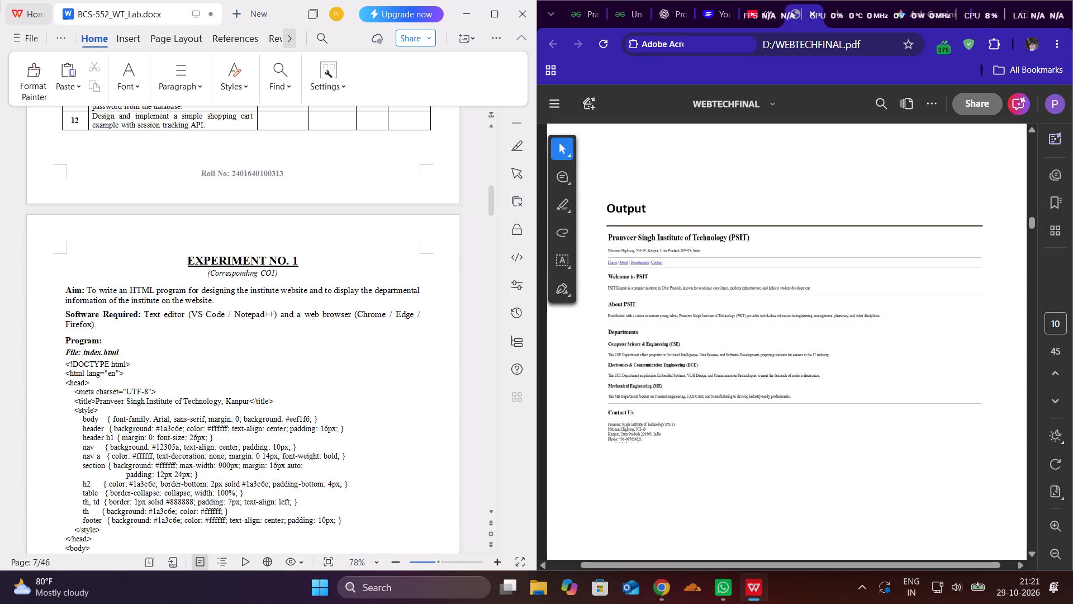
Check Experiment 1's program and both output figures in the lab file against the PDF's output page.
scroll(265, 358, down, 1)
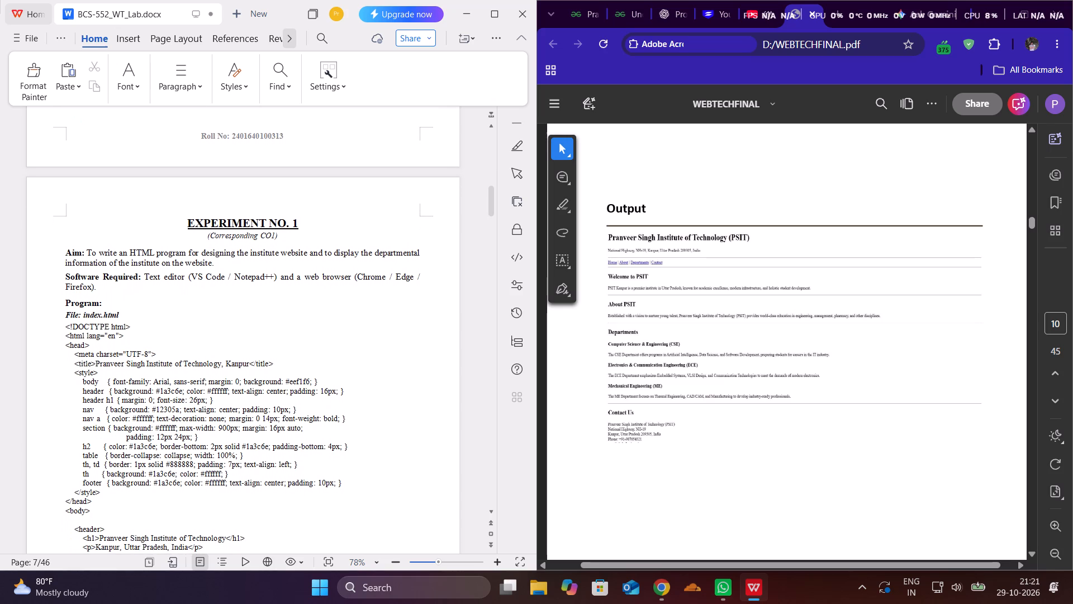
scroll(265, 358, down, 2)
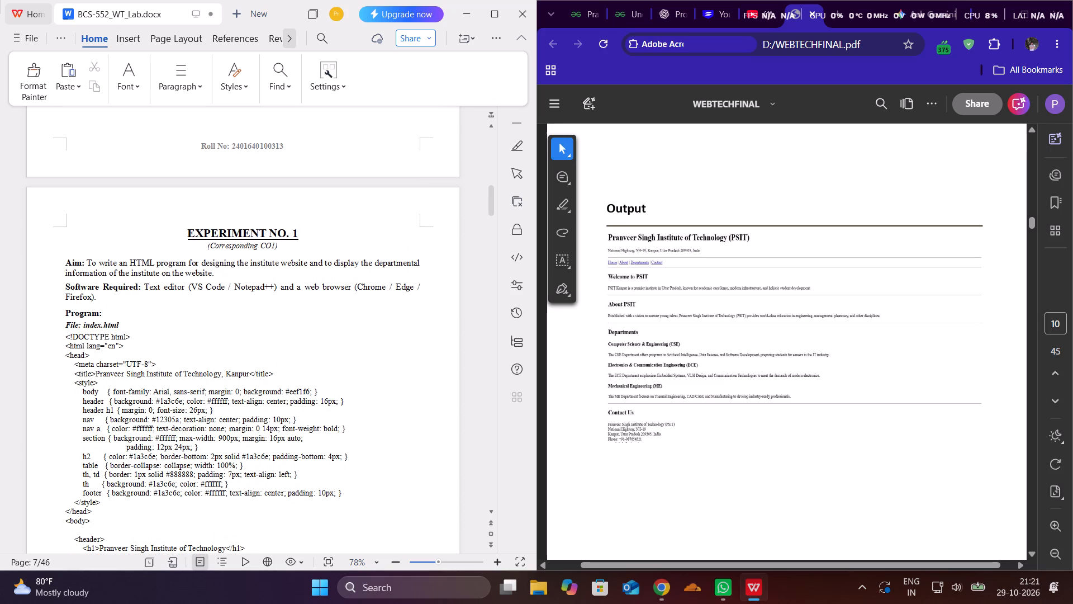
scroll(265, 358, down, 9)
scroll(265, 358, up, 2)
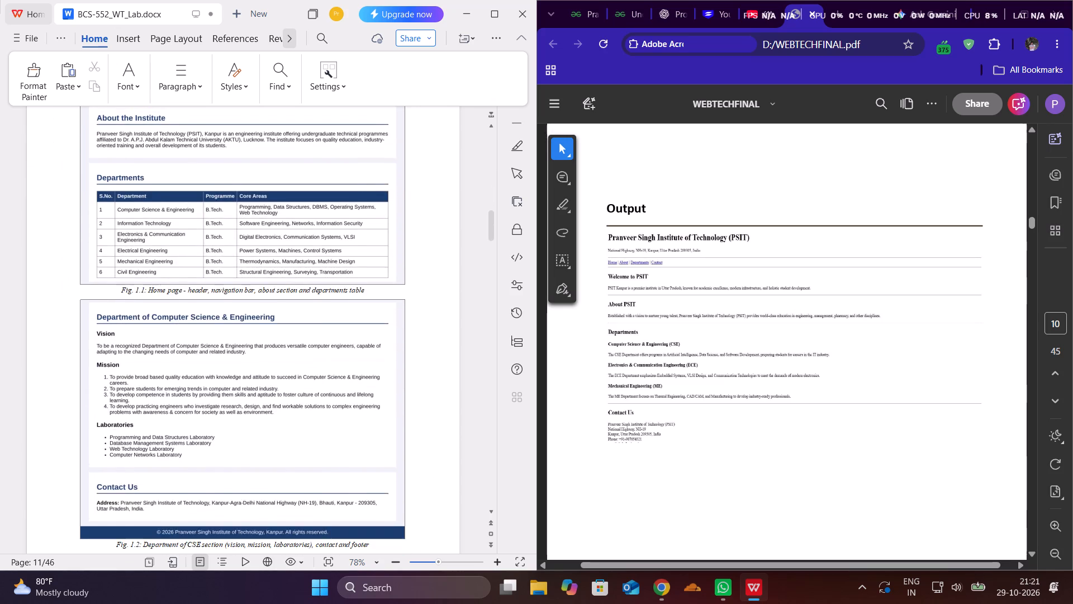
scroll(265, 358, up, 1)
scroll(265, 358, down, 7)
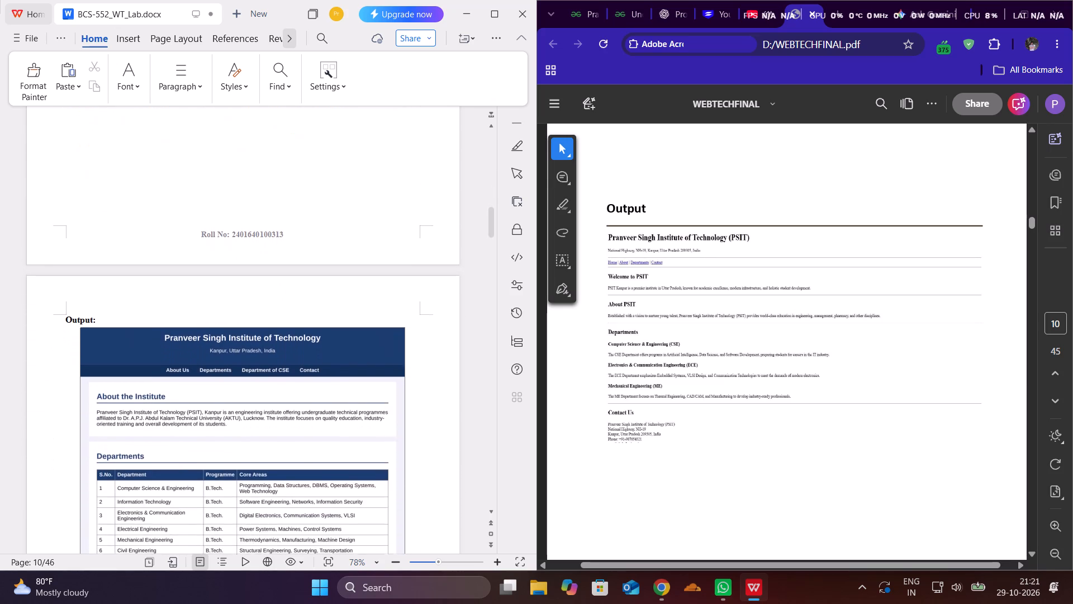
scroll(265, 358, down, 3)
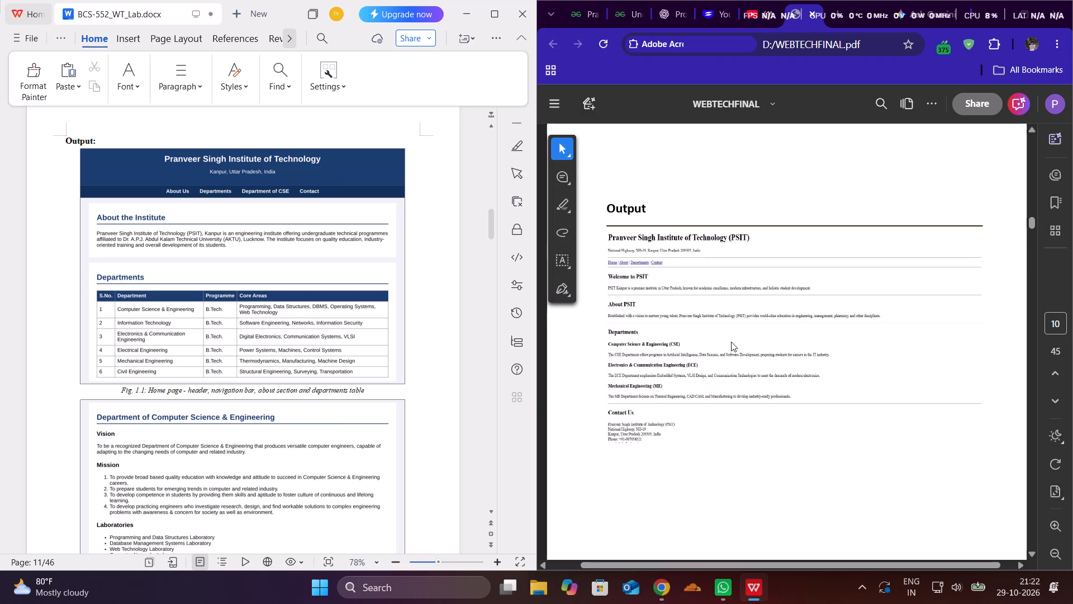
scroll(310, 328, up, 1)
scroll(310, 328, down, 2)
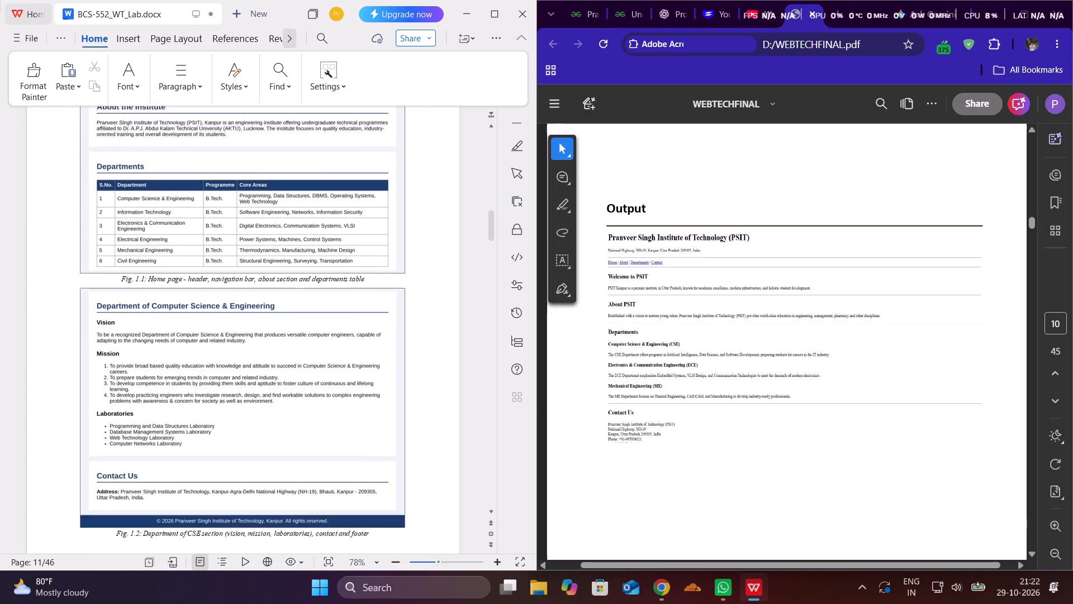
scroll(310, 328, down, 1)
Replace the last three digits of the roll number in the lab file's page footer to match the cover page's roll number.
scroll(310, 328, up, 13)
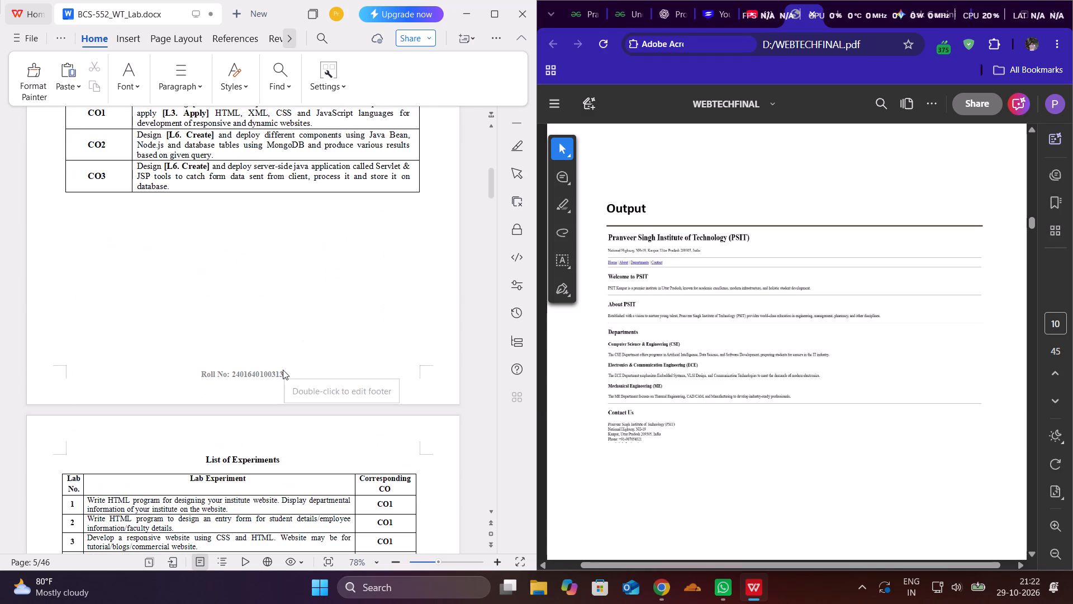
click(283, 370)
double_click(280, 372)
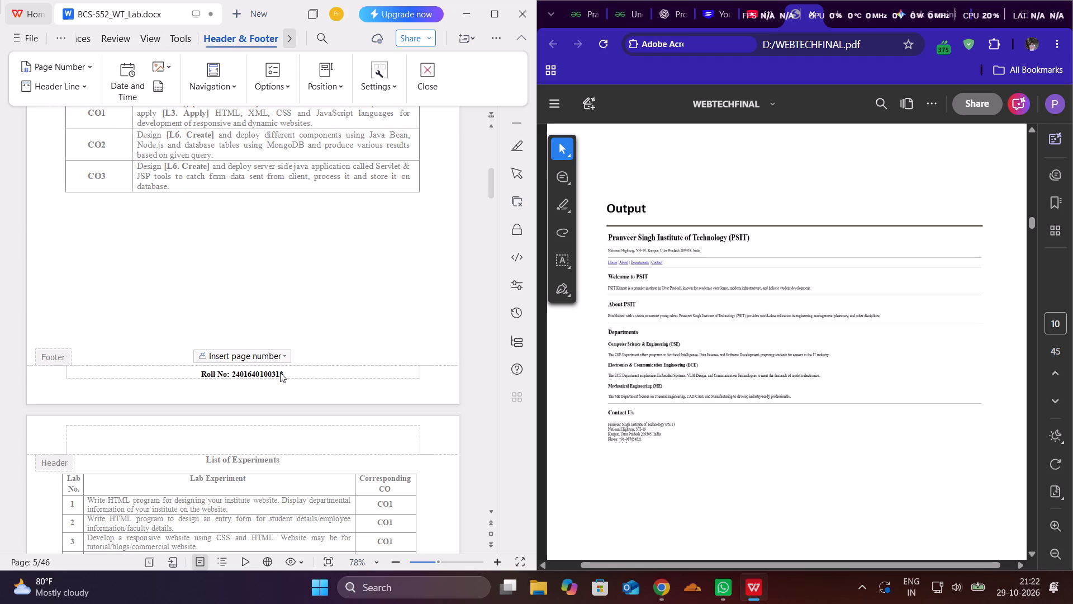
click(284, 372)
key(BackSpace)
key(BackSpace)
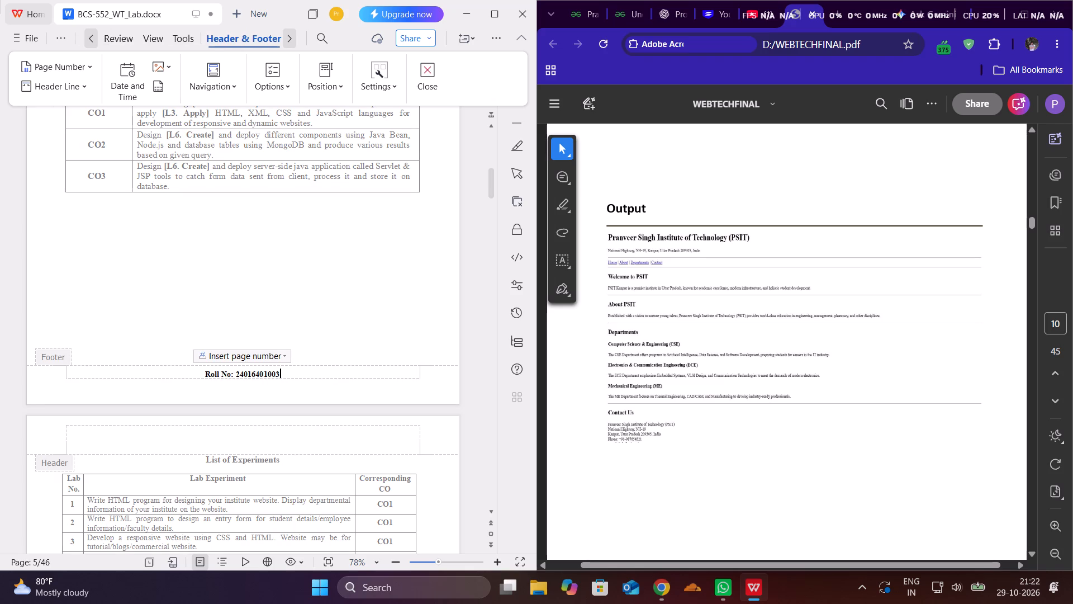
key(BackSpace)
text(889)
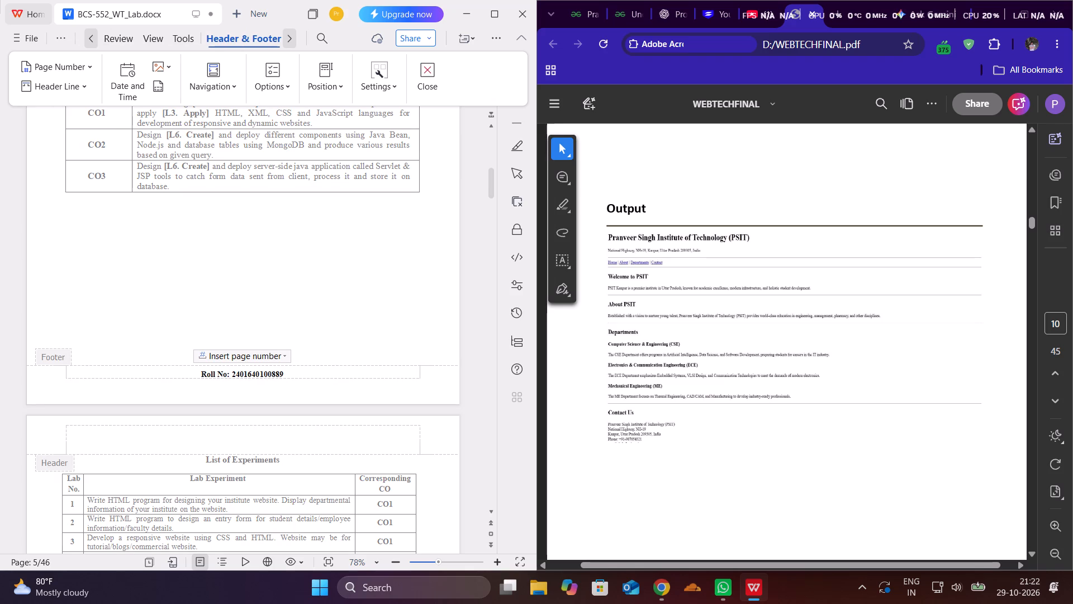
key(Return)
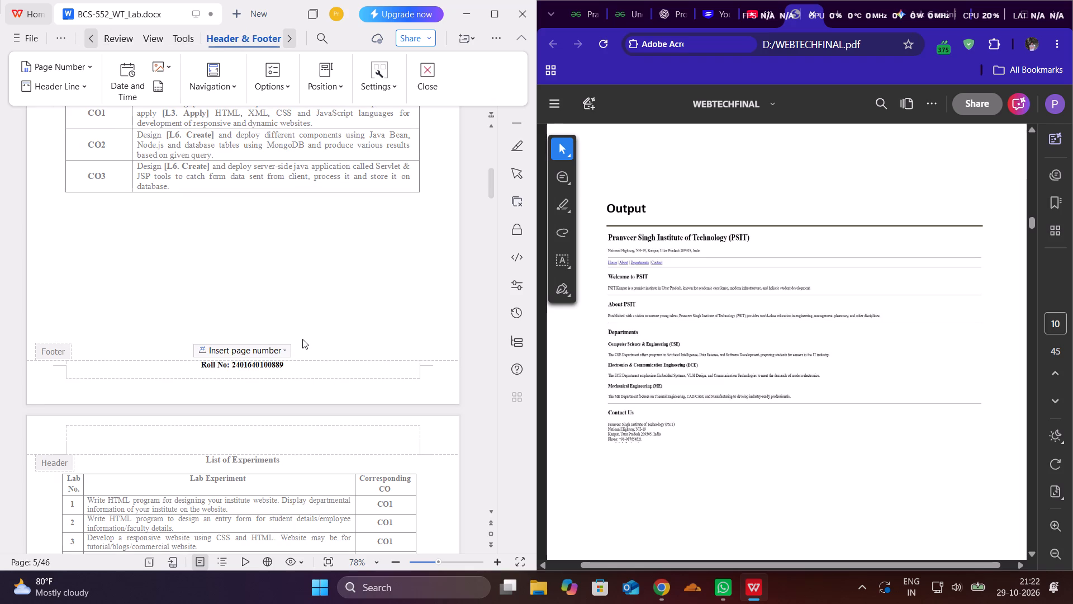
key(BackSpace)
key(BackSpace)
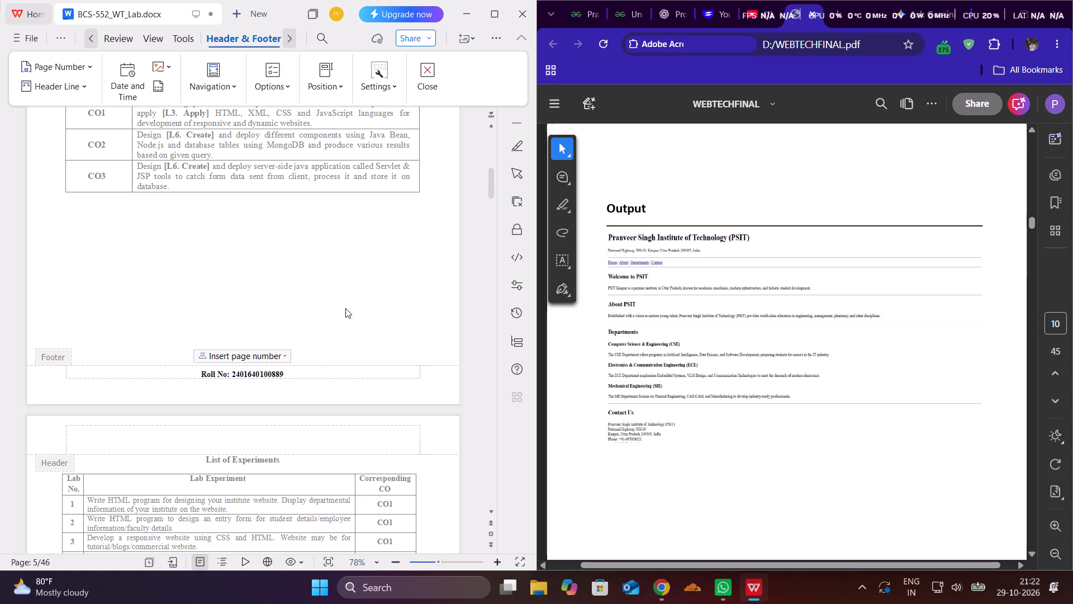
click(302, 340)
double_click(345, 299)
Maximize the lab file's window and return to the top of the cover page to check it.
scroll(345, 299, up, 4)
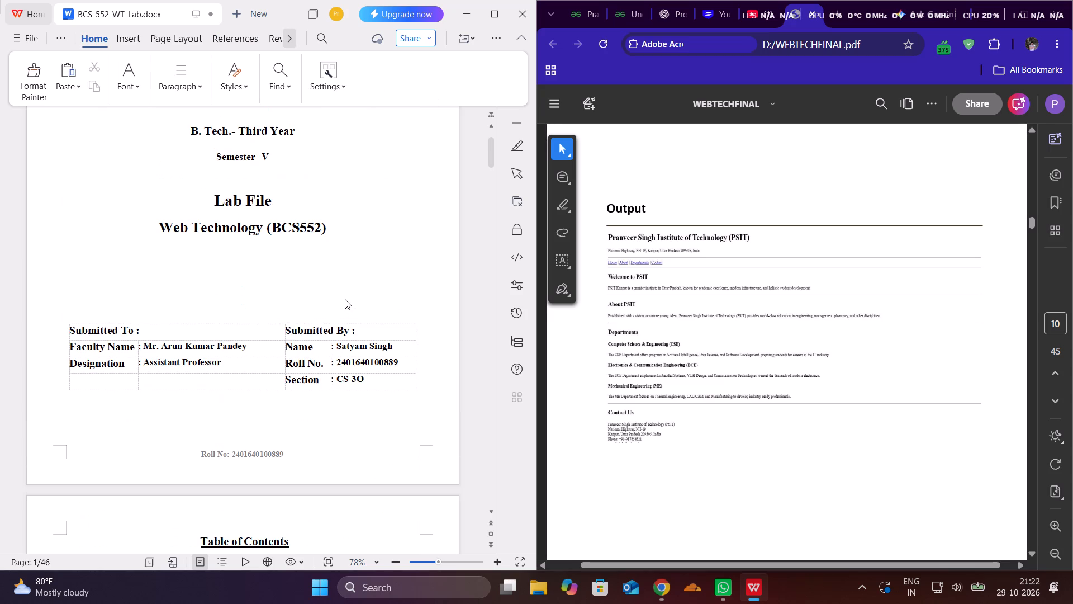
click(483, 11)
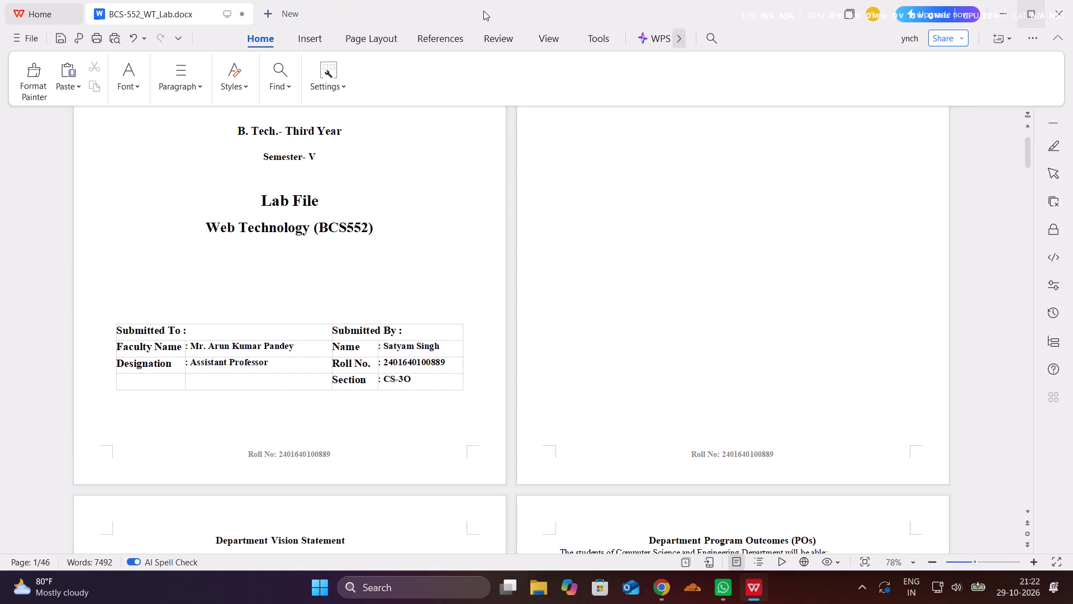
scroll(490, 346, up, 7)
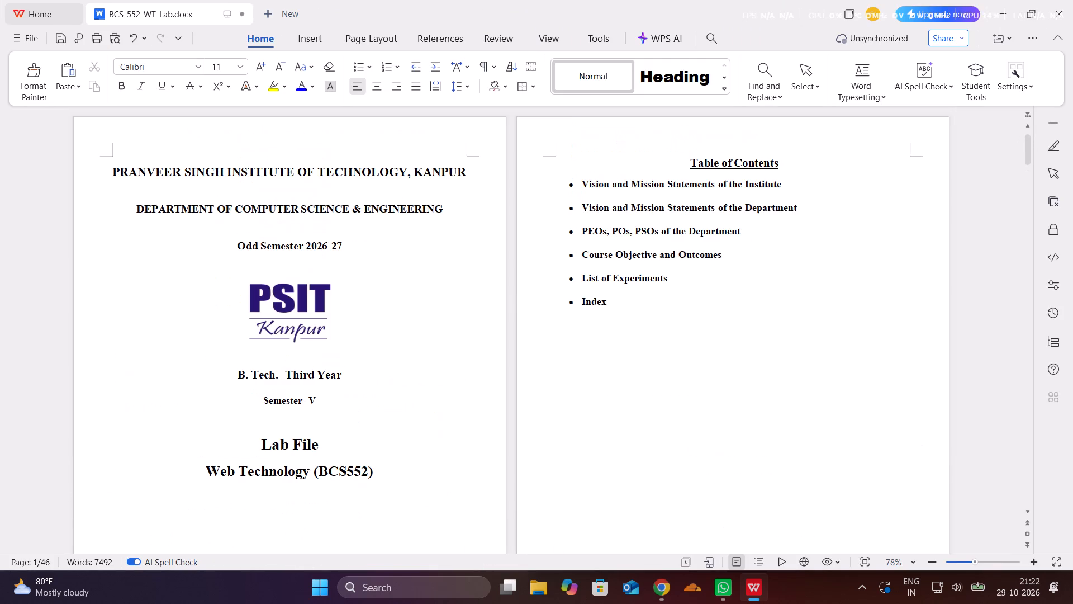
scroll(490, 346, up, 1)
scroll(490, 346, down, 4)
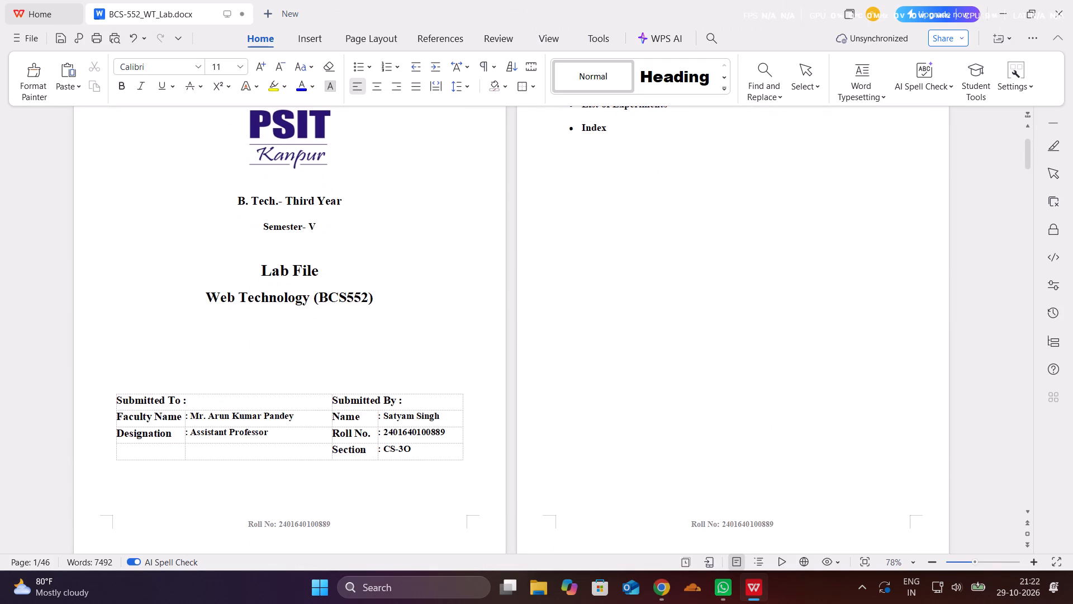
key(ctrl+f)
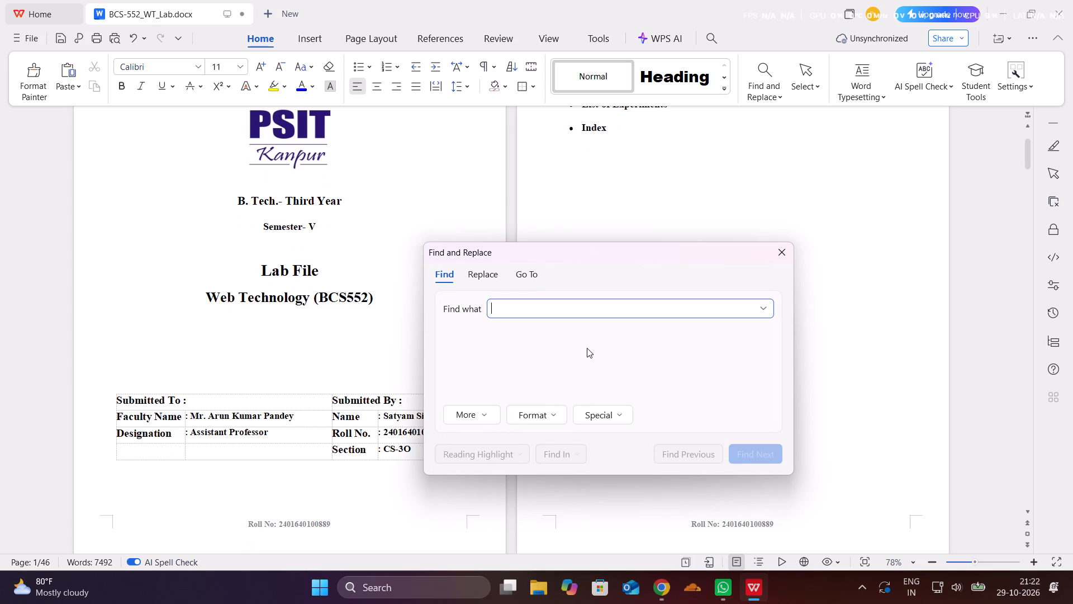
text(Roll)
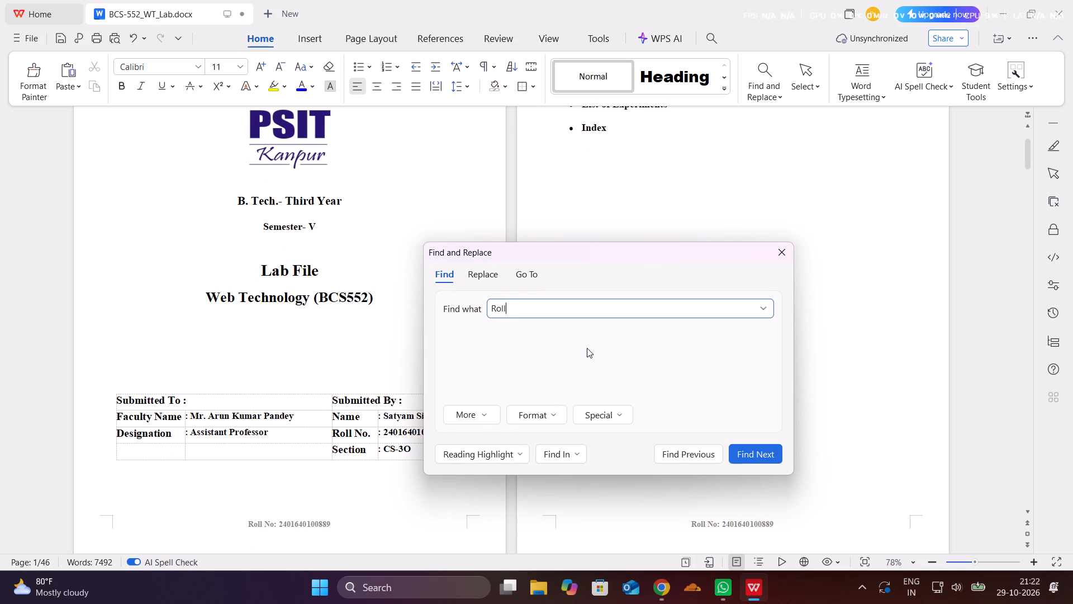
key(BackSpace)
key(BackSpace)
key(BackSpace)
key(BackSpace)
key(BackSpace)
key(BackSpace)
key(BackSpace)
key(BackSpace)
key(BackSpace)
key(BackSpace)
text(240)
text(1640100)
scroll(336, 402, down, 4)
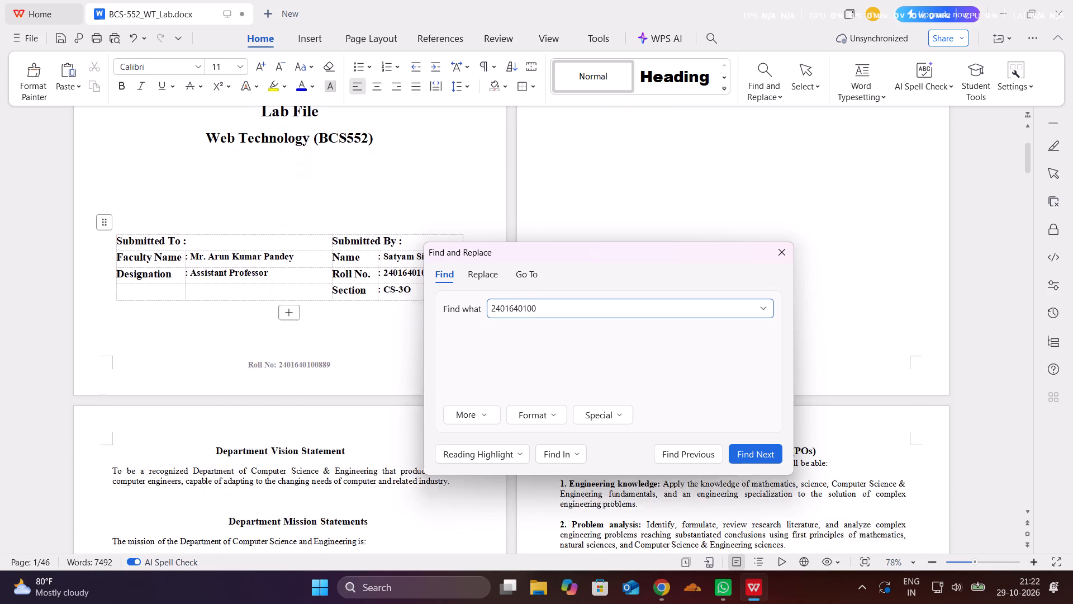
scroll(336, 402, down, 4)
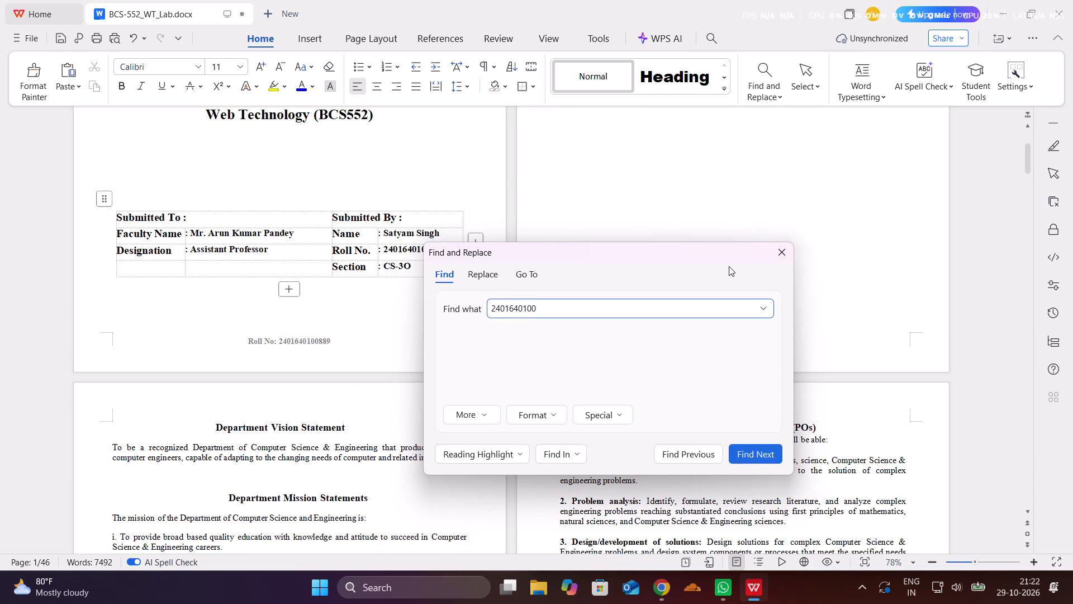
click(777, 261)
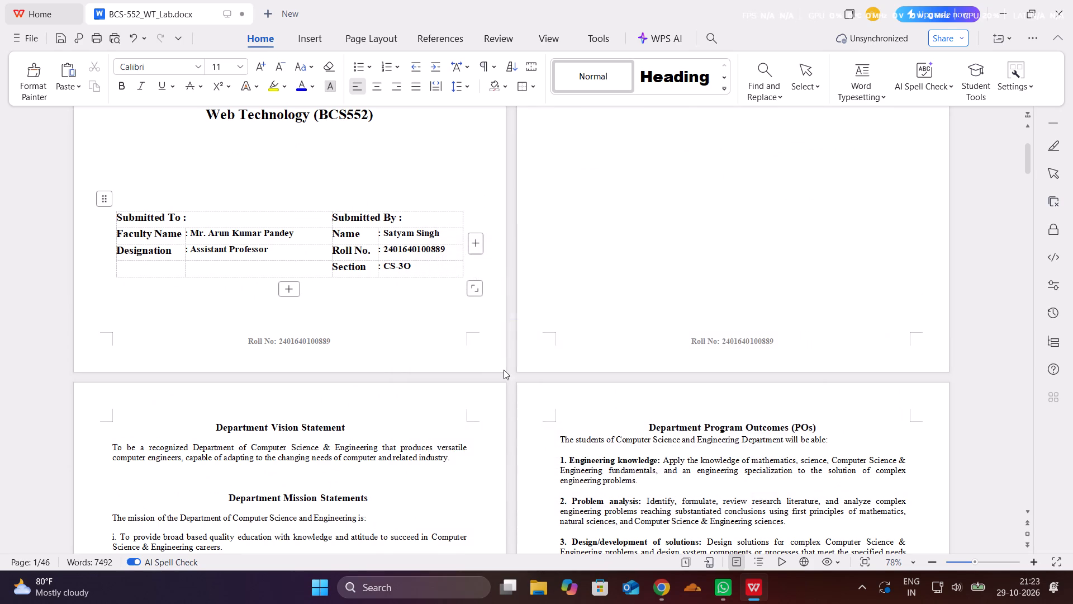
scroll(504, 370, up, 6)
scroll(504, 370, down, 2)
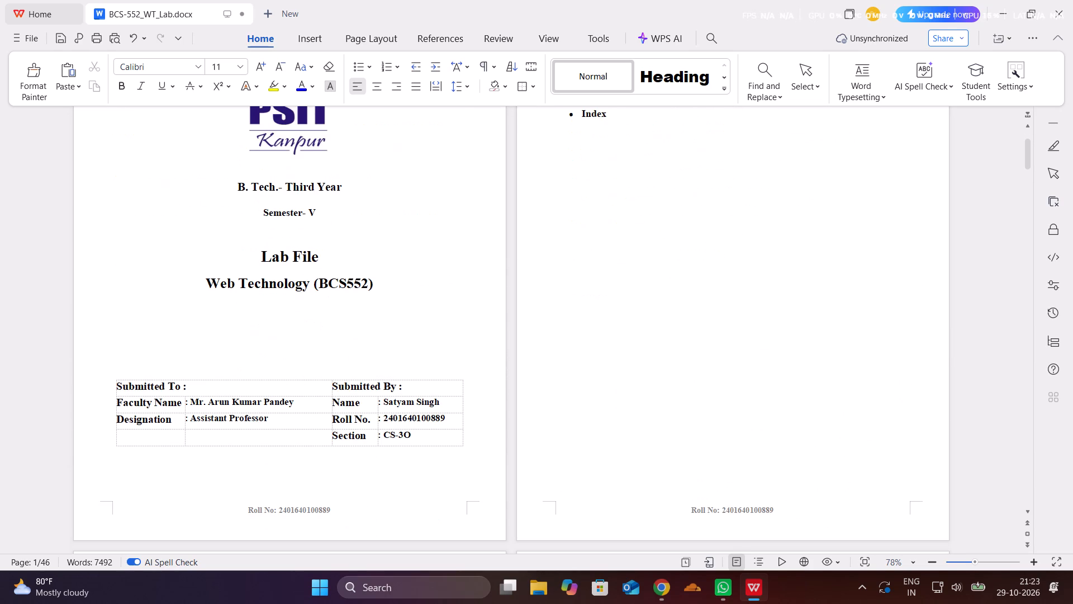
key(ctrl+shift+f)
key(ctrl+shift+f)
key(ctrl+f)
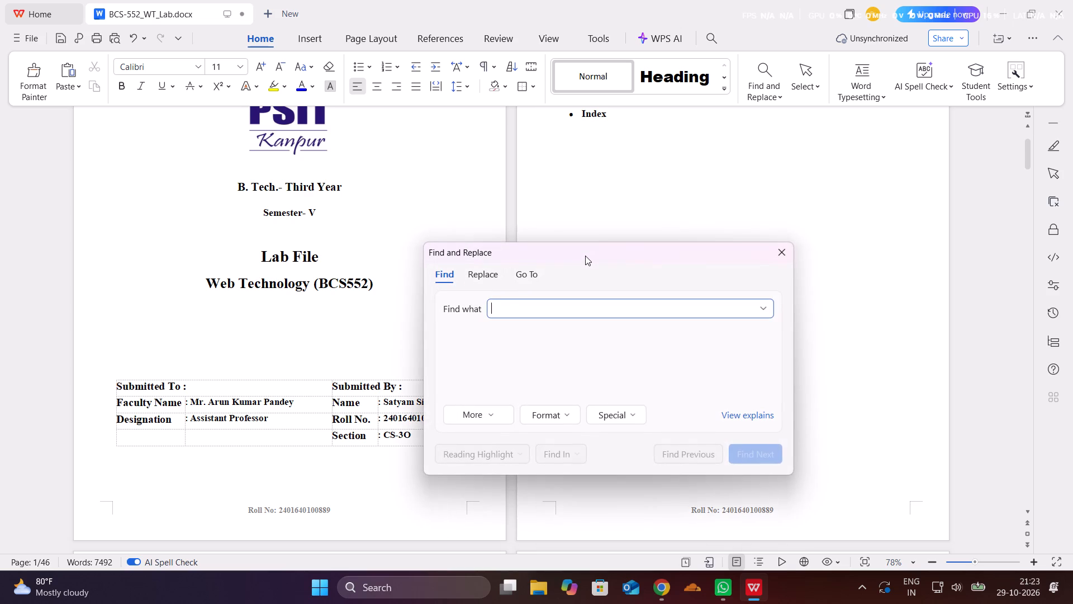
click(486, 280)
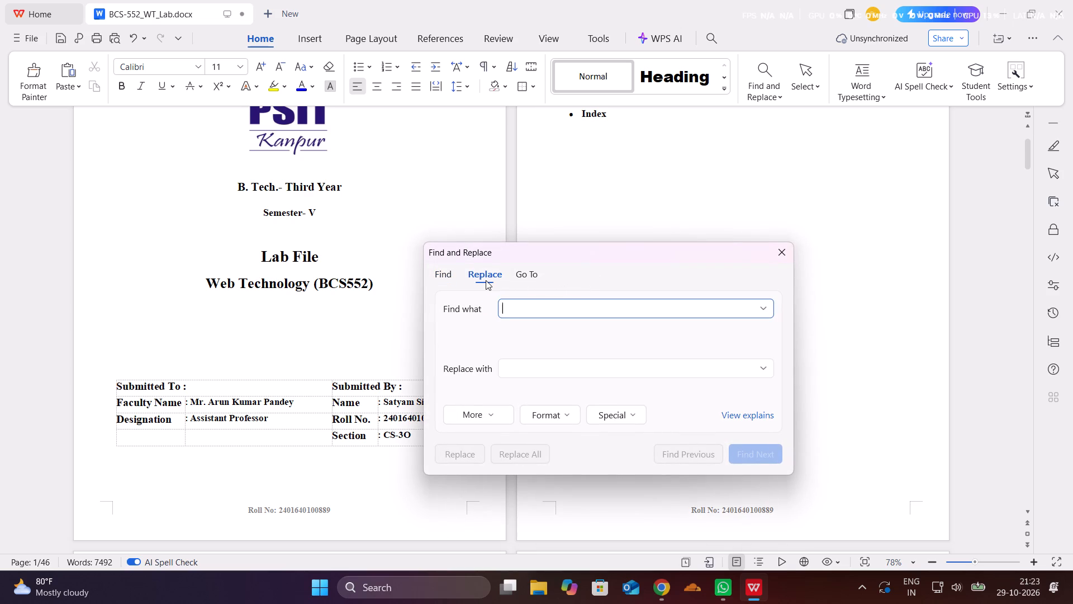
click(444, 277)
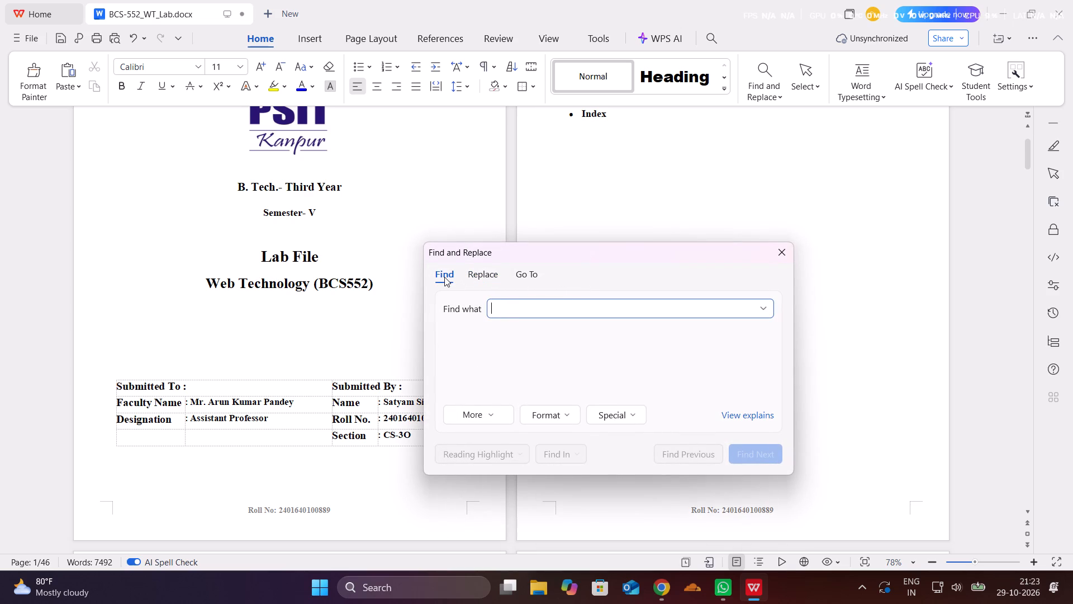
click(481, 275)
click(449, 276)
Review the lab file from the department vision and mission page through the experiment list and index to Experiment 1's output, including the page footers.
scroll(316, 363, down, 3)
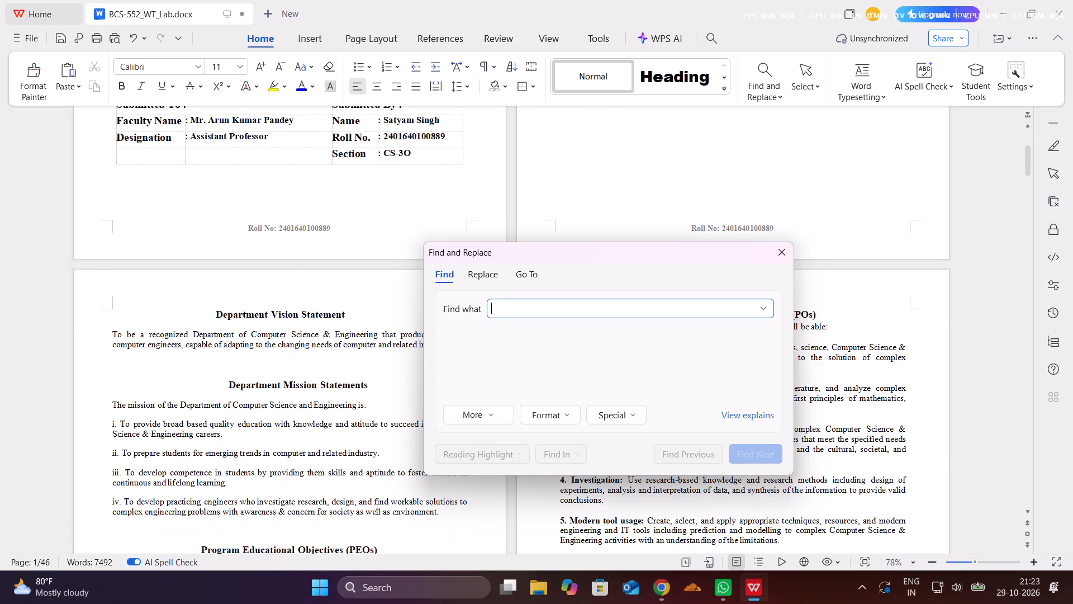
scroll(316, 363, down, 3)
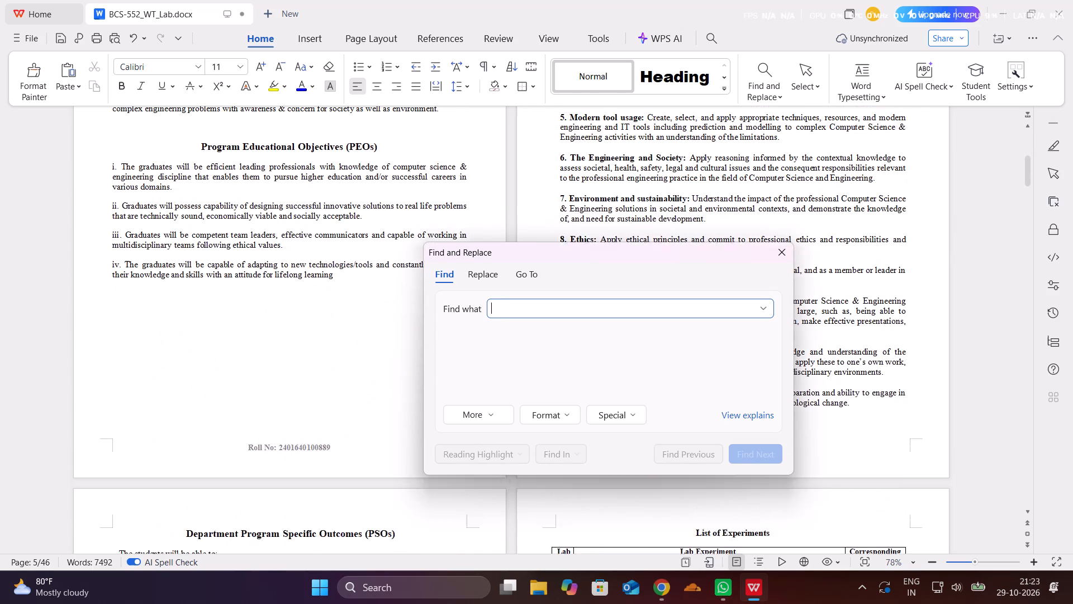
scroll(316, 363, down, 6)
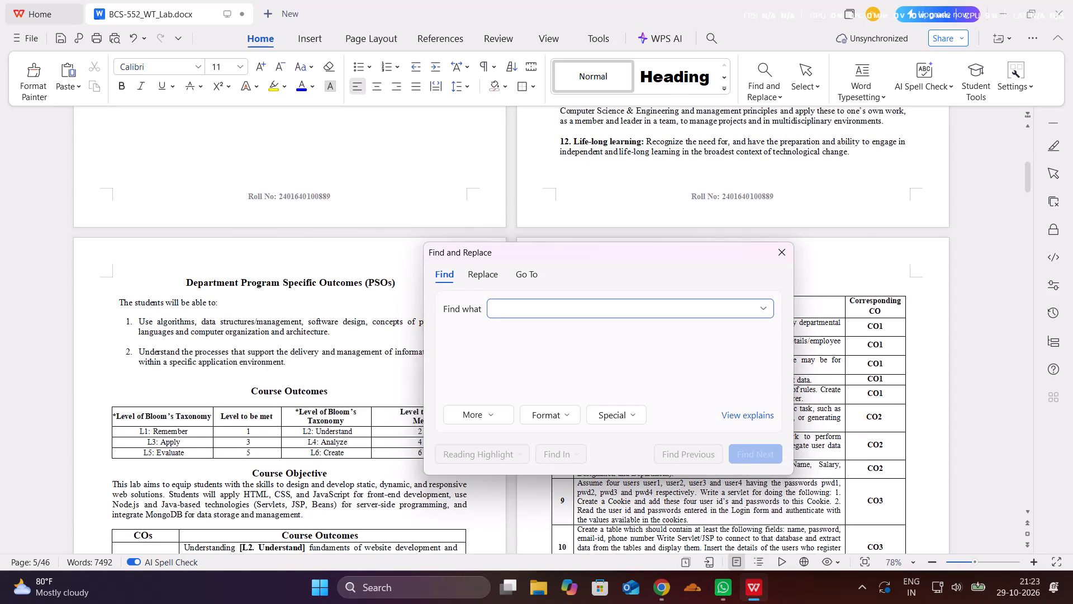
scroll(316, 363, down, 8)
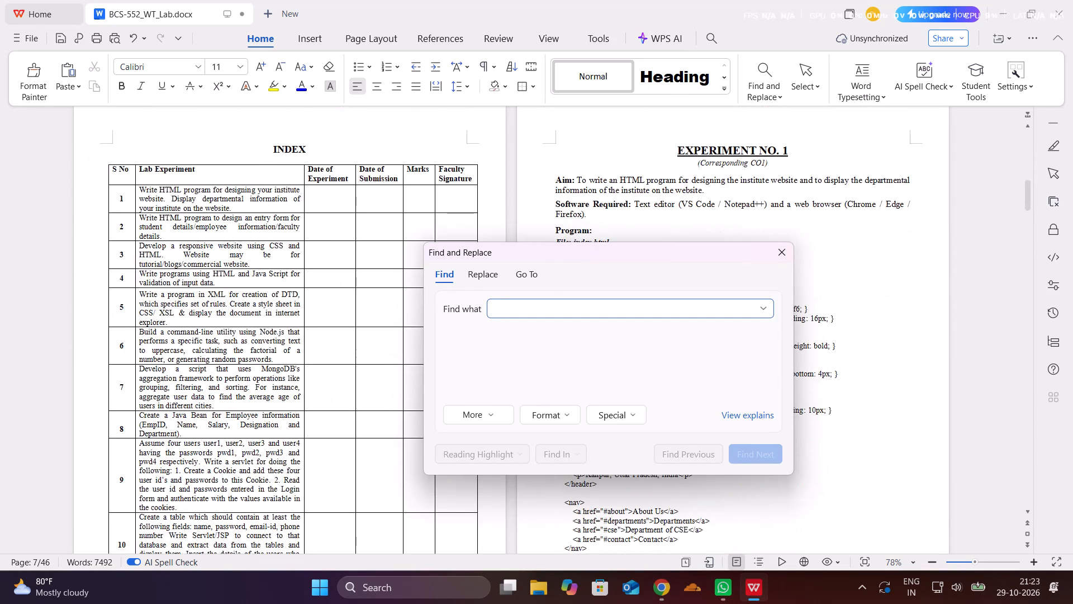
scroll(316, 363, down, 6)
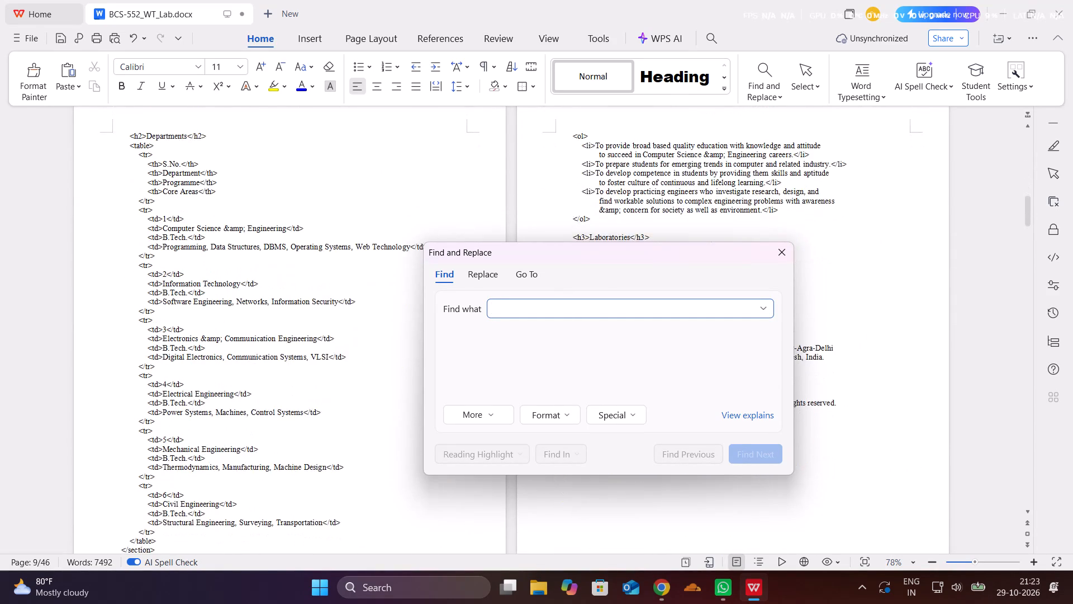
scroll(316, 363, down, 1)
click(786, 256)
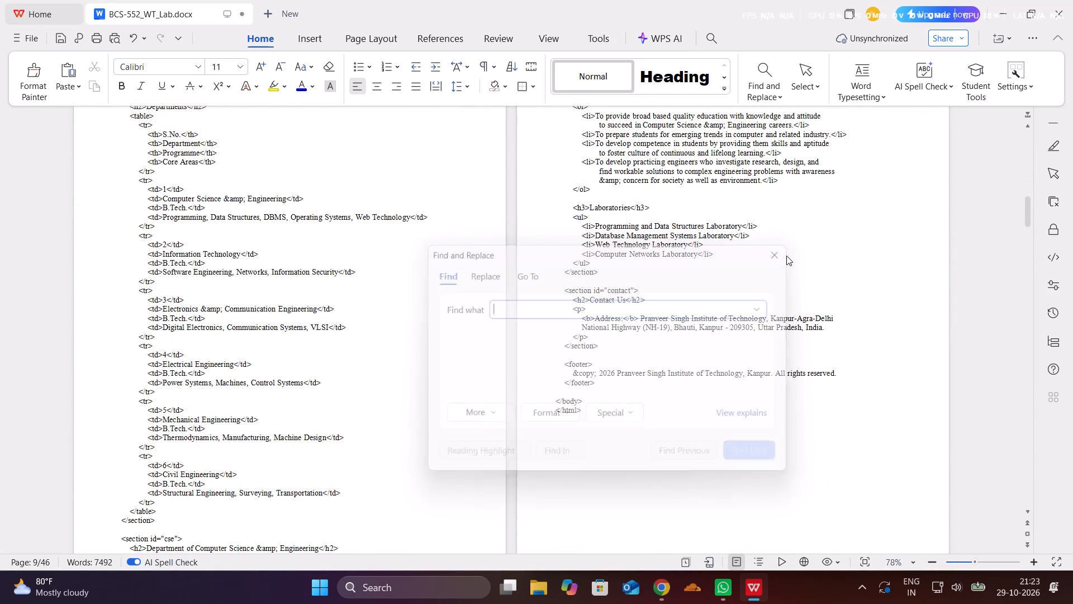
scroll(786, 256, down, 7)
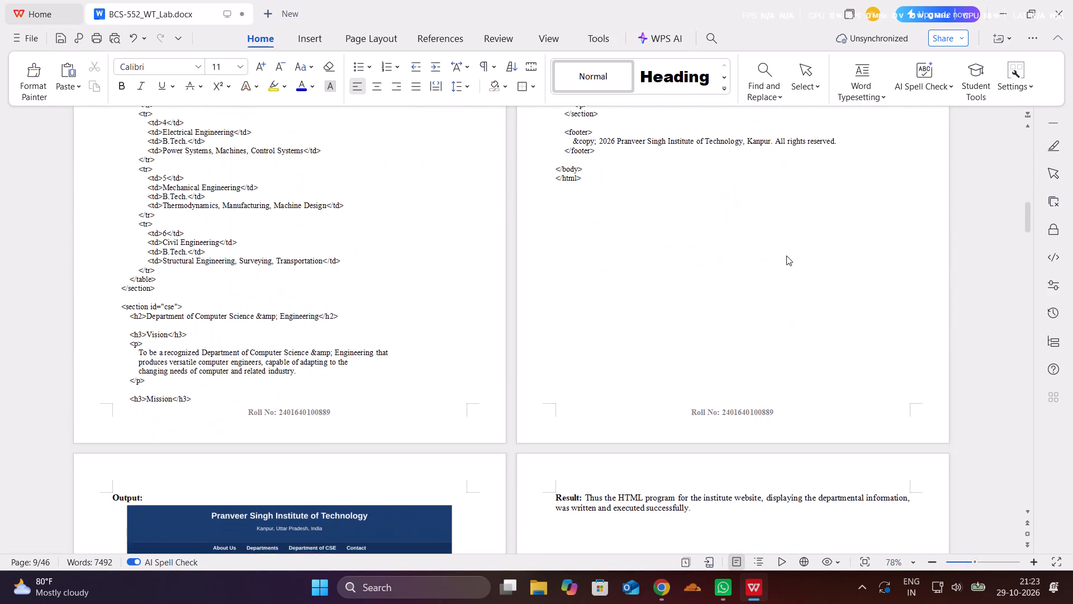
scroll(786, 256, down, 4)
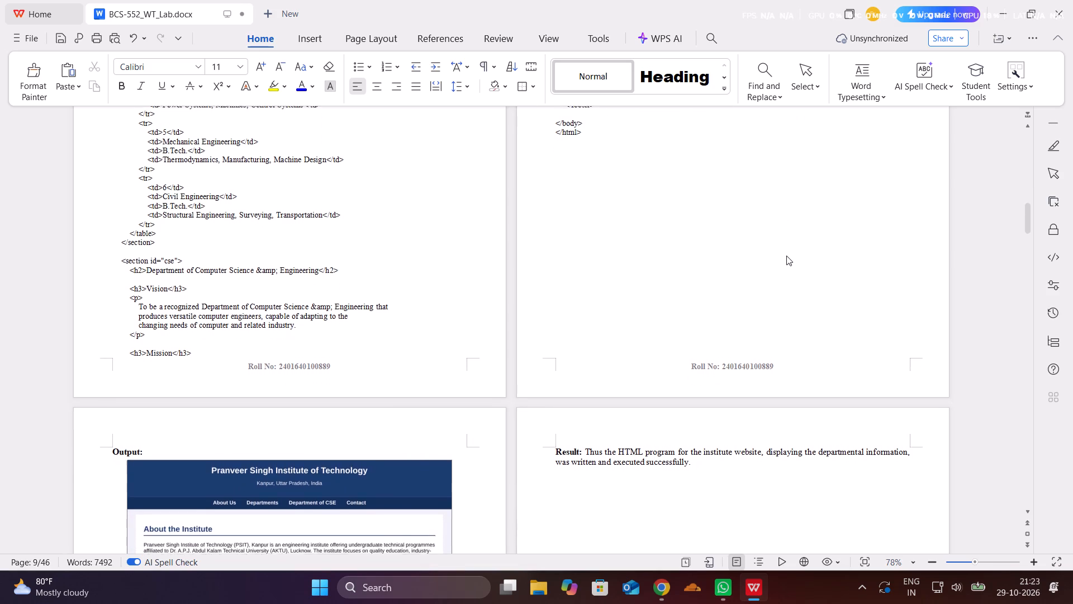
scroll(786, 256, down, 3)
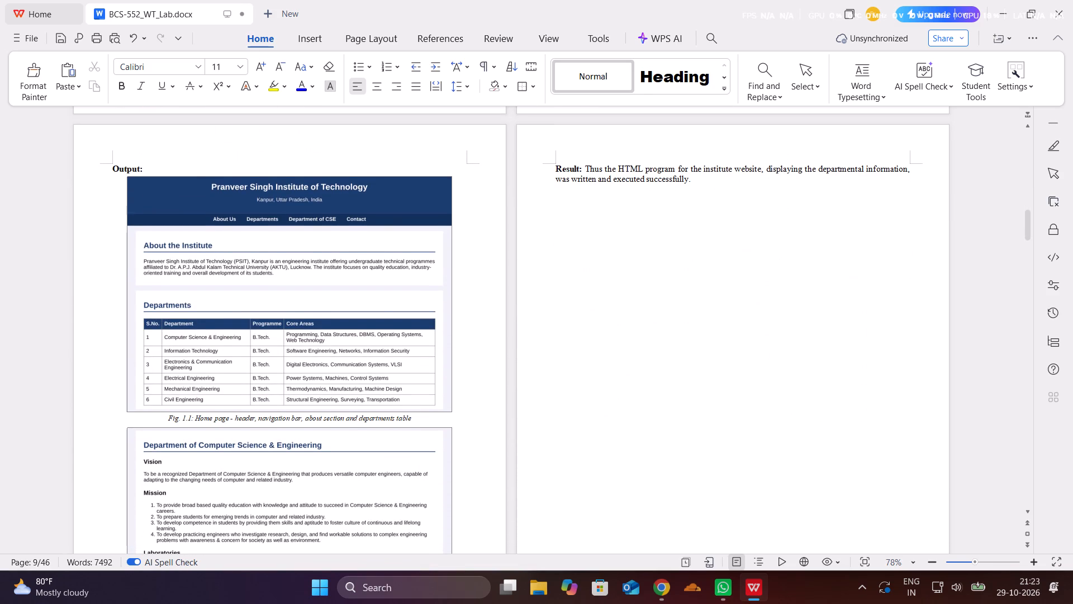
Reread Experiment 1 at a larger zoom, from the index page through its HTML program to the result statement.
scroll(386, 342, down, 1)
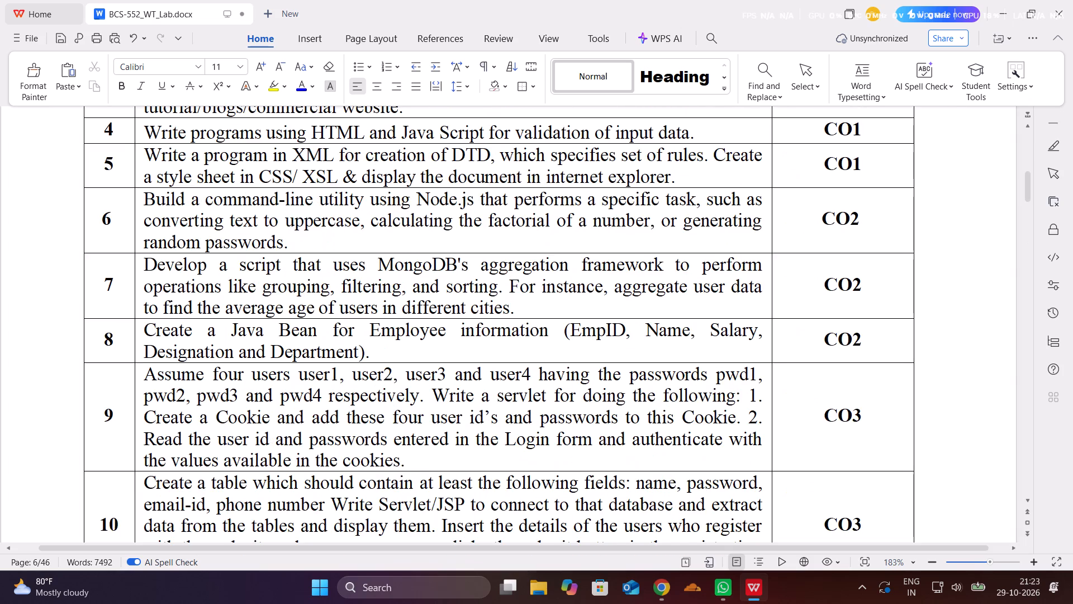
scroll(307, 277, down, 20)
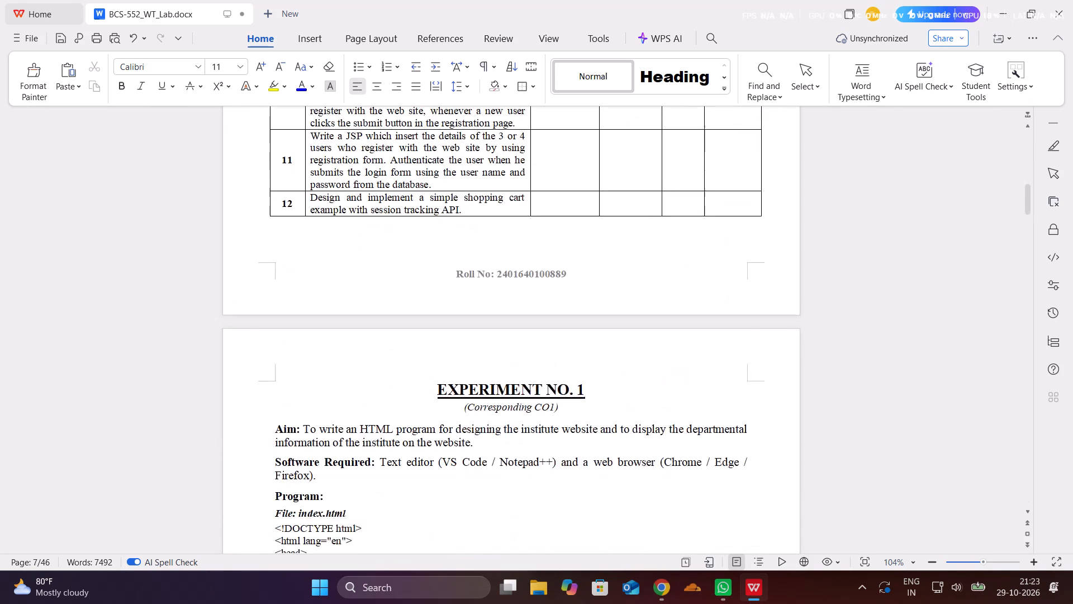
scroll(307, 277, down, 12)
scroll(307, 277, up, 2)
scroll(307, 277, down, 1)
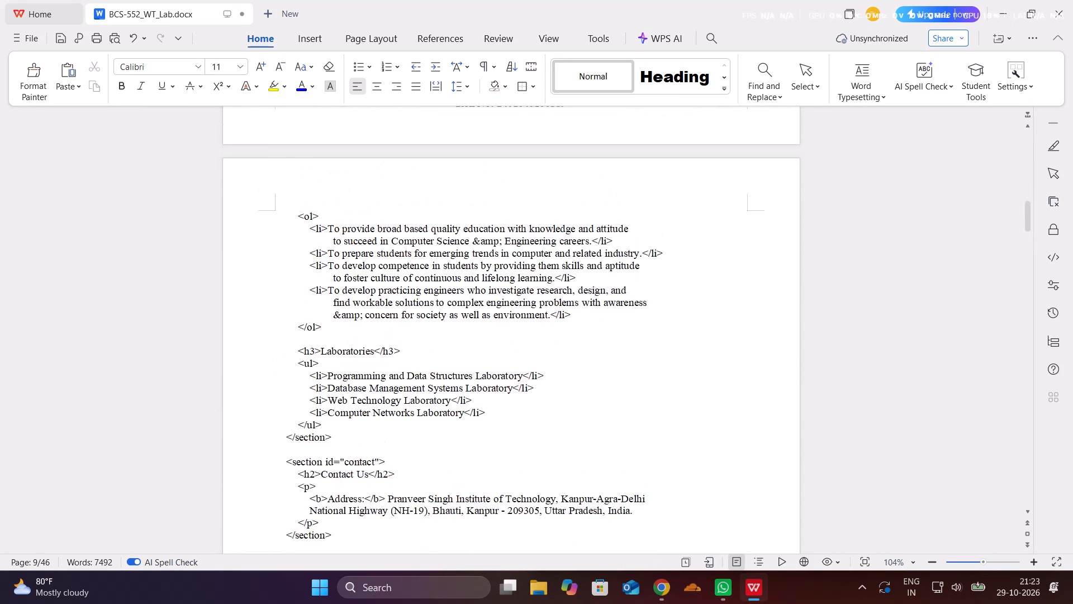
scroll(307, 277, down, 2)
scroll(307, 277, up, 9)
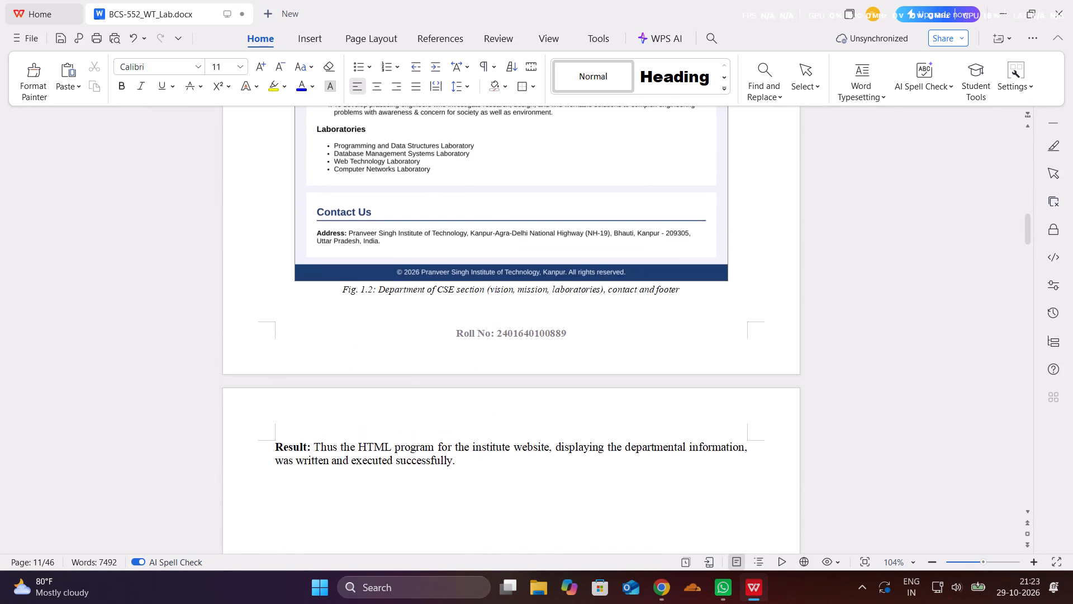
Examine Experiment 1's output figures 1.1 and 1.2 and their captions in the lab file up close.
scroll(307, 277, up, 2)
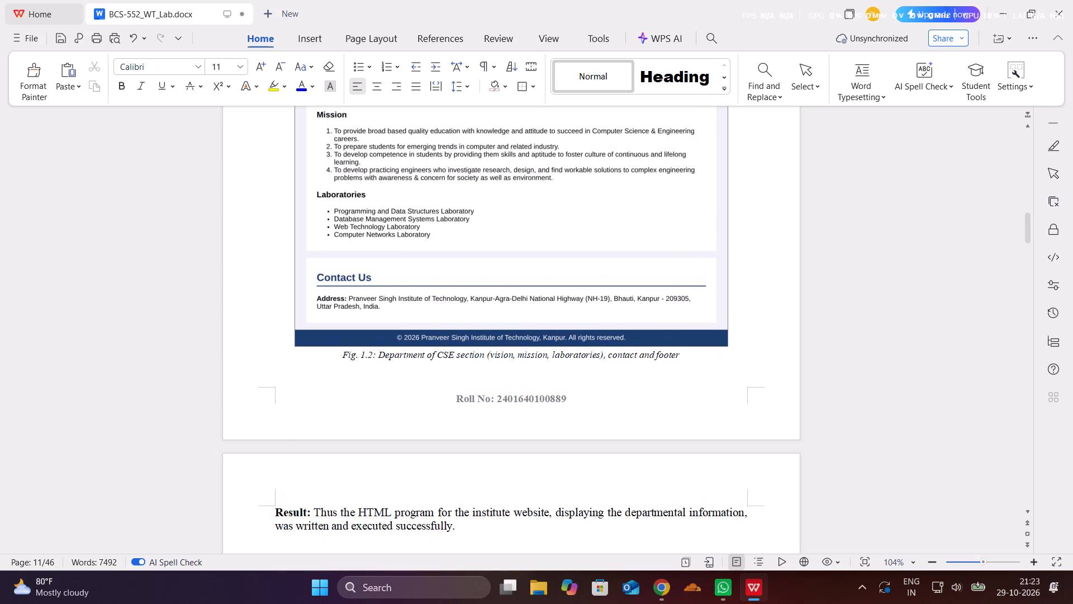
scroll(307, 277, up, 1)
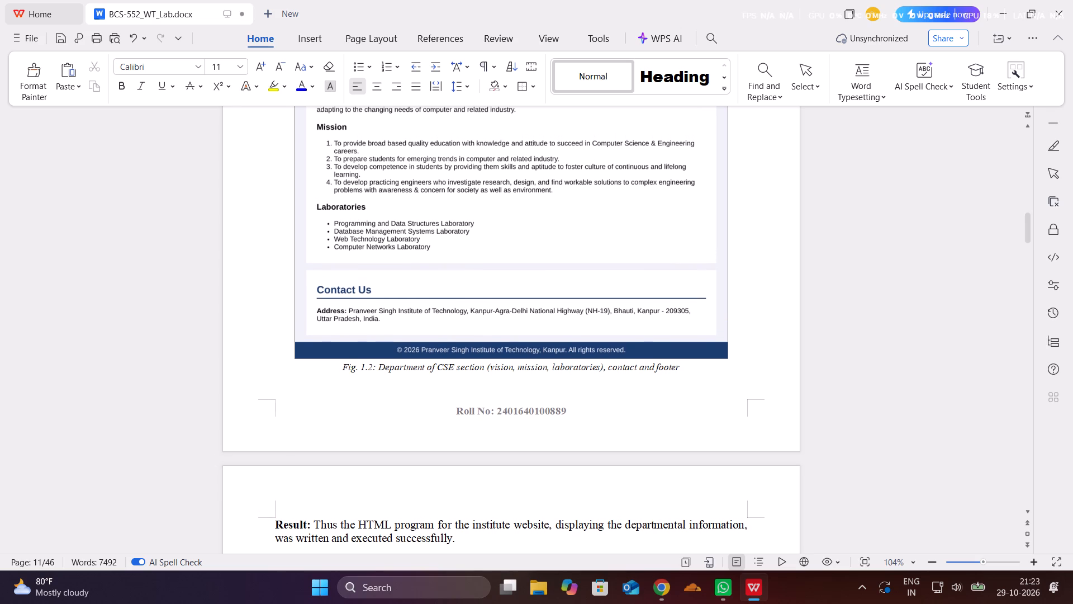
scroll(307, 277, up, 1)
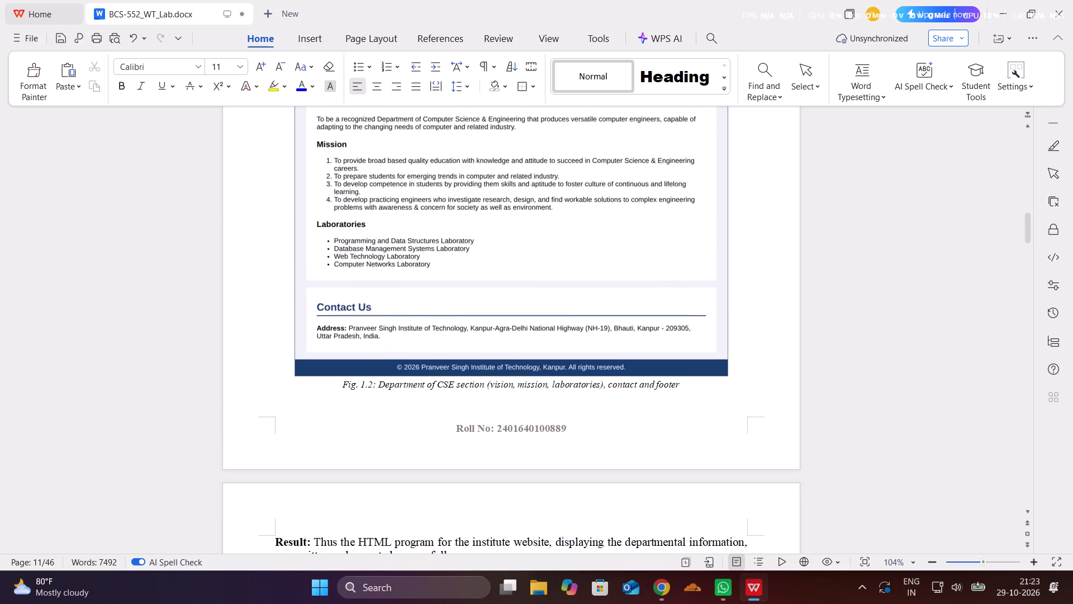
scroll(307, 277, up, 1)
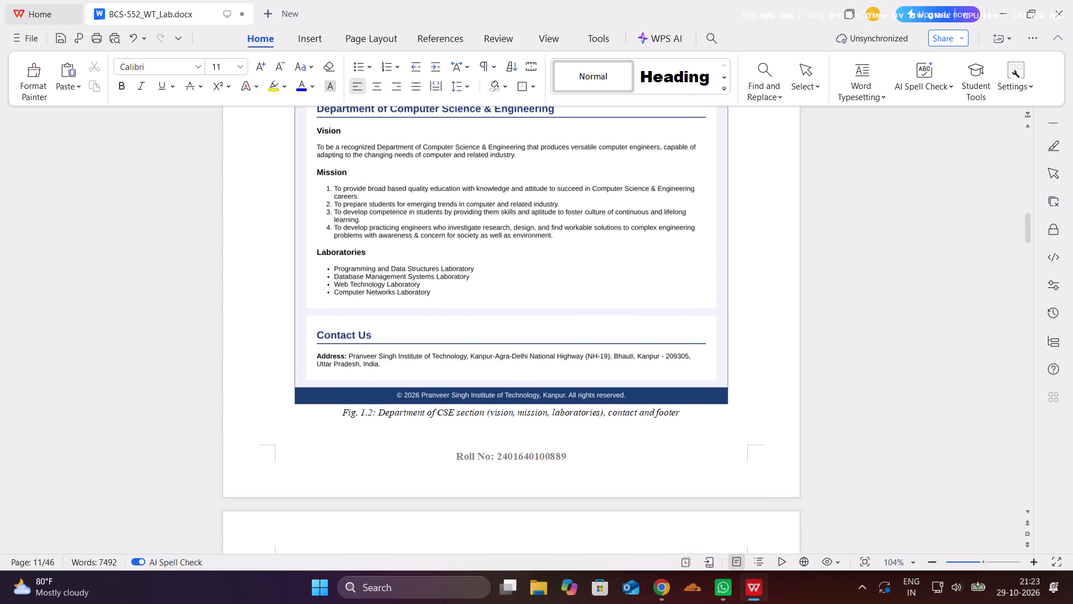
scroll(307, 277, up, 5)
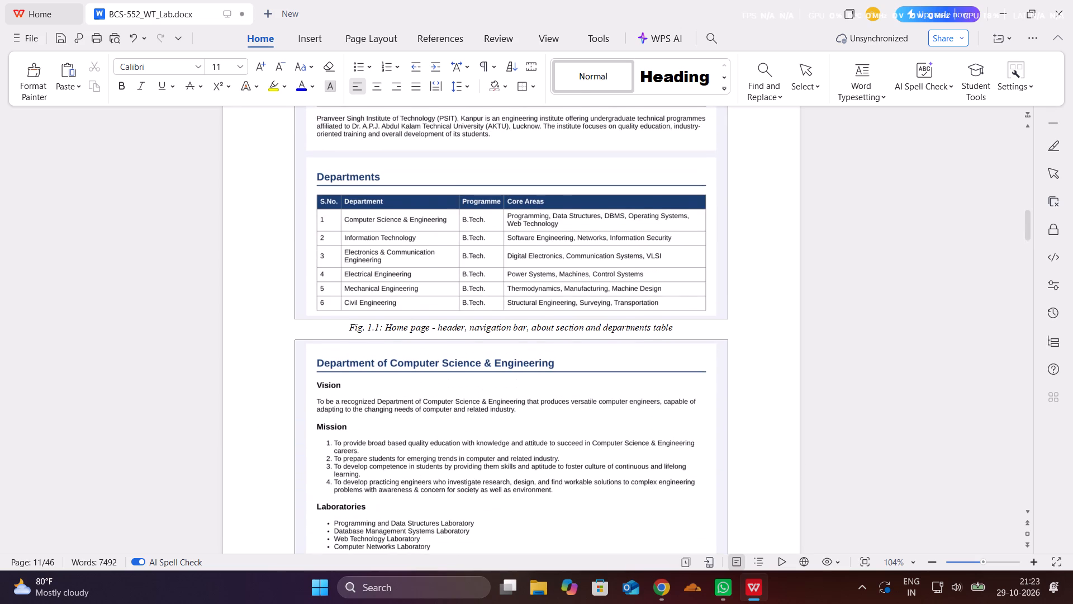
scroll(307, 277, up, 1)
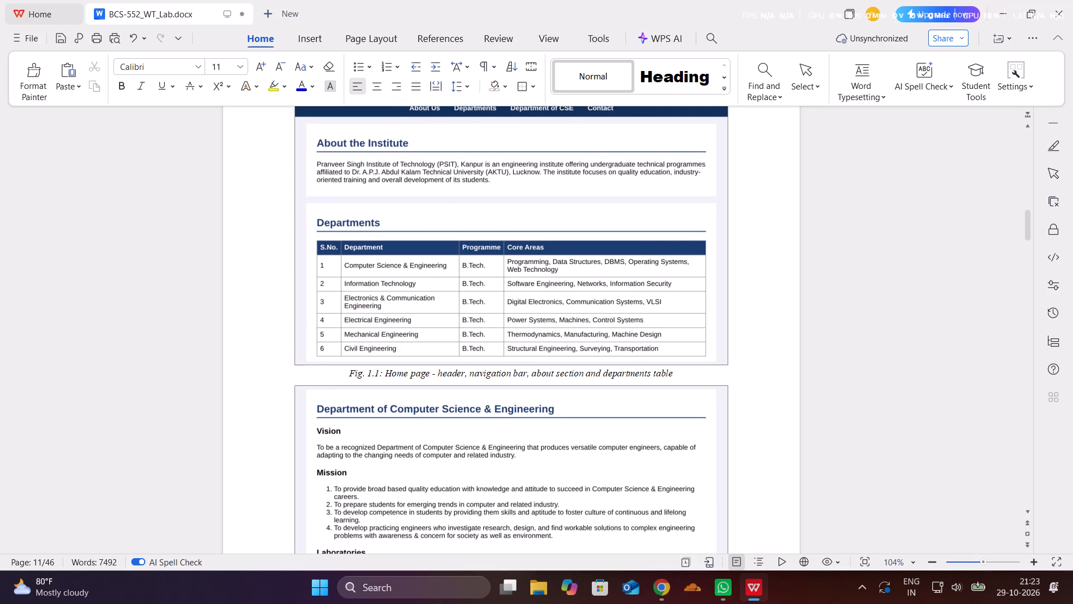
scroll(307, 277, down, 2)
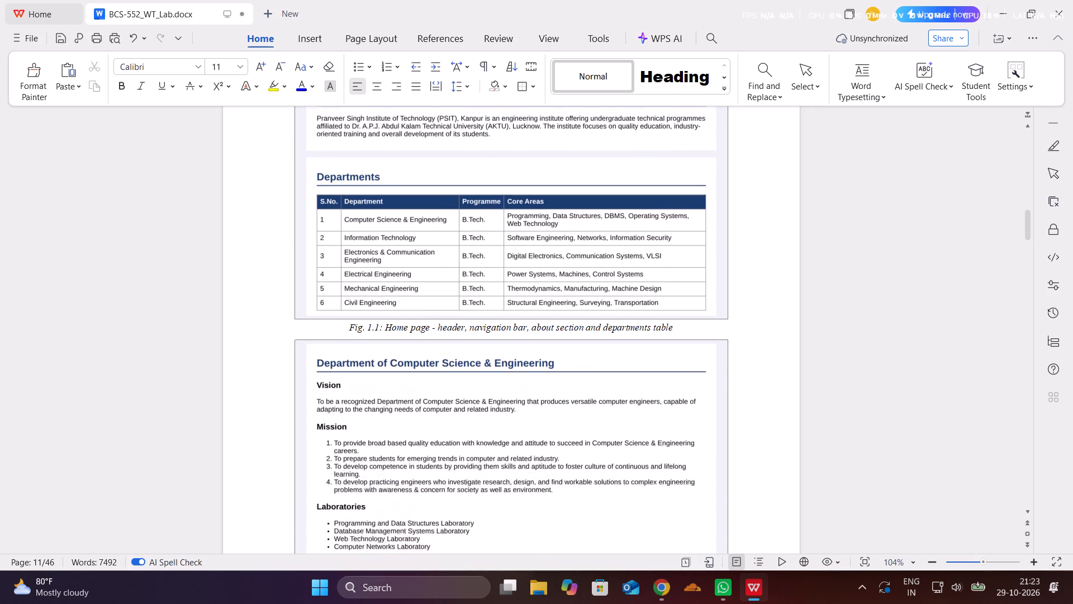
scroll(307, 277, down, 2)
scroll(307, 277, up, 5)
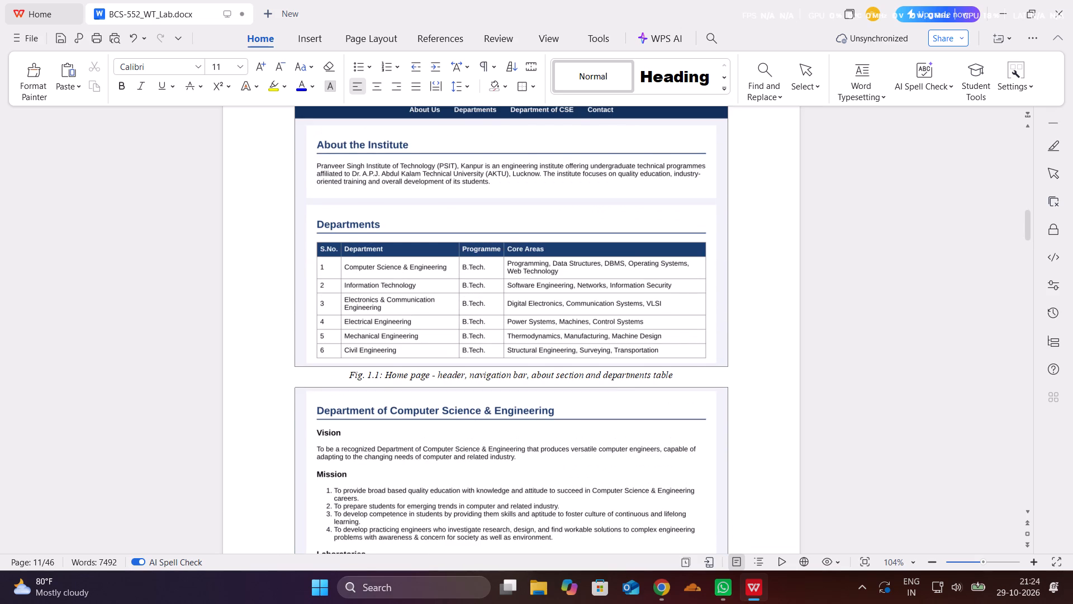
scroll(307, 277, up, 1)
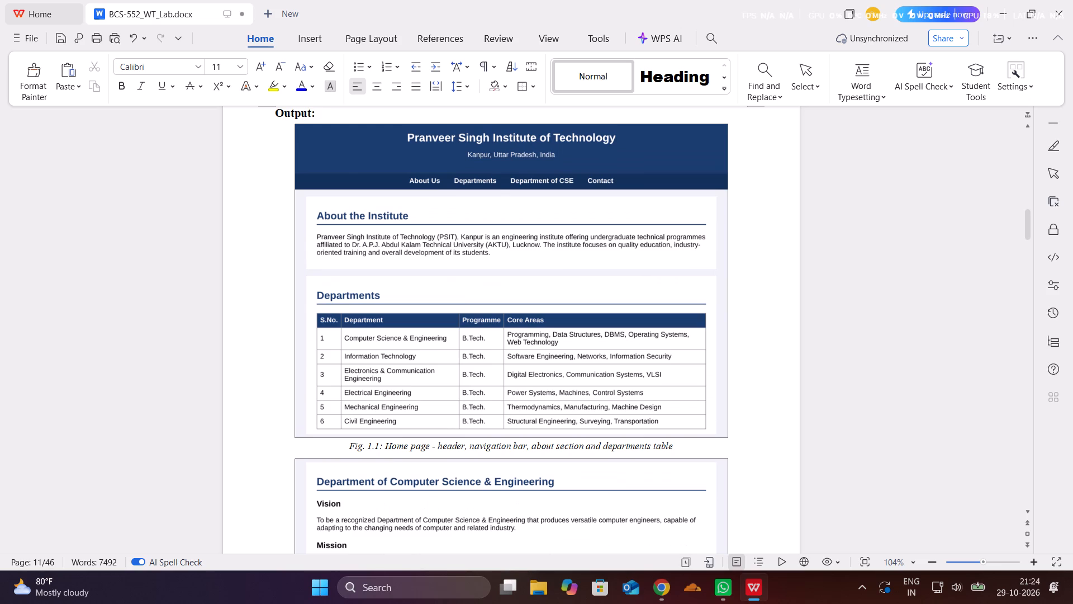
Examine how Experiment 1's output figures and its result statement are laid out across their pages.
scroll(307, 277, down, 2)
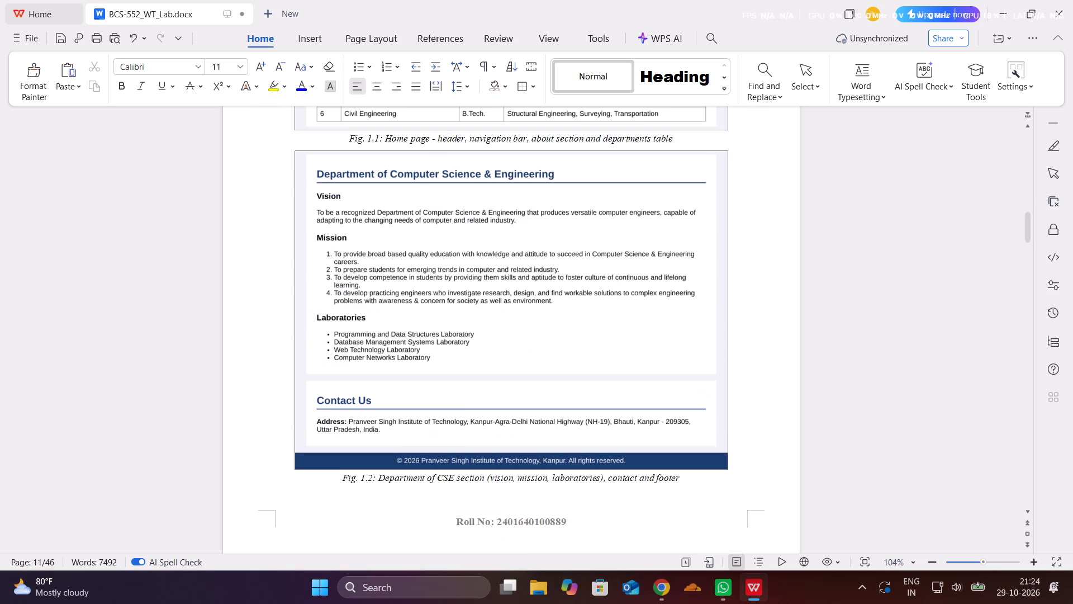
scroll(307, 277, down, 9)
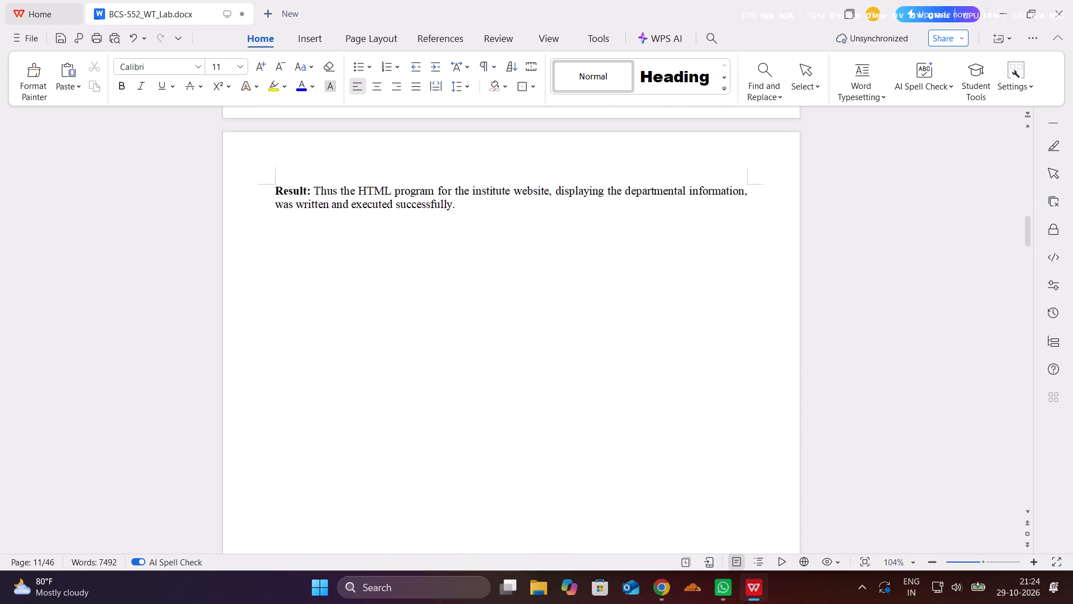
scroll(307, 277, down, 3)
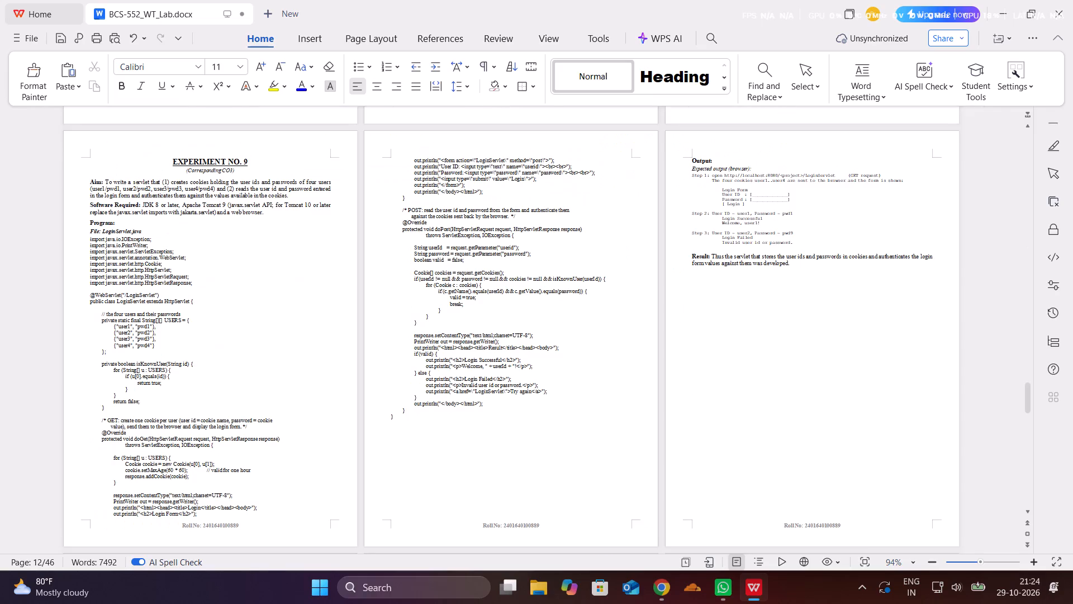
scroll(307, 277, up, 4)
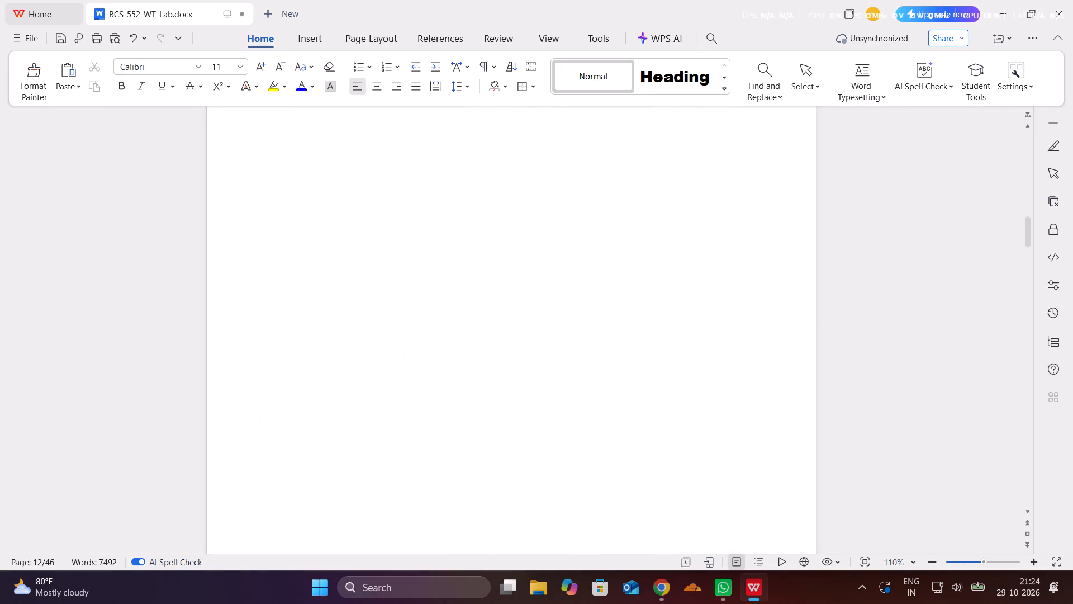
scroll(307, 277, up, 2)
scroll(307, 277, up, 20)
scroll(307, 277, up, 10)
scroll(307, 277, down, 2)
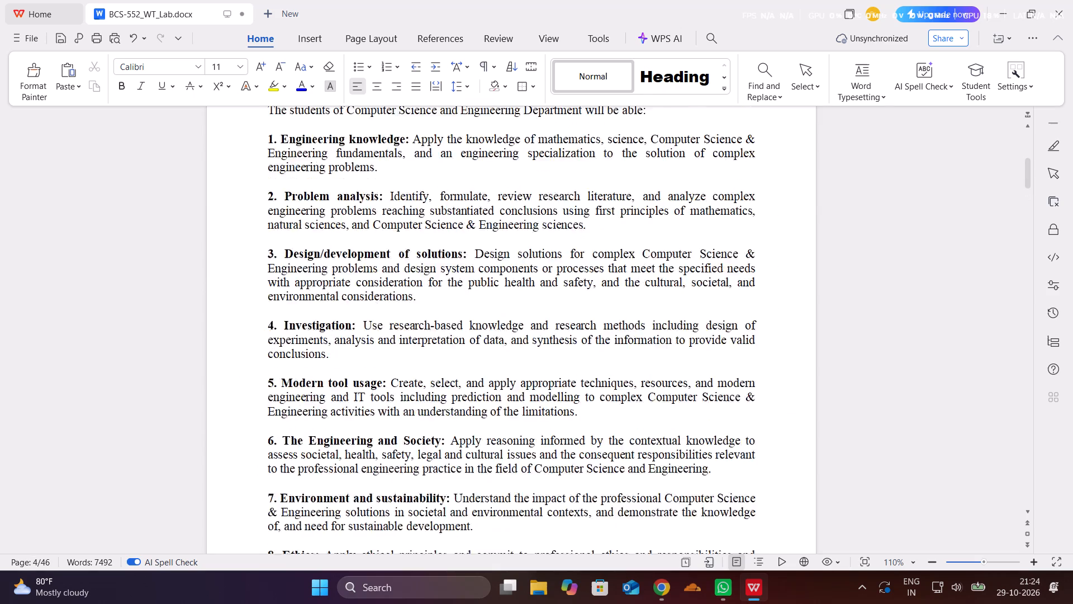
scroll(307, 277, down, 20)
scroll(307, 277, down, 1)
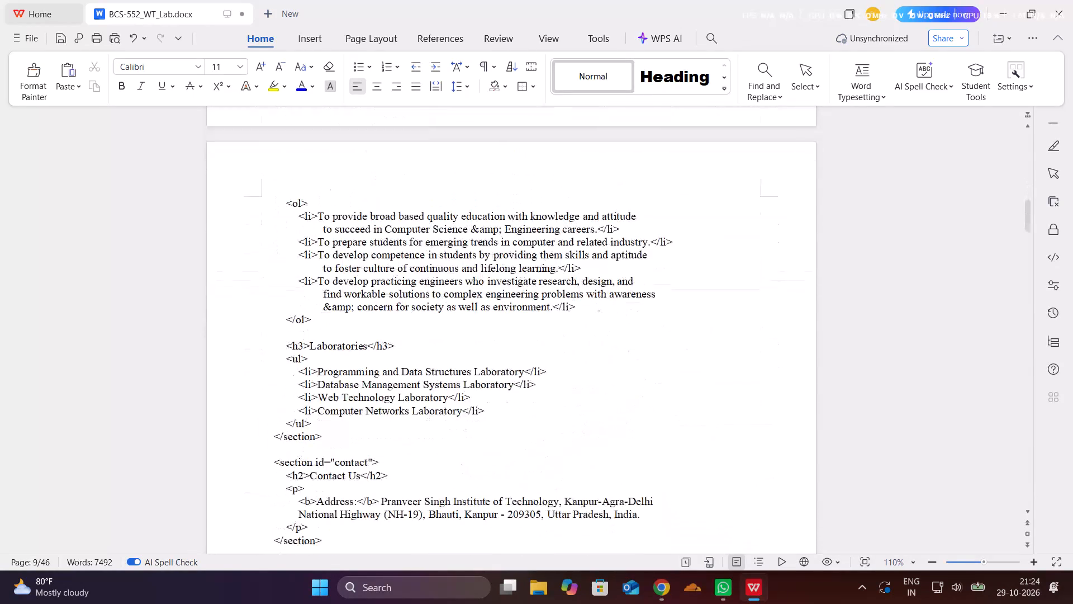
scroll(307, 277, down, 17)
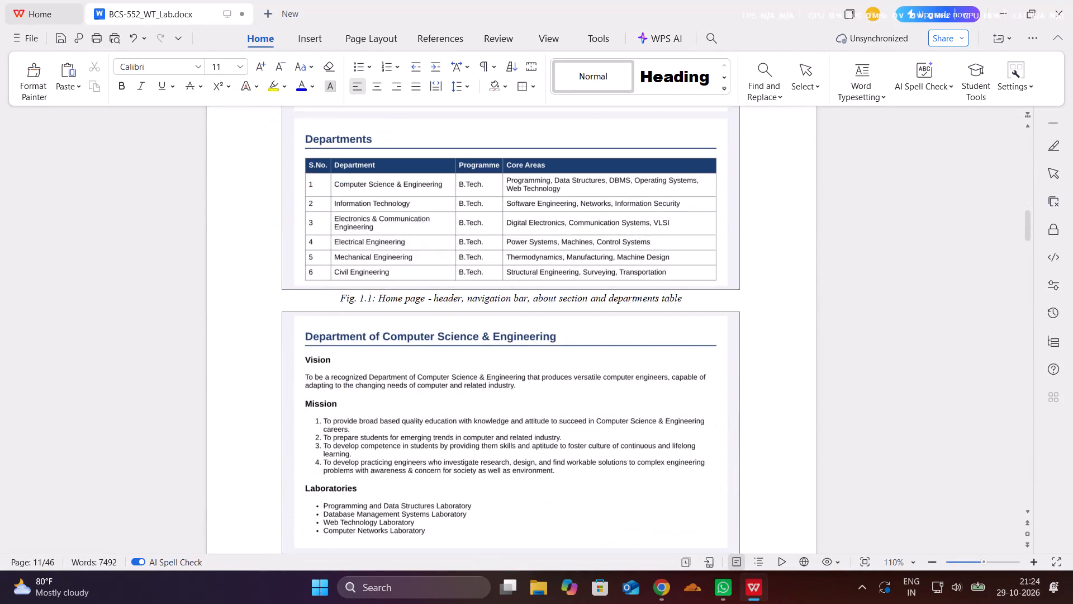
scroll(307, 277, down, 12)
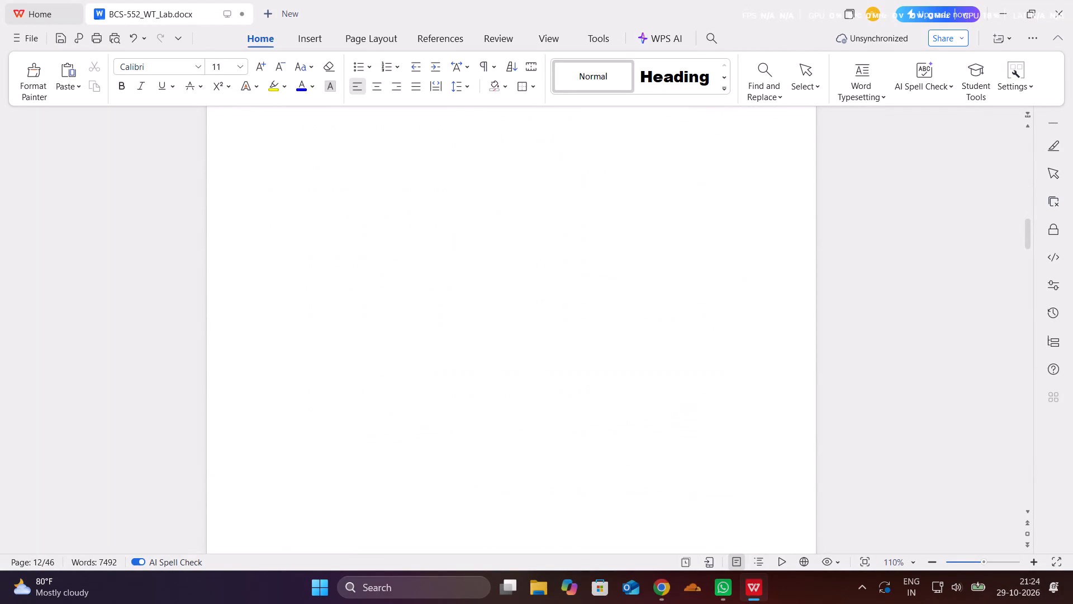
scroll(307, 277, down, 3)
scroll(307, 277, up, 5)
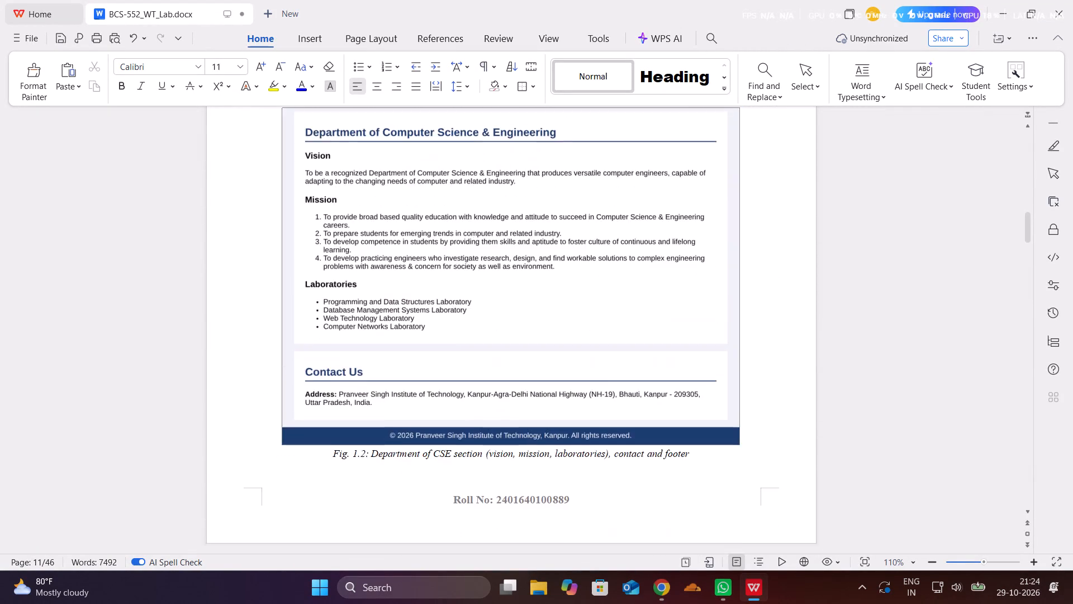
Skim the pages of Experiments 2 to 5 in a two-page view, back to Experiment 1's output and result pages.
scroll(307, 277, down, 3)
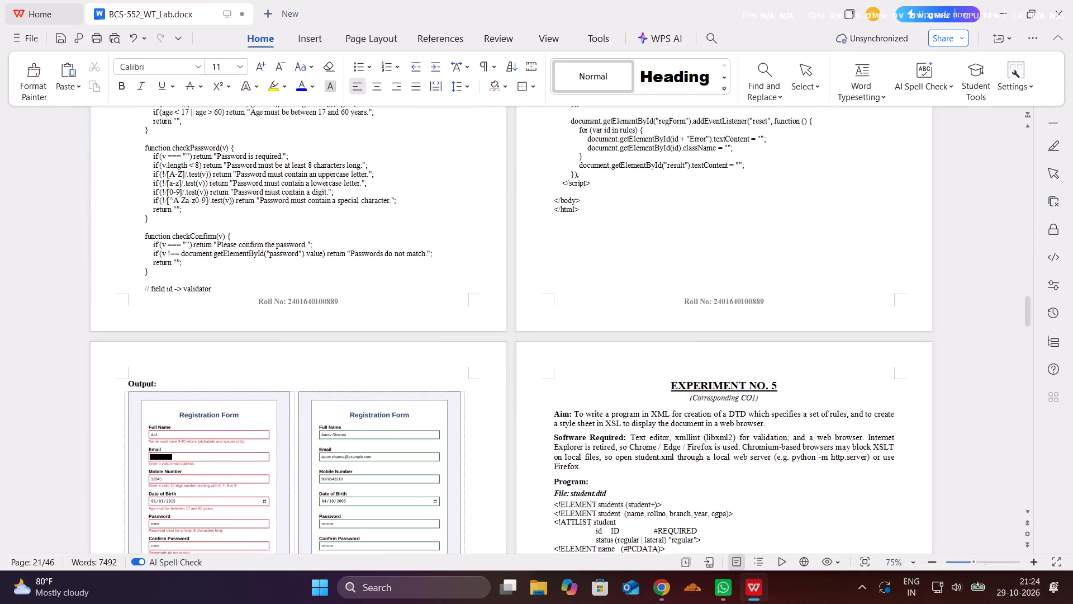
scroll(349, 341, up, 11)
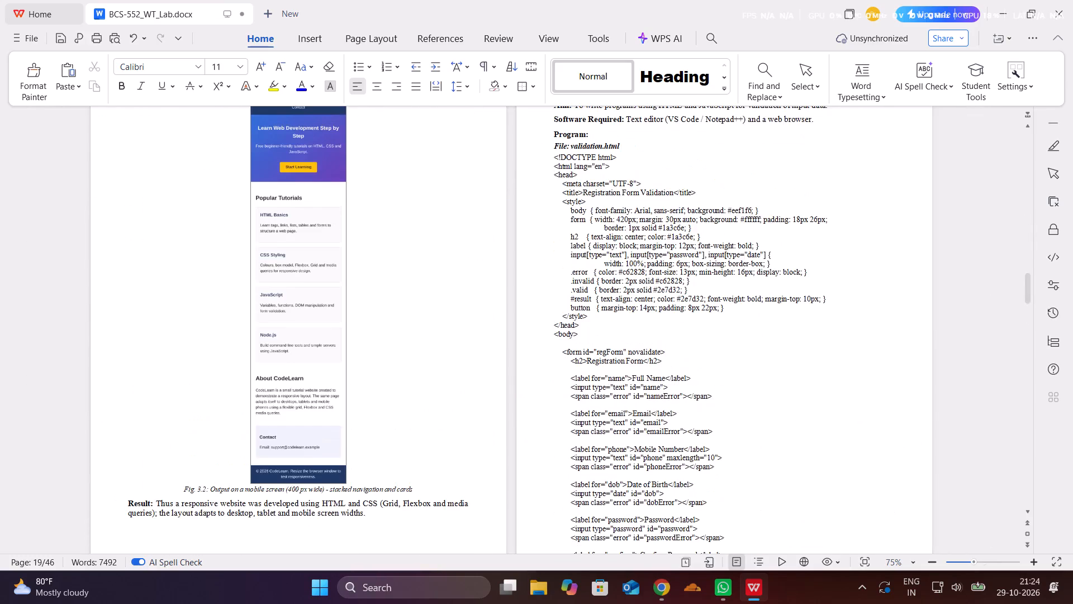
scroll(349, 341, up, 12)
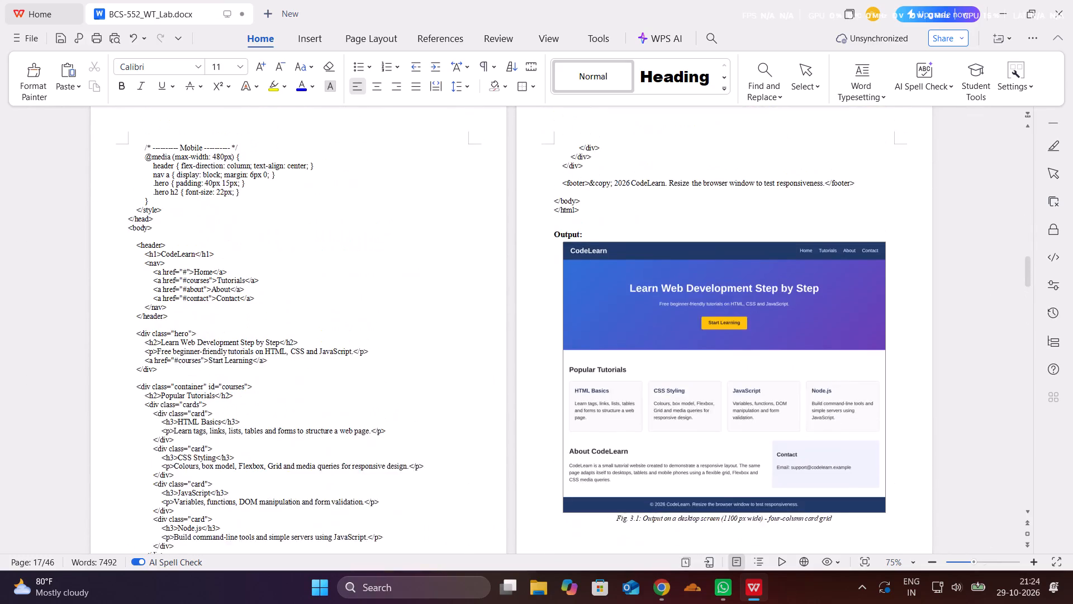
scroll(349, 341, up, 12)
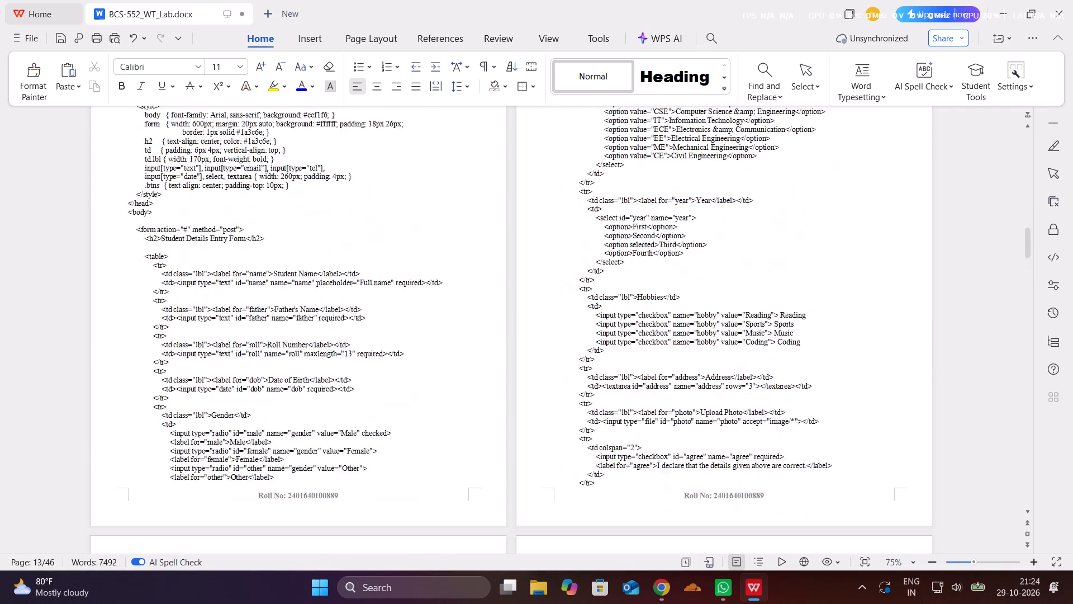
scroll(349, 341, up, 4)
scroll(349, 341, down, 1)
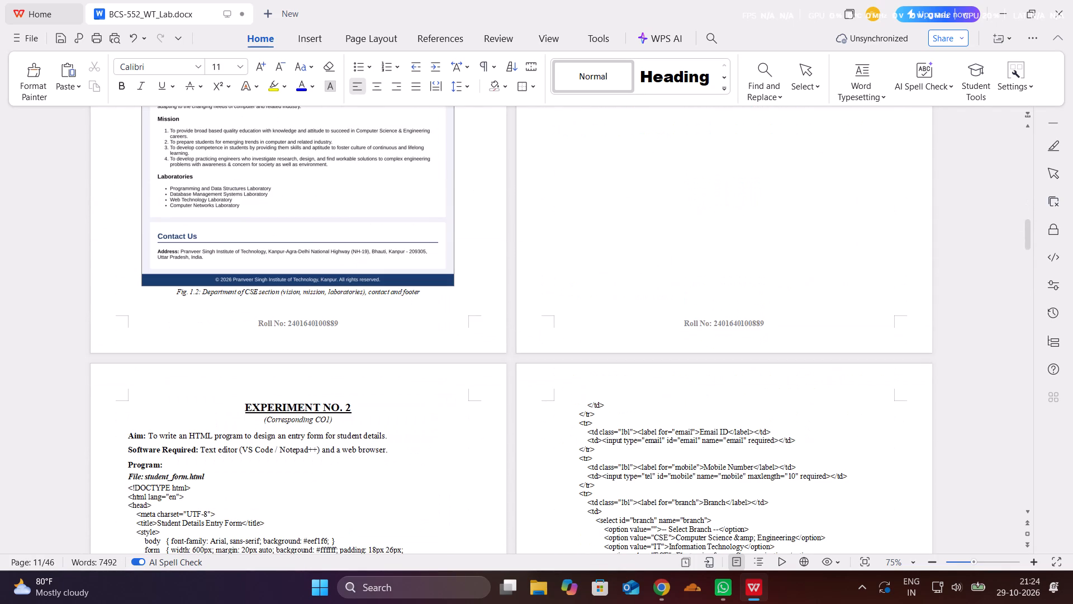
scroll(271, 350, up, 6)
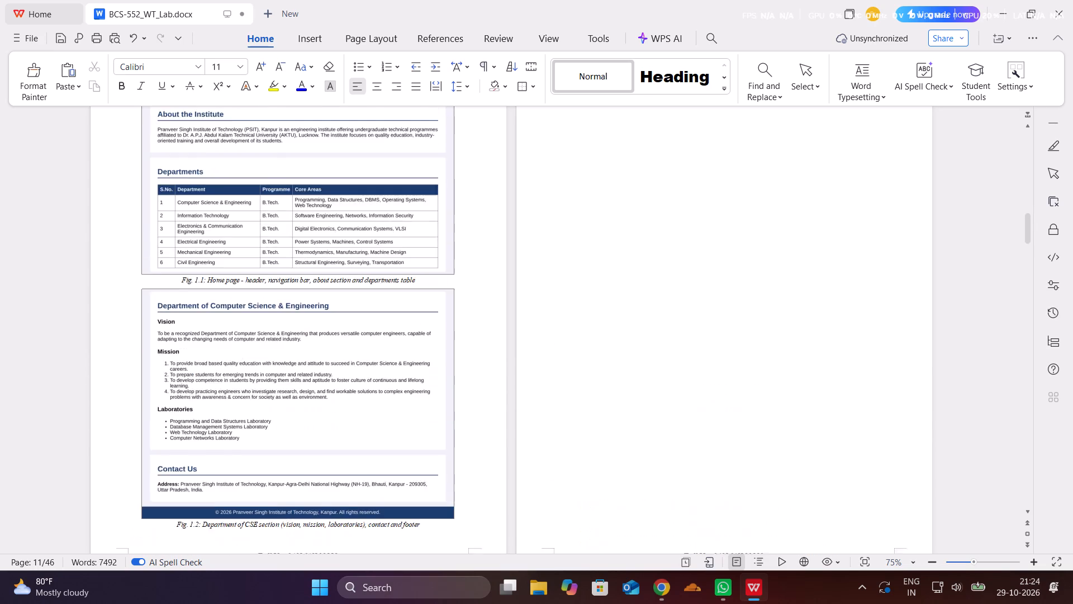
scroll(271, 350, down, 1)
scroll(271, 350, up, 2)
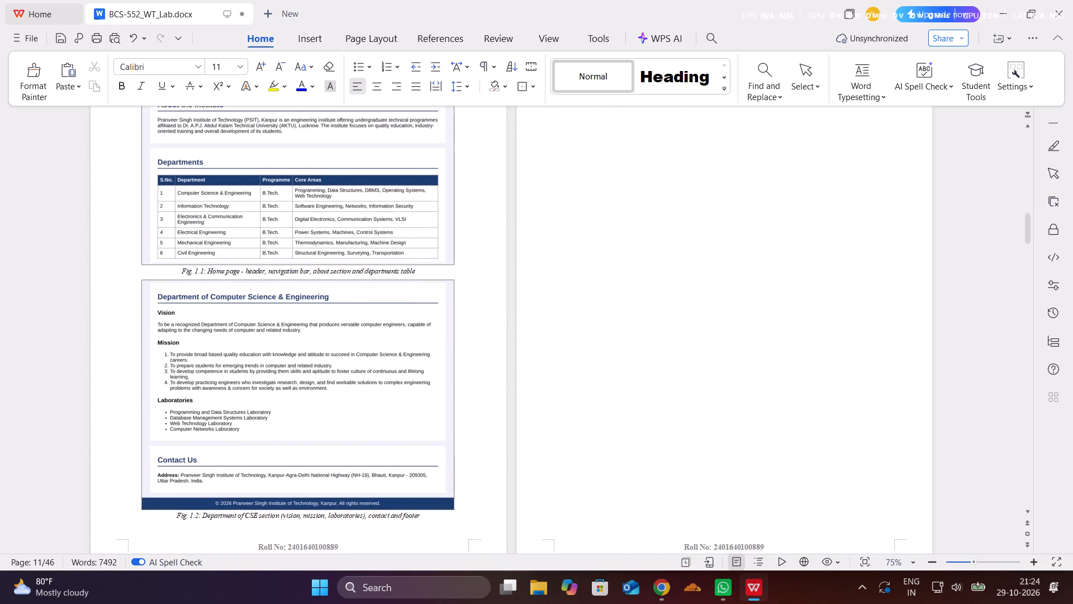
Shorten the Fig. 1.1 home page picture to a height of about 10.58 cm so Experiment 1's result fits on the output page.
scroll(271, 350, up, 3)
click(256, 255)
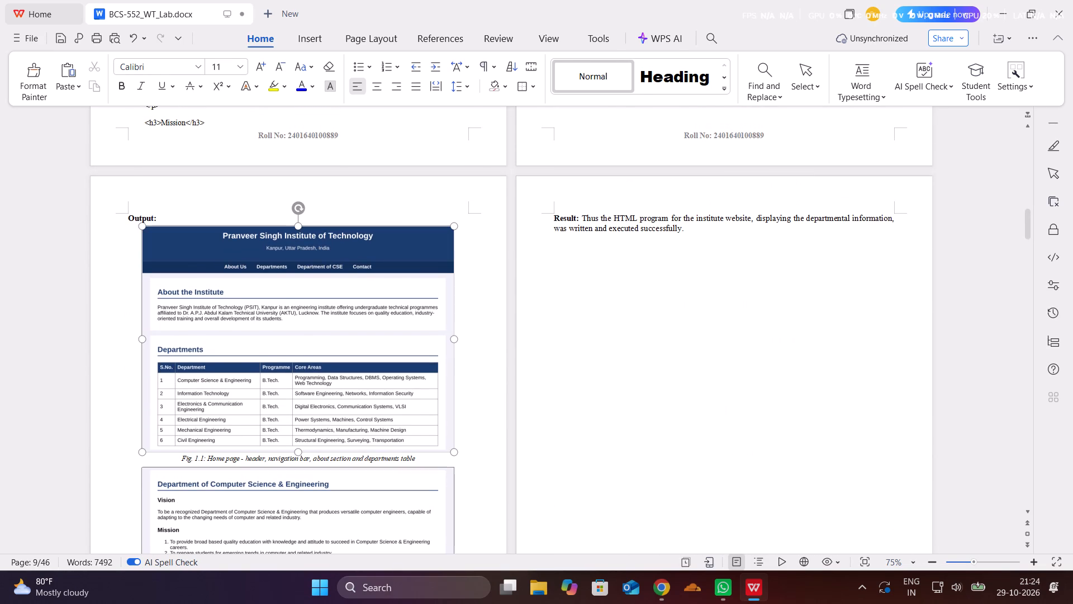
click(299, 225)
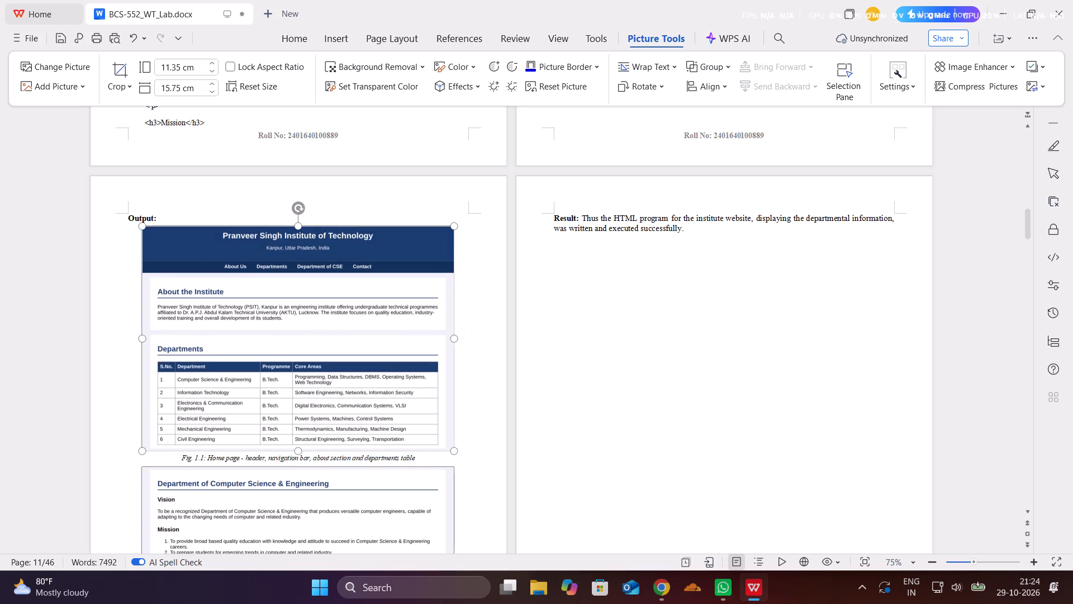
drag(300, 454, 300, 447)
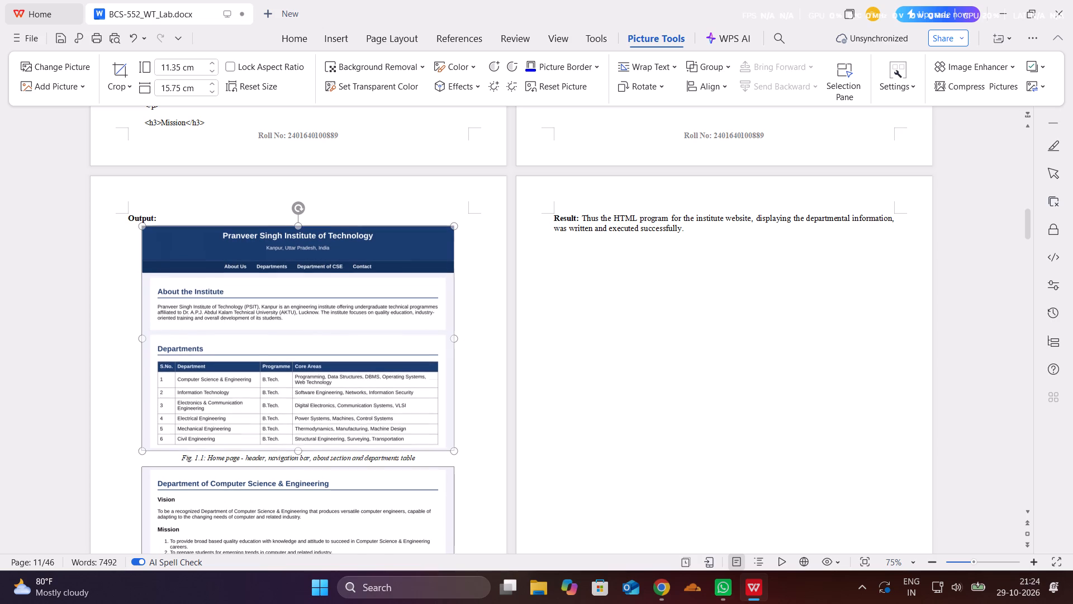
drag(300, 447, 301, 438)
scroll(291, 455, down, 3)
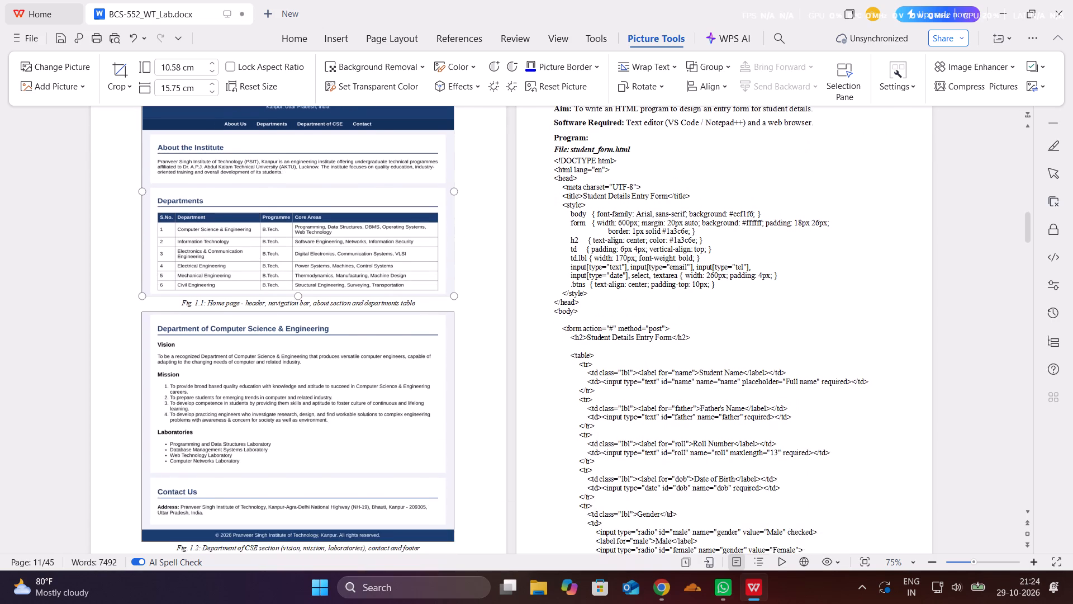
scroll(291, 455, down, 2)
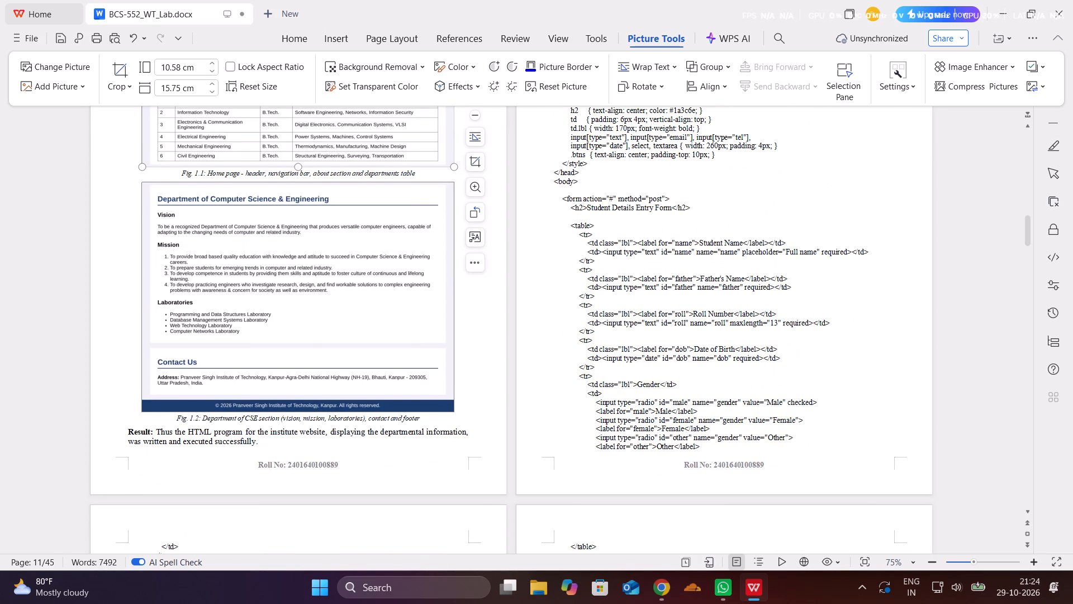
click(534, 484)
scroll(457, 443, up, 2)
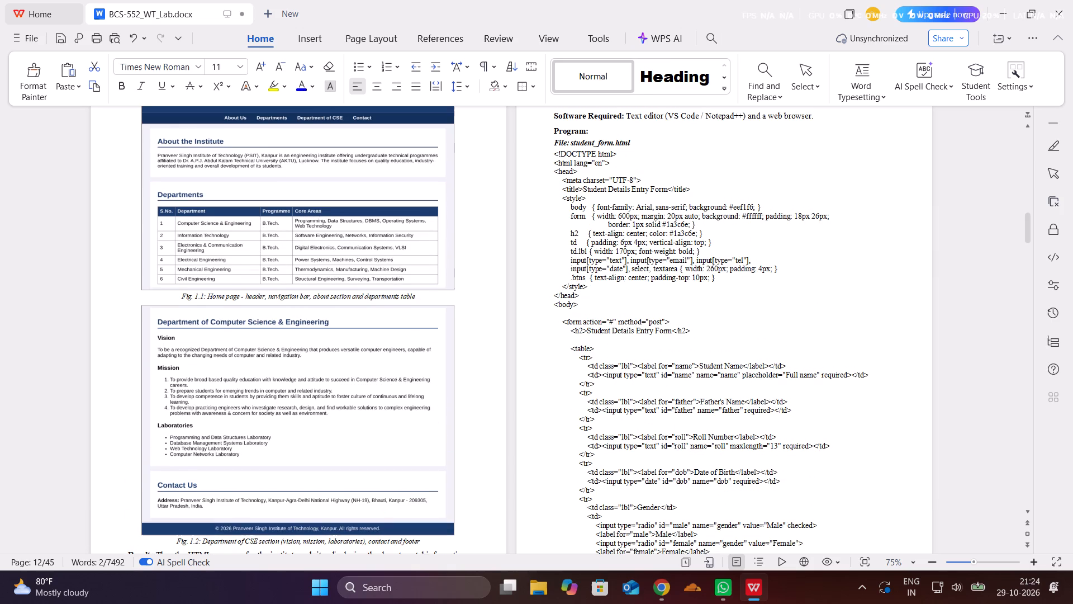
scroll(457, 443, up, 1)
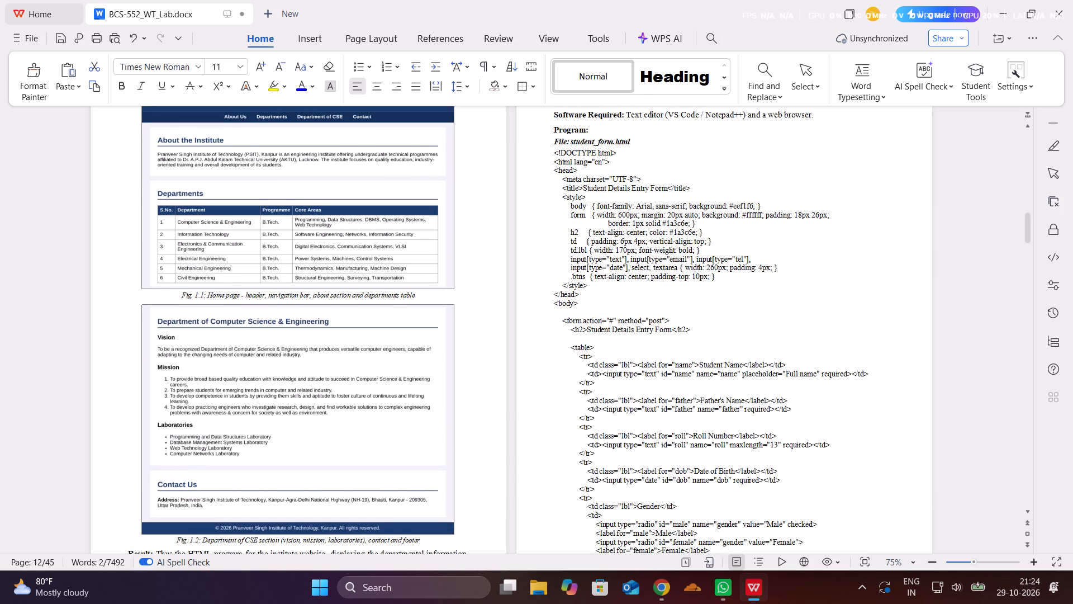
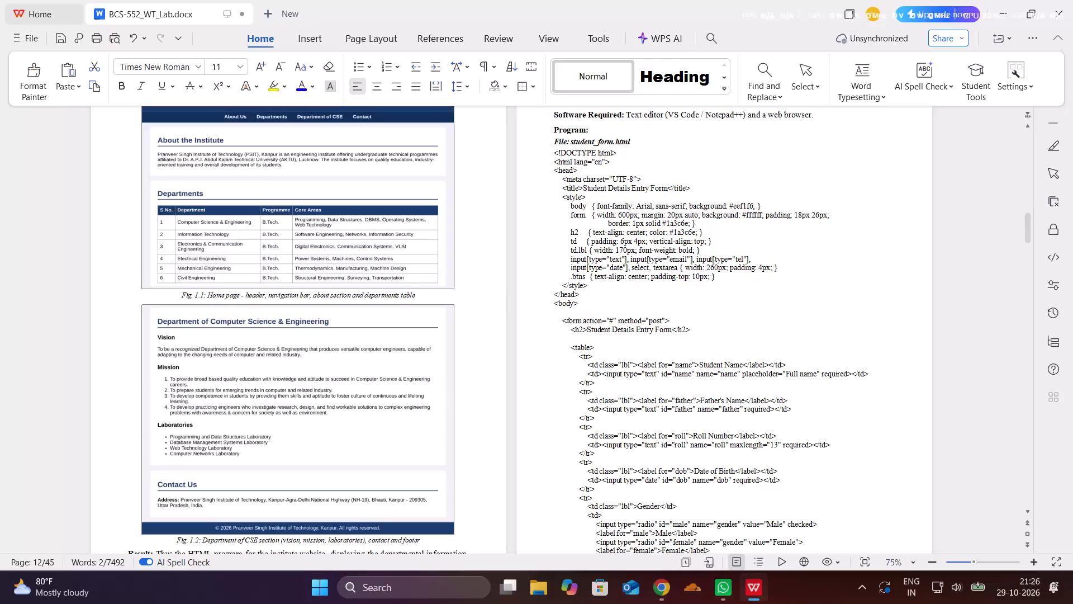
Check how Experiment 1's output figures and result statement fit on their page beside the start of Experiment 2.
scroll(365, 385, down, 1)
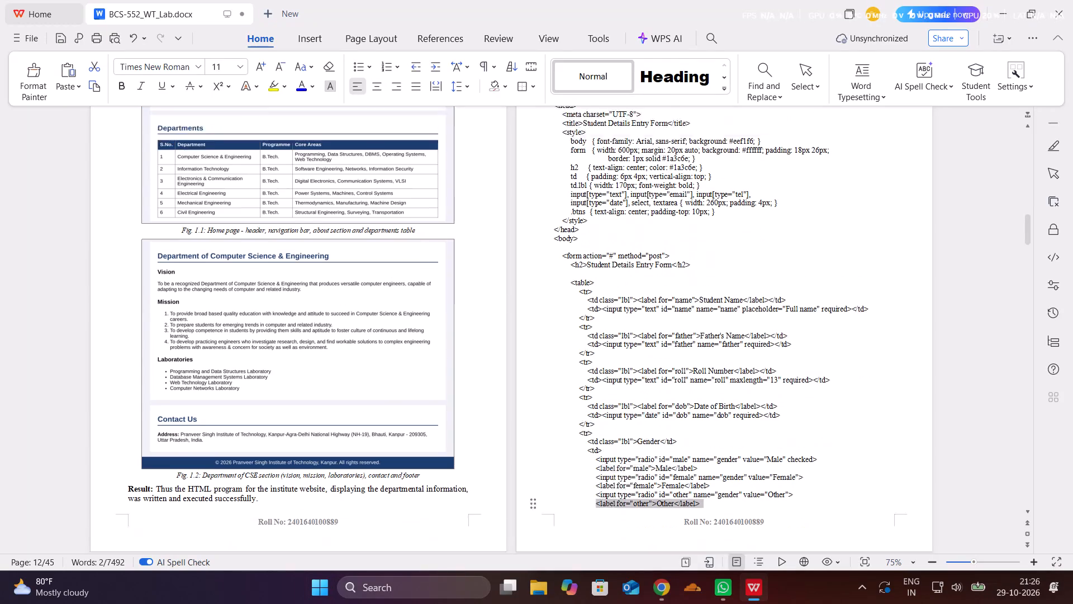
scroll(365, 385, down, 2)
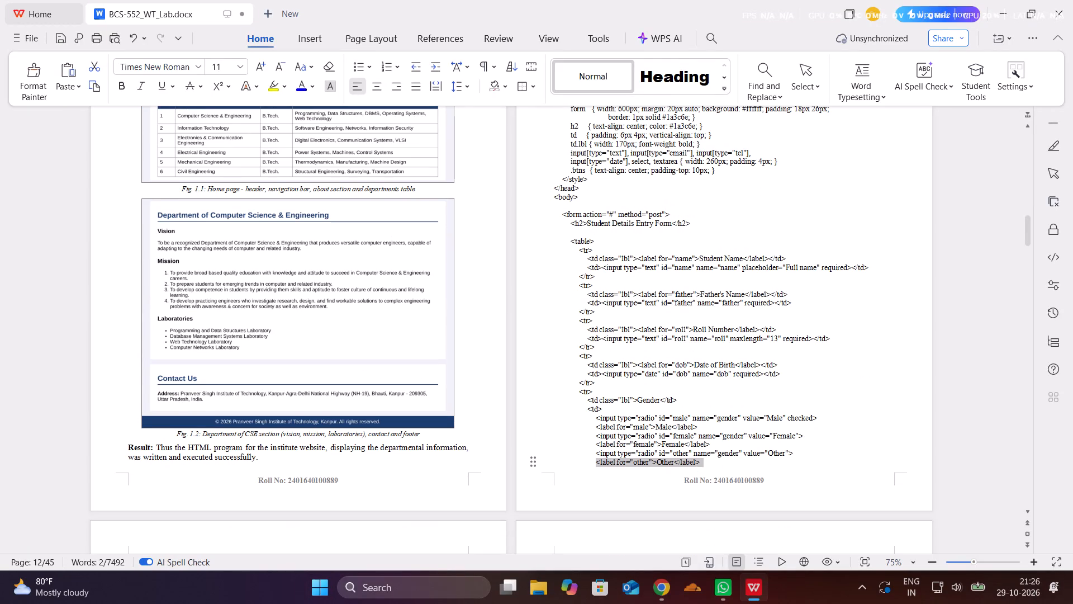
scroll(400, 359, up, 2)
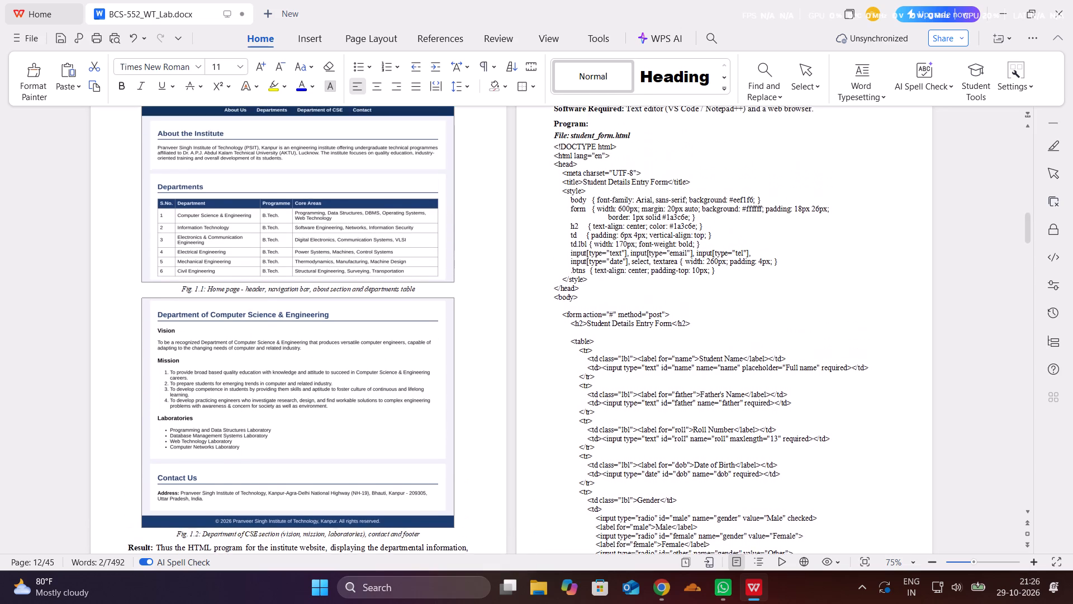
scroll(400, 359, up, 2)
scroll(630, 331, down, 1)
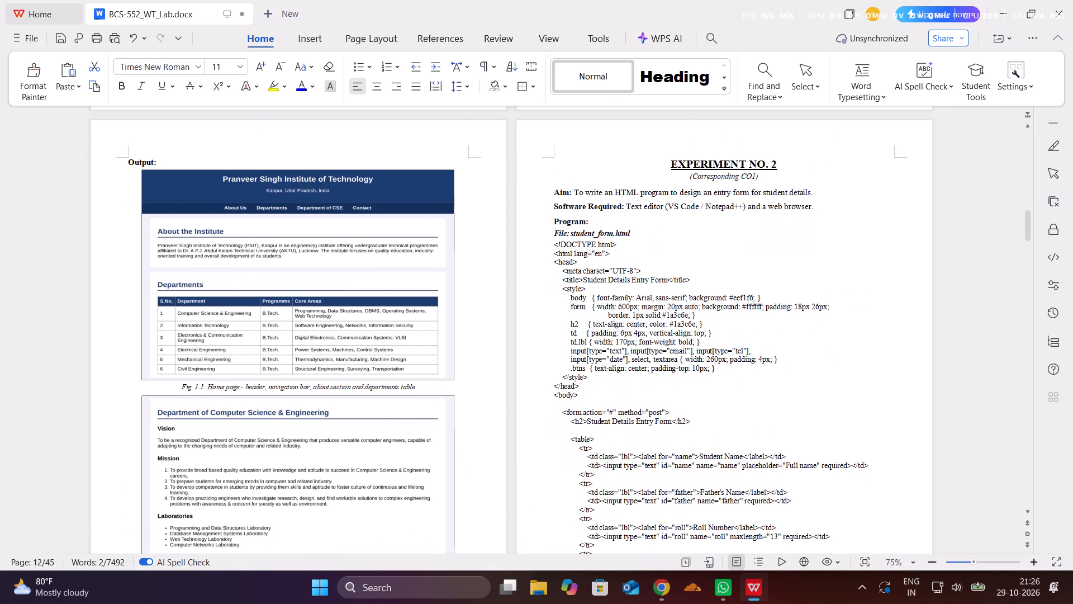
Skim the lab experiment list and the index table through to the opening page of Experiment 2 at a larger view.
scroll(630, 331, down, 1)
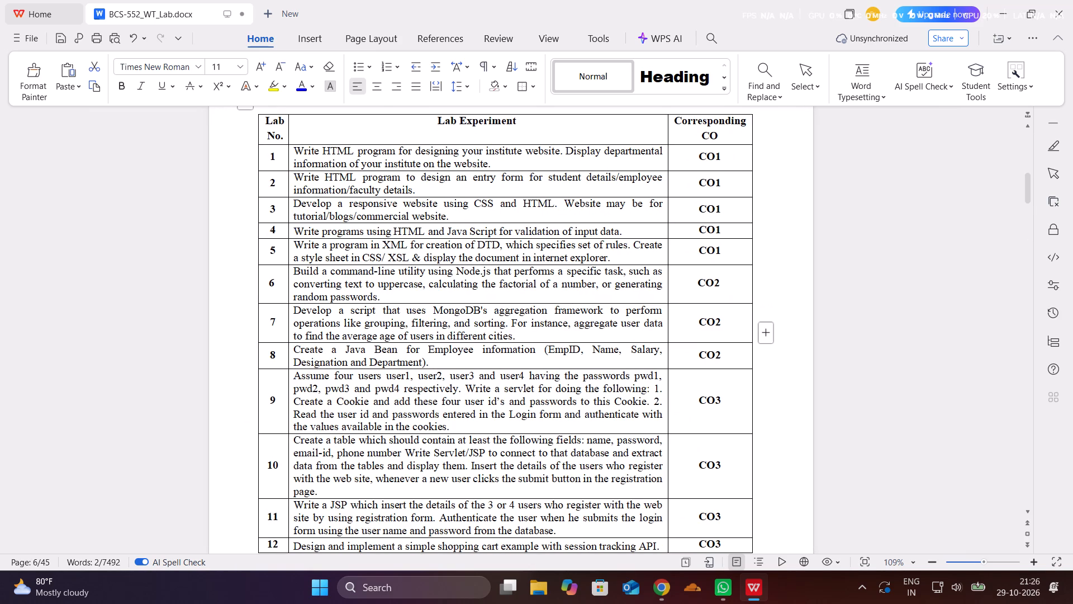
scroll(616, 346, down, 1)
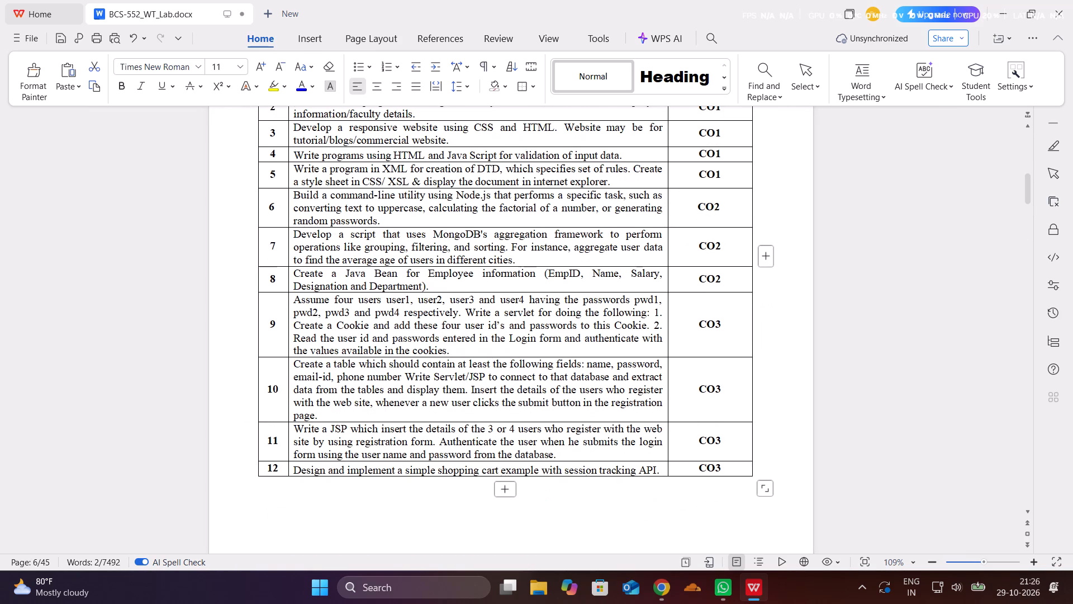
scroll(616, 346, down, 7)
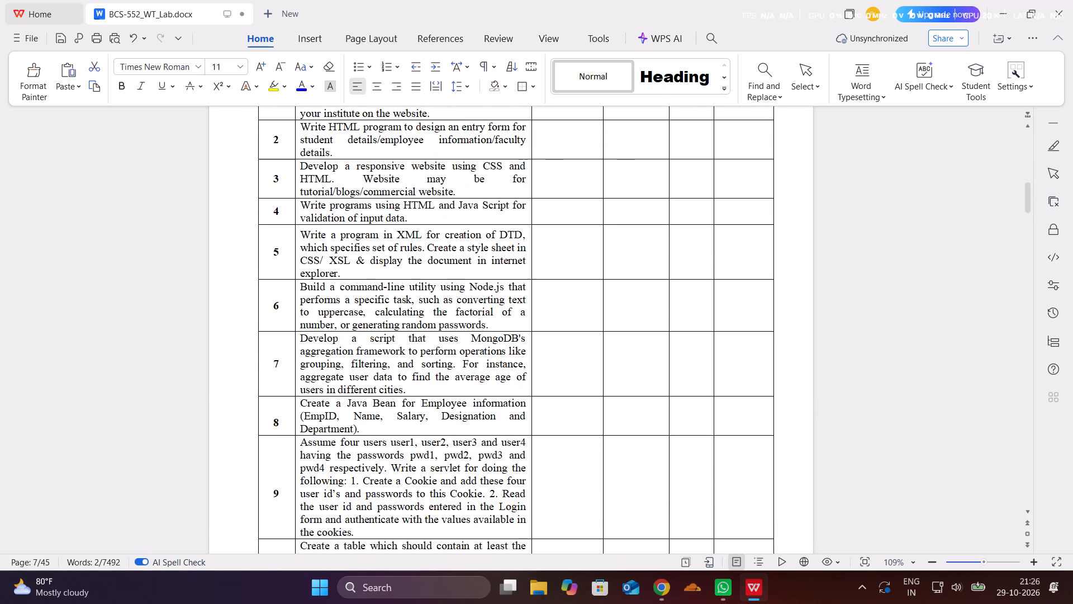
scroll(616, 346, down, 14)
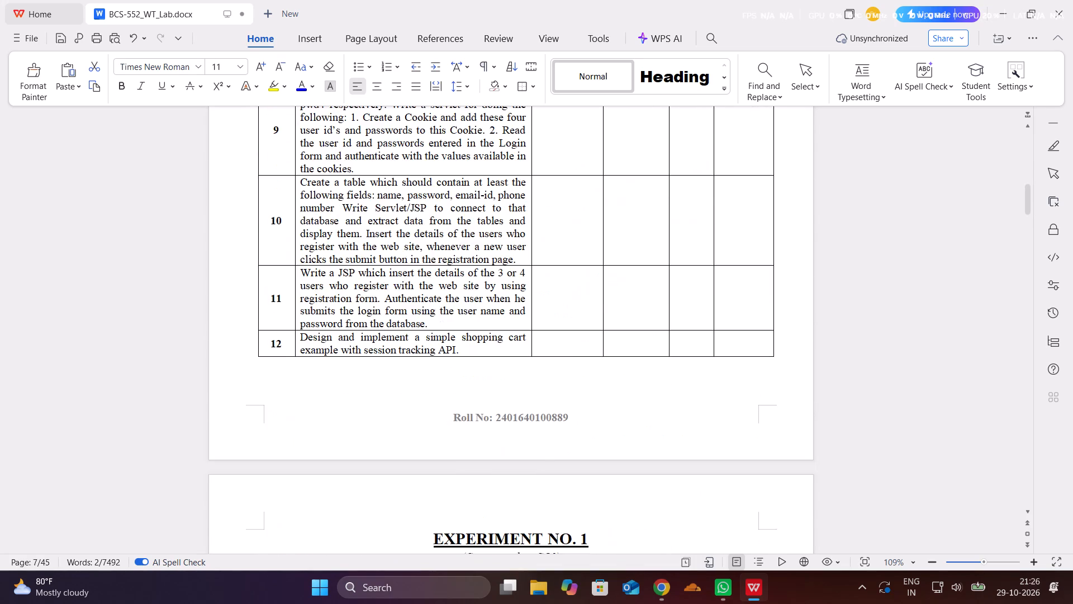
scroll(616, 346, down, 12)
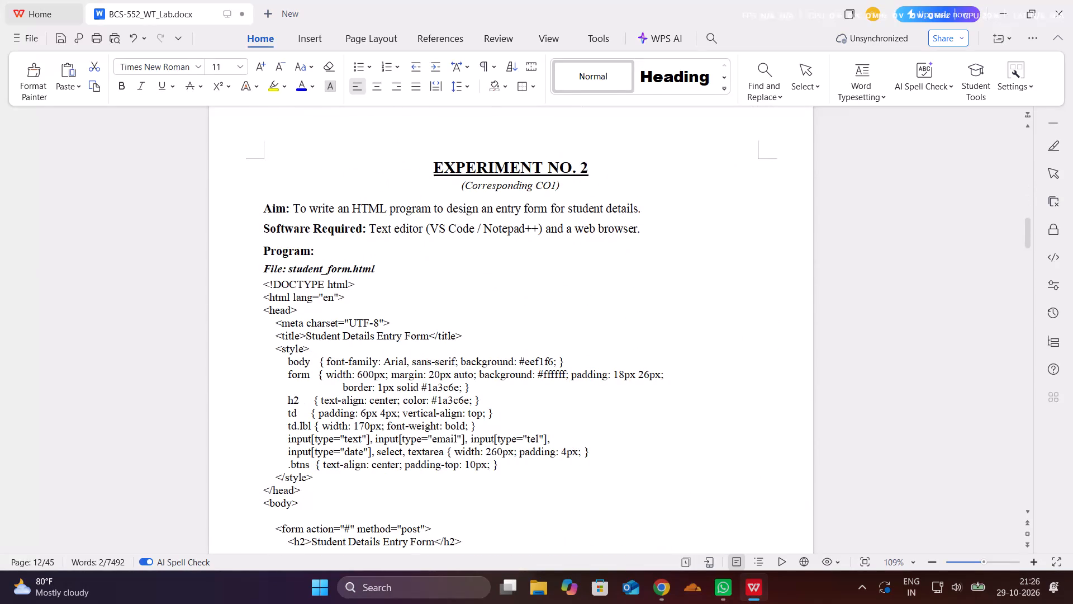
scroll(616, 346, down, 4)
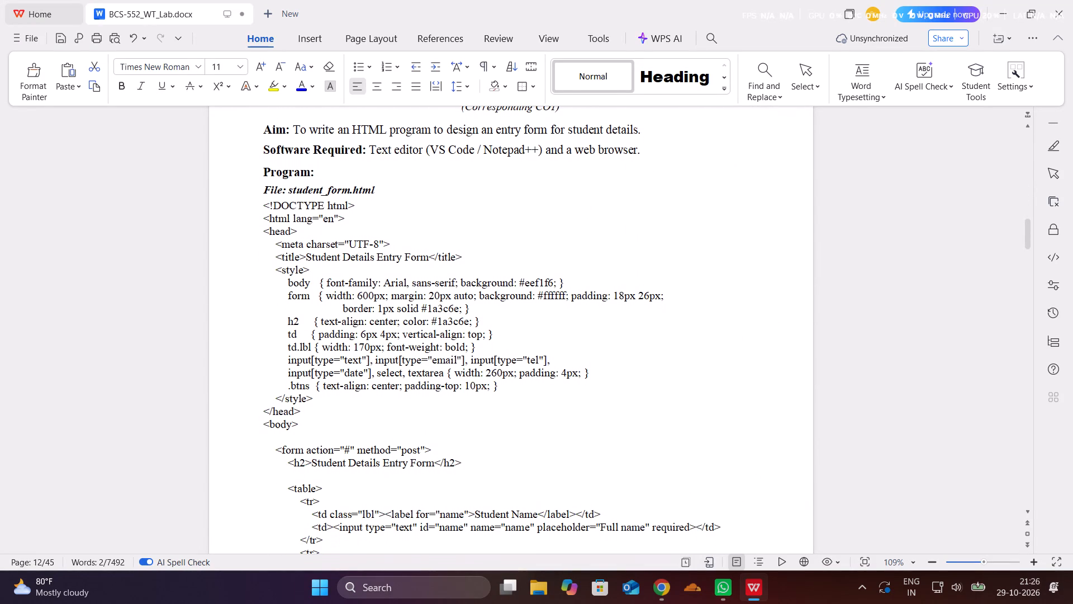
scroll(616, 346, down, 2)
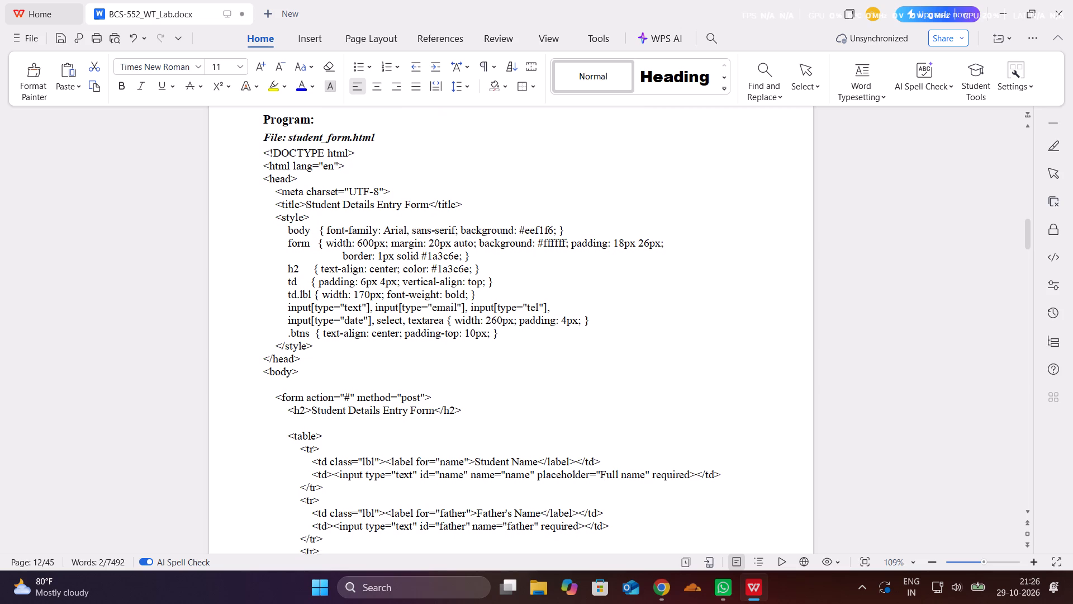
scroll(616, 346, down, 1)
Examine Experiment 1's output page again, from the Fig. 1.1 home page picture to the result statement.
scroll(616, 346, up, 5)
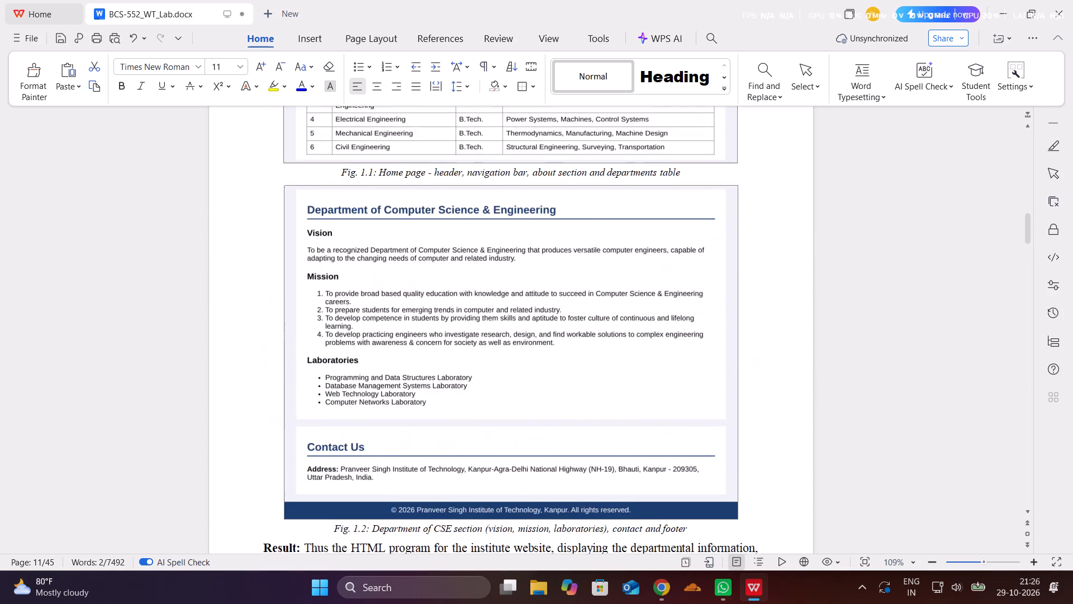
scroll(616, 346, up, 5)
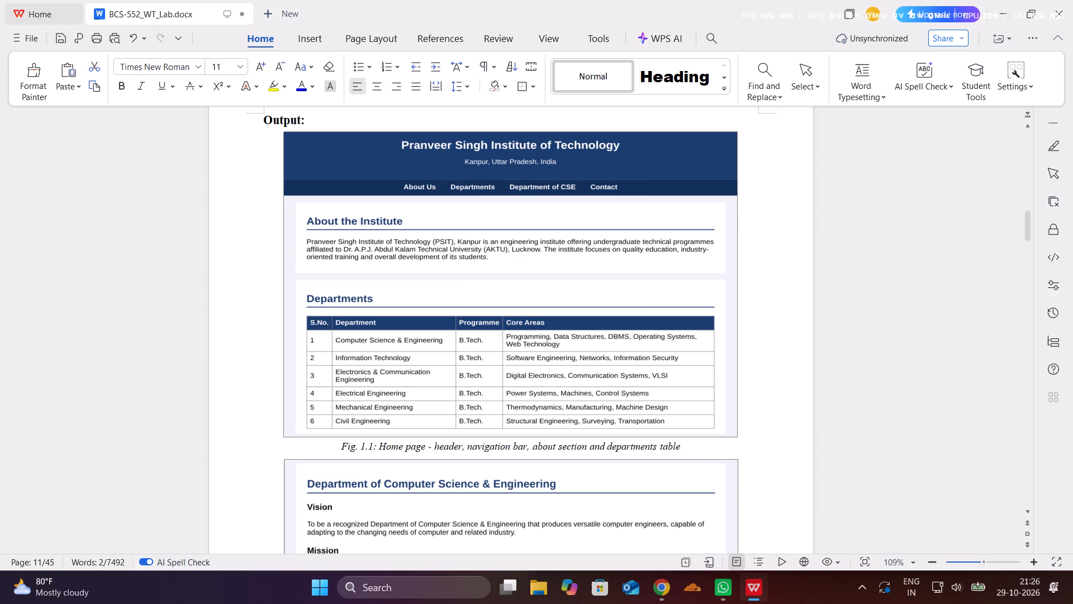
scroll(616, 346, down, 2)
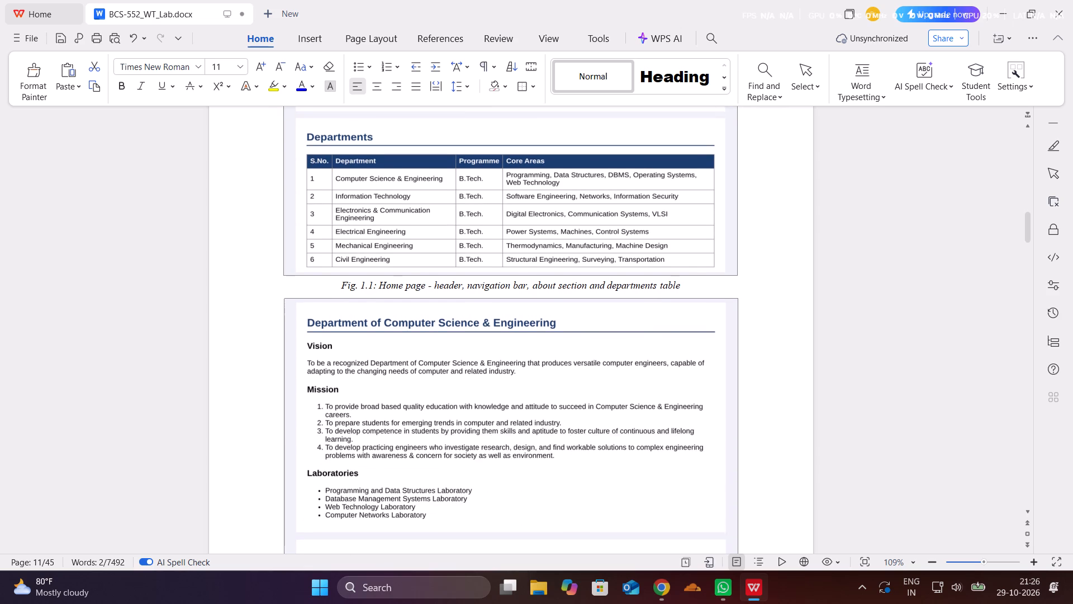
scroll(616, 346, down, 4)
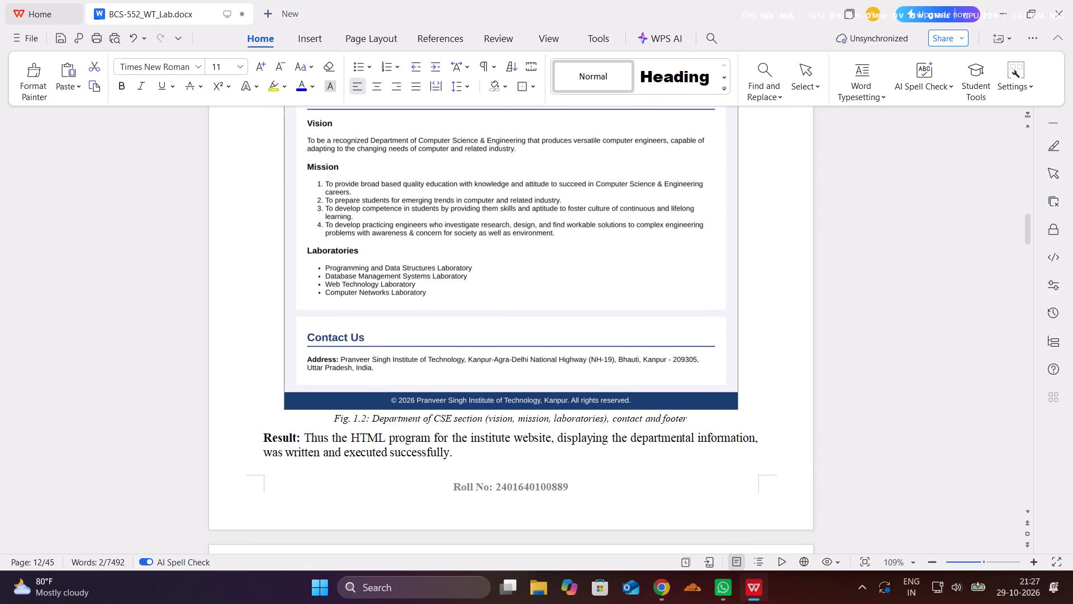
scroll(616, 346, down, 6)
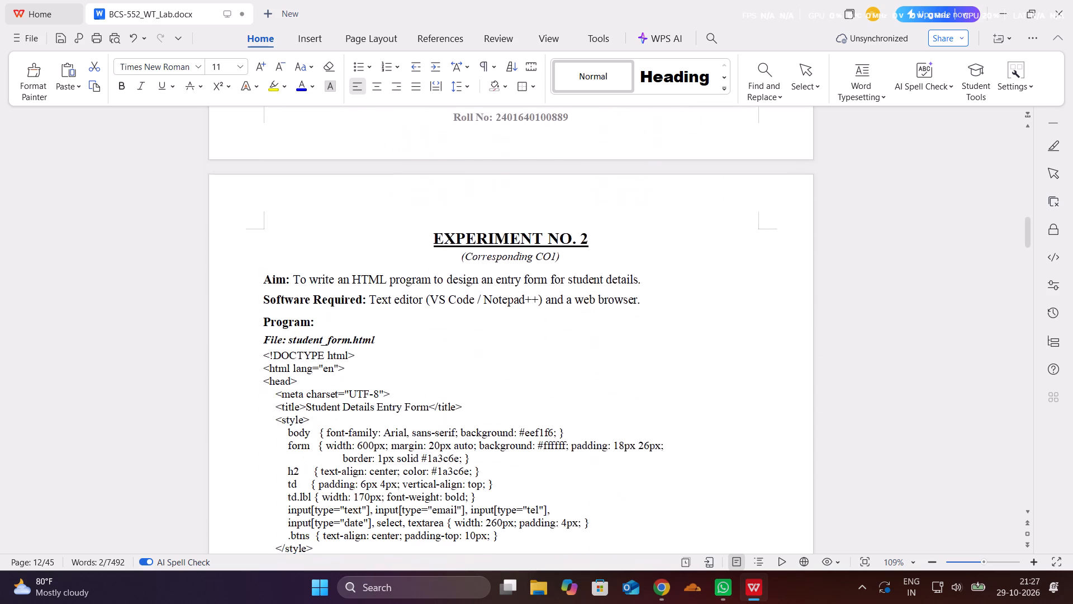
Delete the "(Corresponding CO1)" line beneath the EXPERIMENT NO. 2 heading.
scroll(616, 346, down, 1)
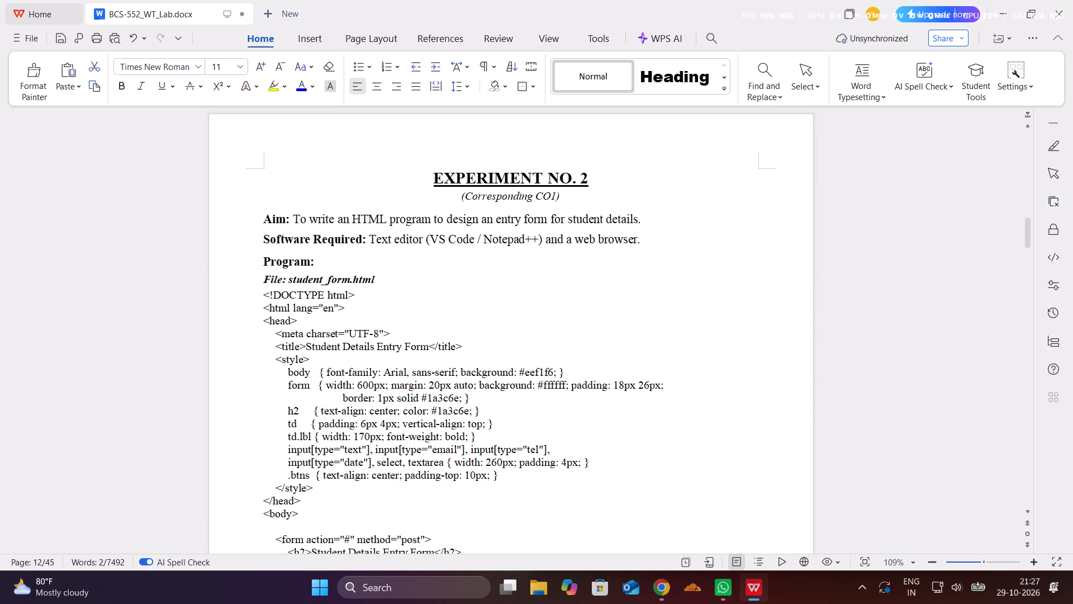
scroll(274, 334, down, 1)
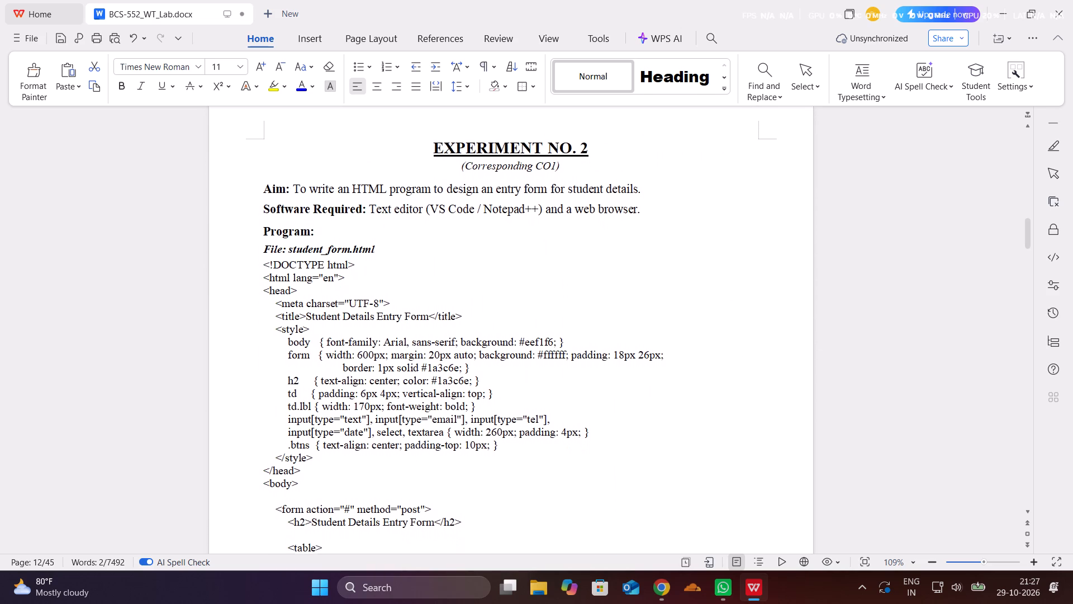
scroll(274, 334, down, 1)
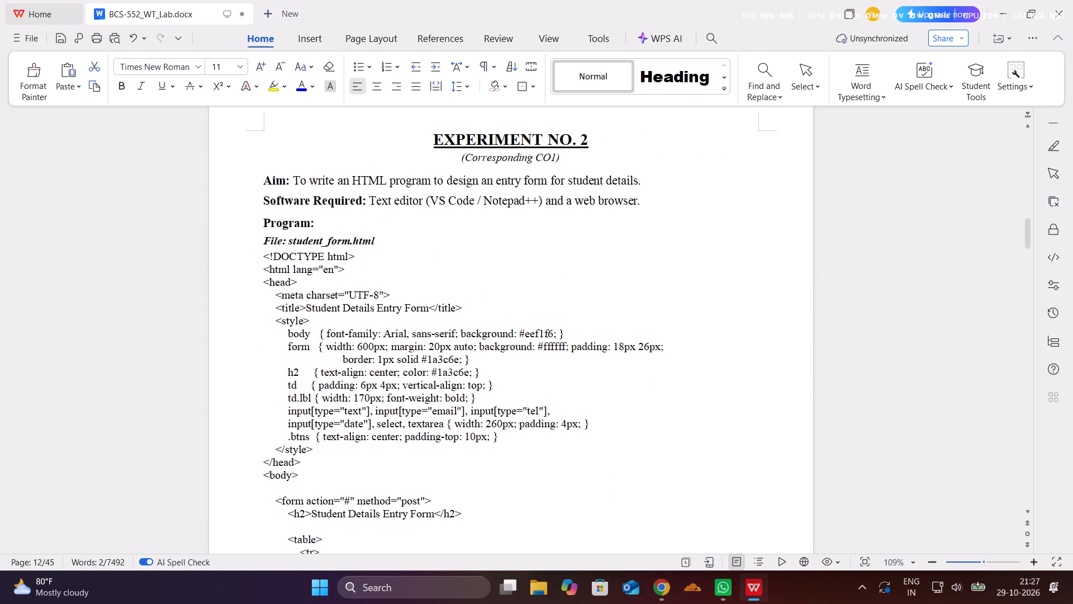
click(557, 162)
key(Right)
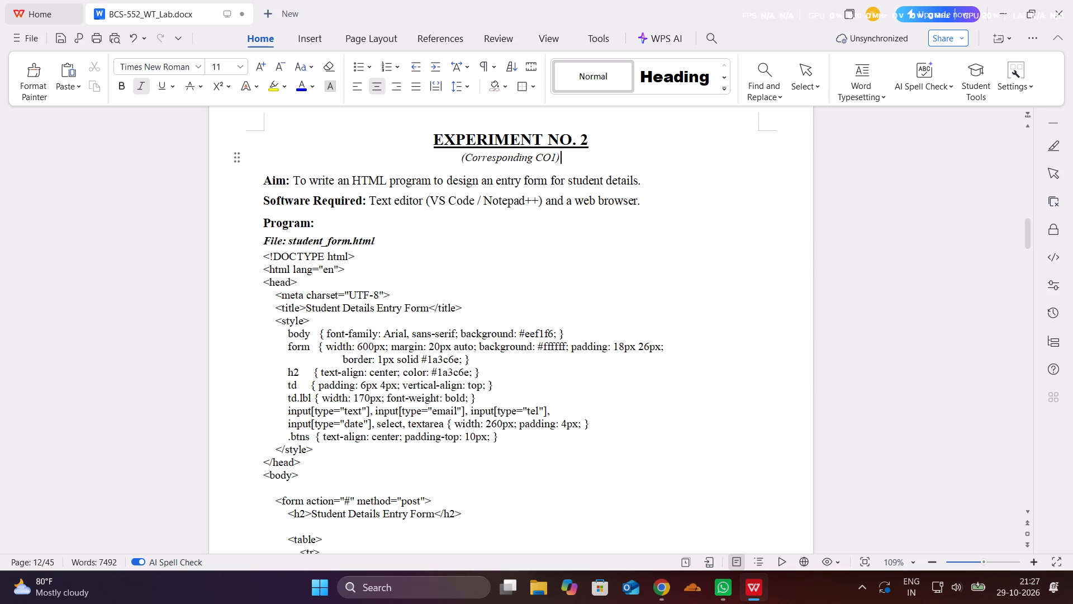
key(BackSpace)
key(BackSpace)
key(BackSpace)
key(BackSpace)
key(BackSpace)
key(BackSpace)
key(BackSpace)
key(BackSpace)
key(BackSpace)
key(BackSpace)
key(BackSpace)
key(BackSpace)
key(BackSpace)
key(BackSpace)
key(BackSpace)
key(BackSpace)
key(BackSpace)
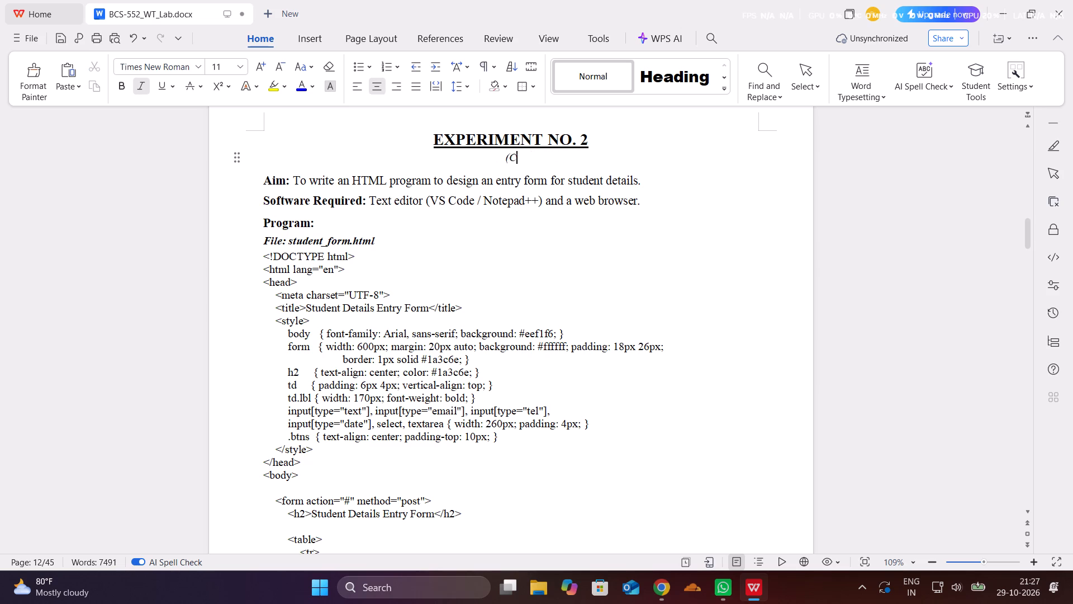
key(BackSpace)
key(BackSpace)
key(BackSpace)
key(BackSpace)
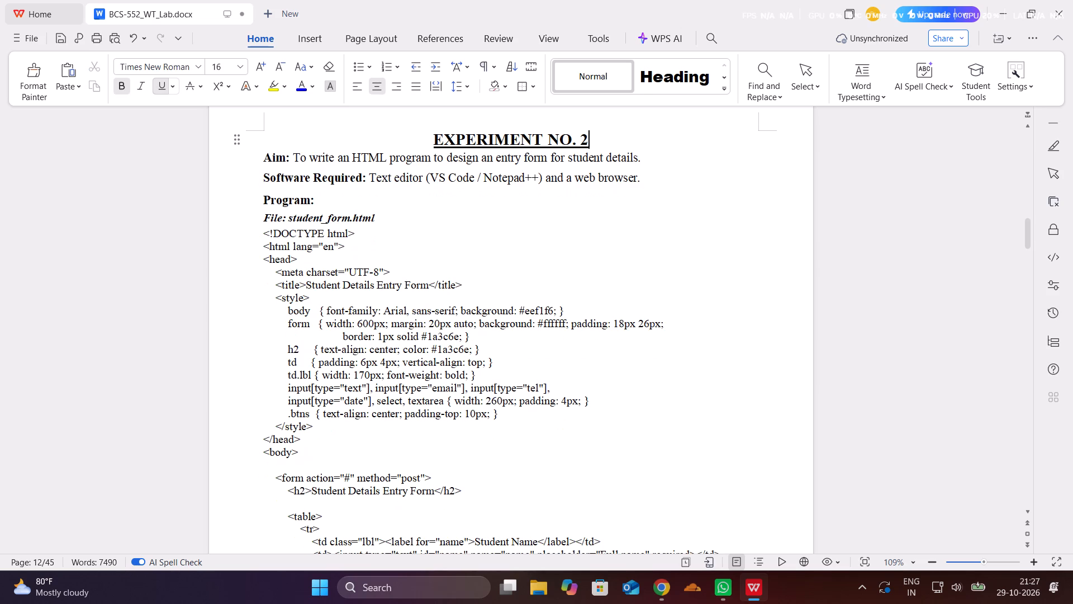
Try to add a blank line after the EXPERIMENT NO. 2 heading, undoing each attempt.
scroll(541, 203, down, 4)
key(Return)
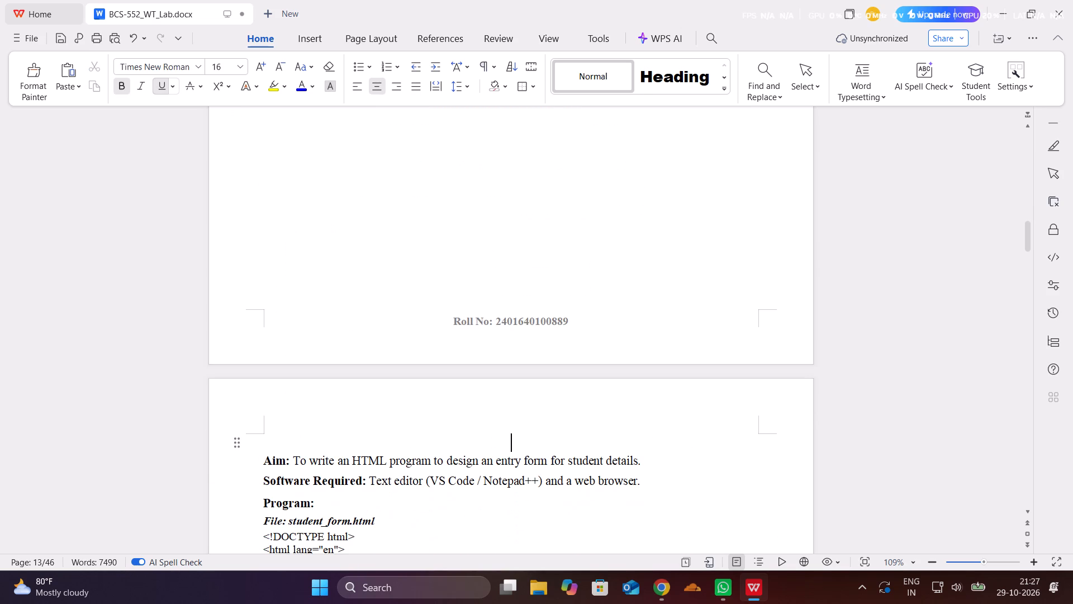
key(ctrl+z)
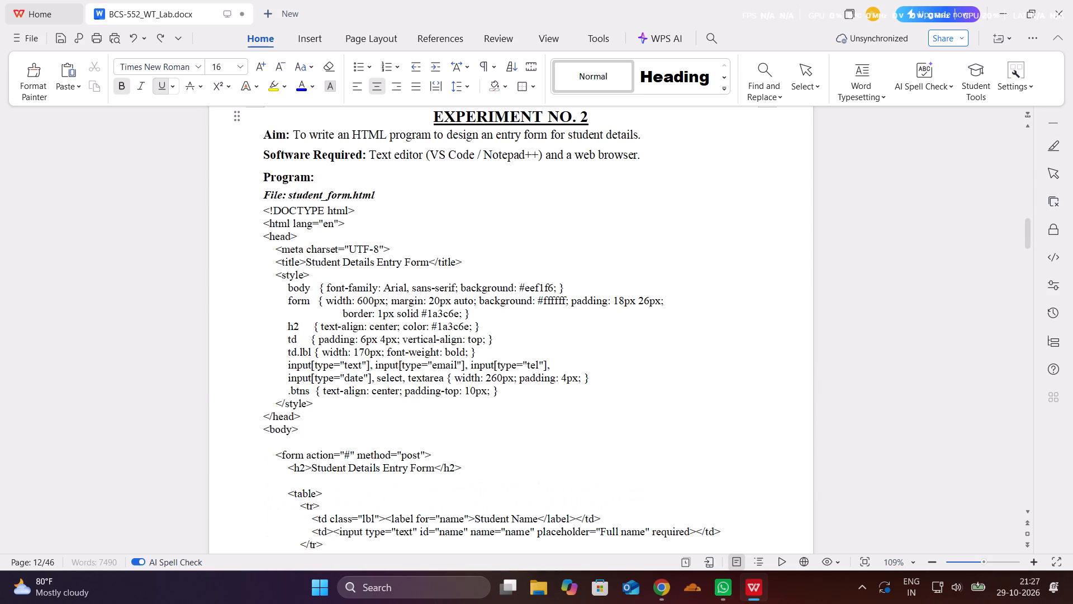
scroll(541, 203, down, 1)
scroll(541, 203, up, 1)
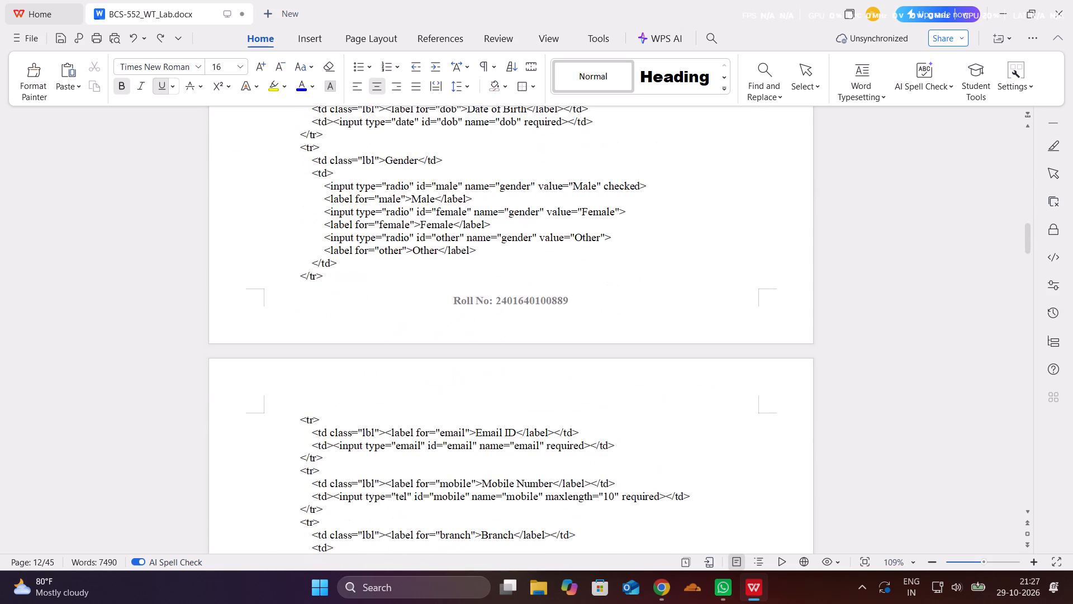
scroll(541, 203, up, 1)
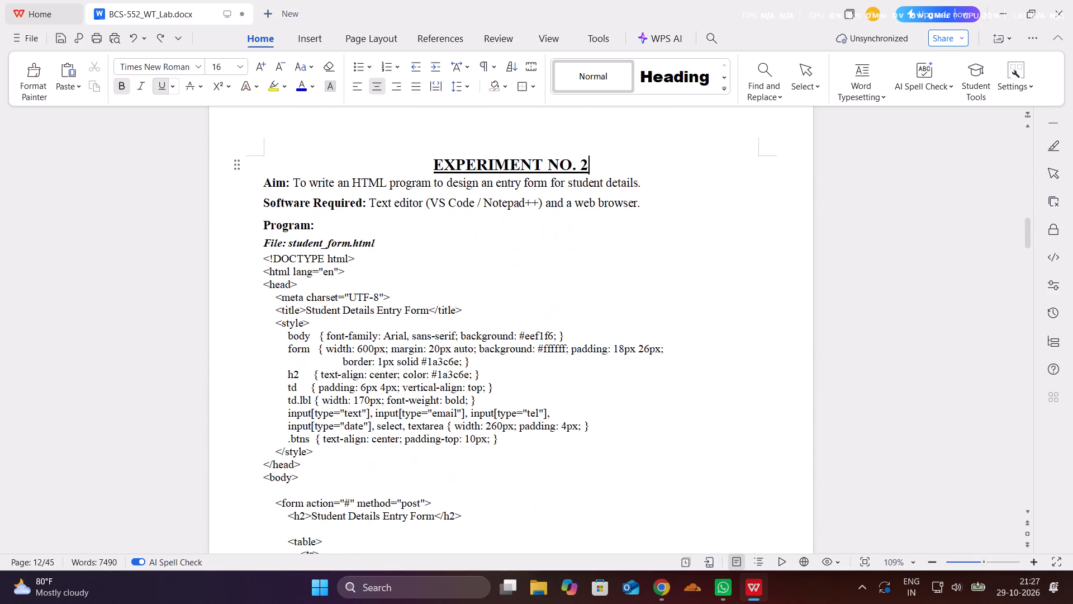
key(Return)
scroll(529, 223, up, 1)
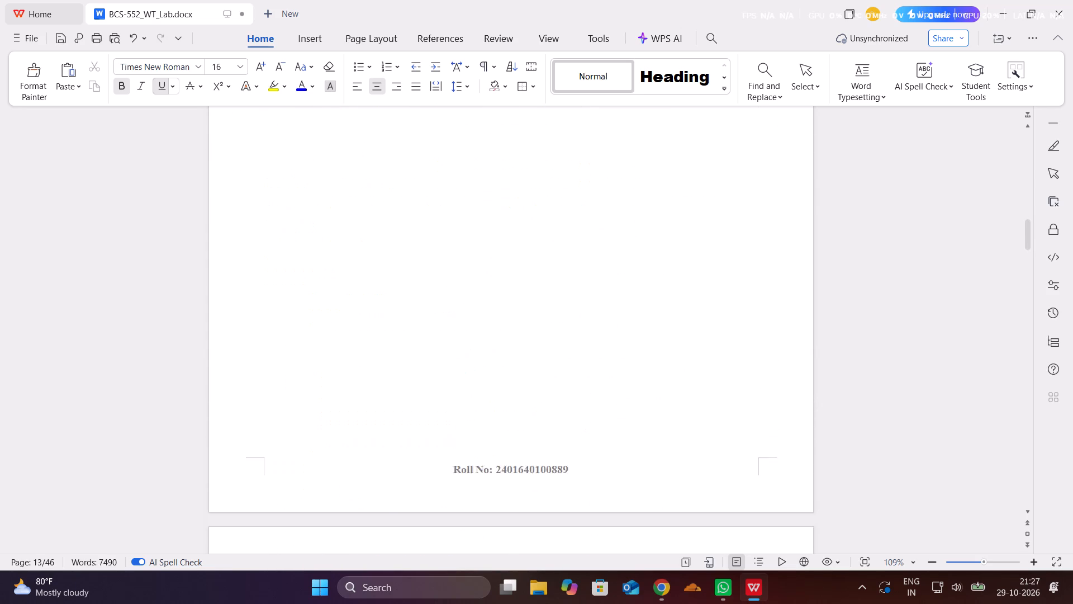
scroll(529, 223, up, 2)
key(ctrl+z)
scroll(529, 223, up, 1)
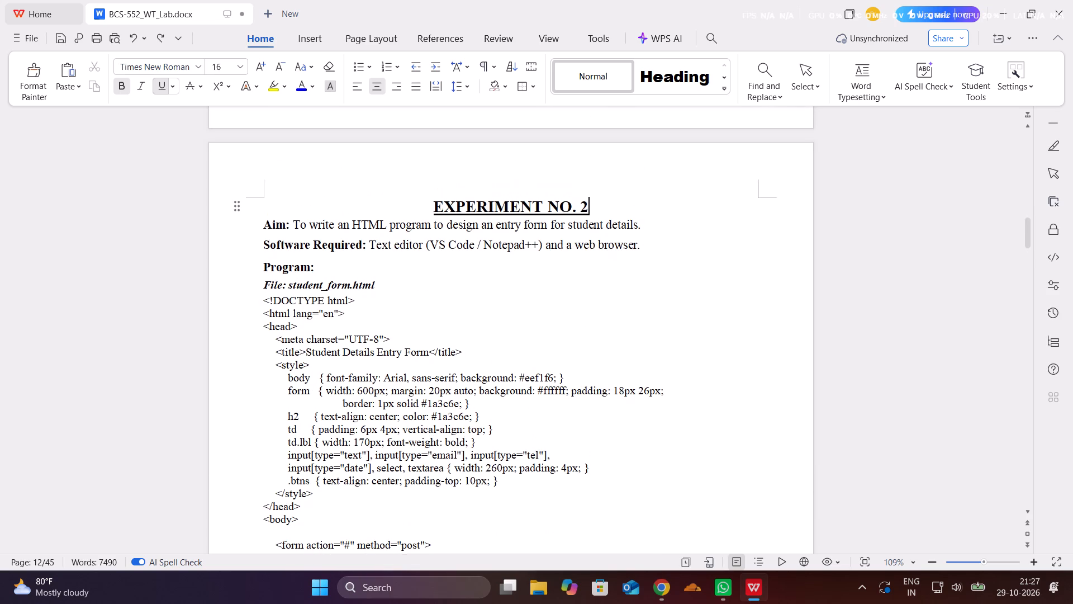
Undo the removal of the empty line between the EXPERIMENT NO. 2 heading and the Aim.
scroll(529, 223, up, 1)
key(ctrl+z)
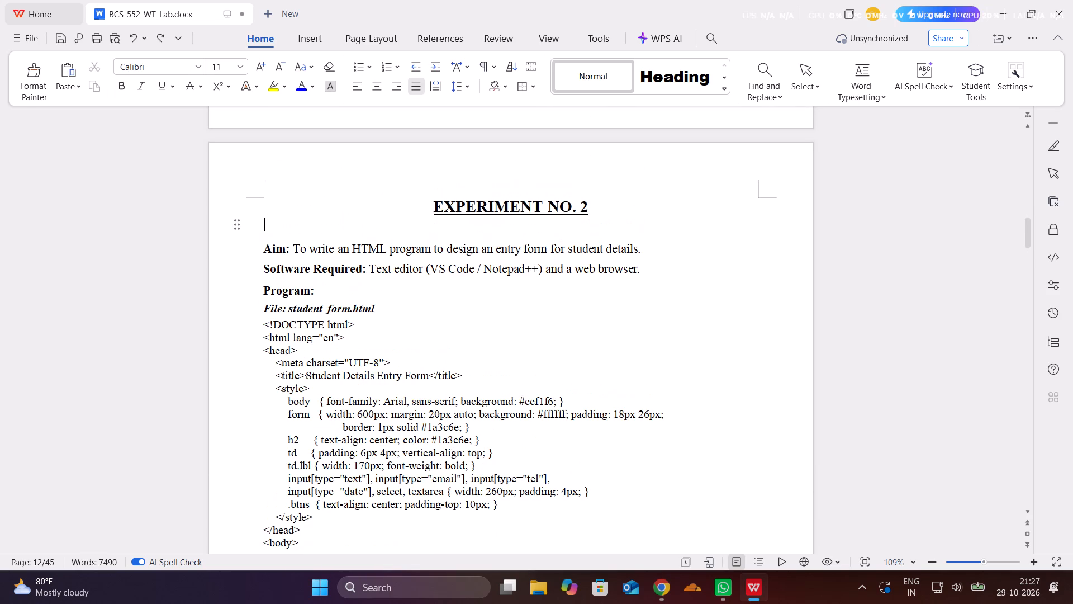
Examine Experiment 2's student_form.html program listing from its beginning through to the output picture.
scroll(529, 223, down, 4)
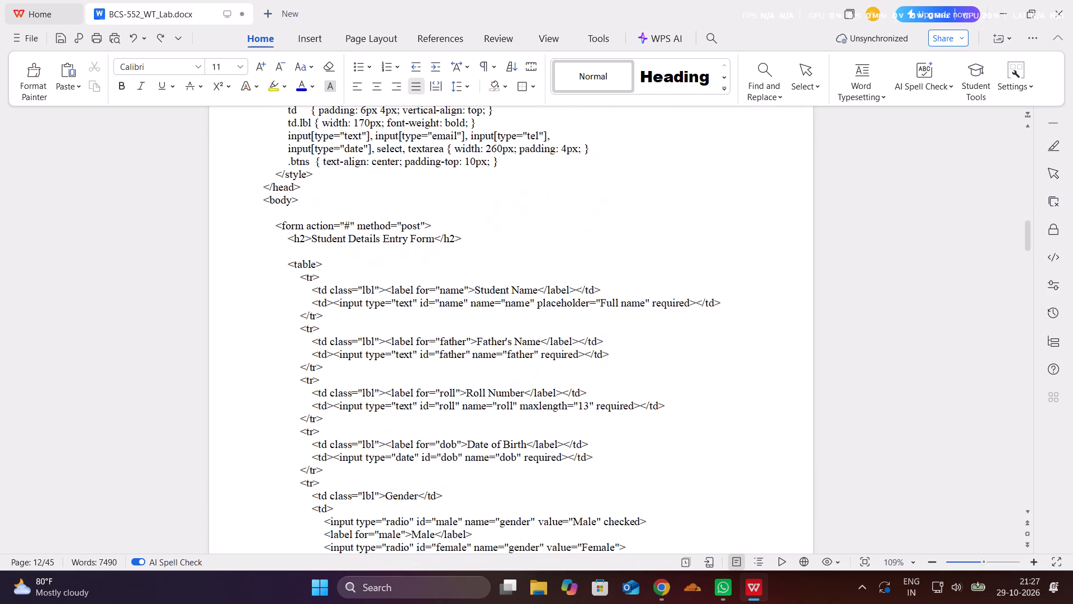
scroll(529, 223, right, 1)
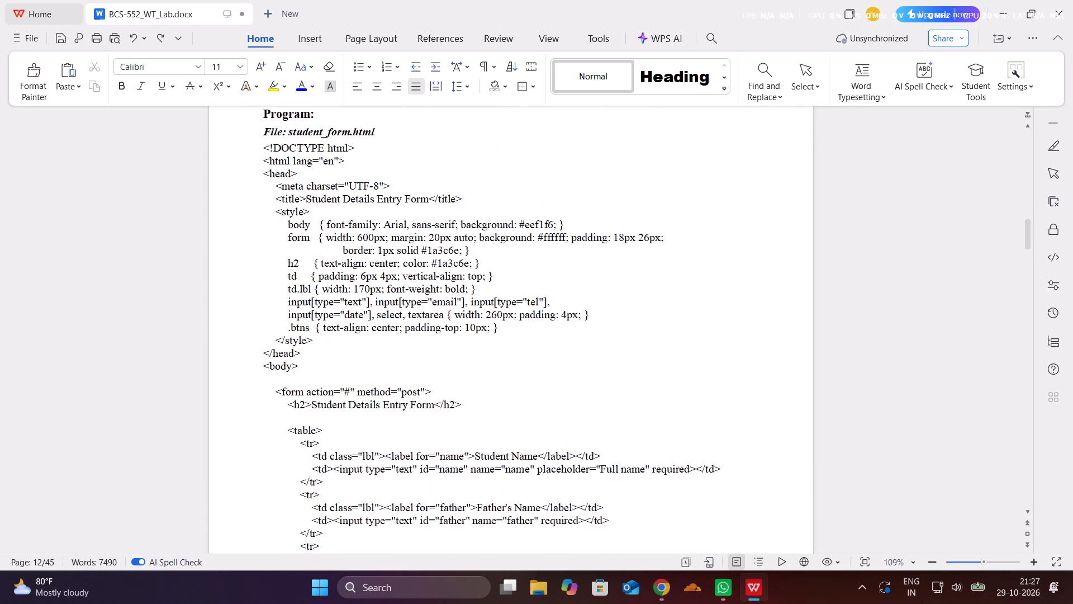
scroll(529, 223, right, 1)
scroll(529, 223, down, 4)
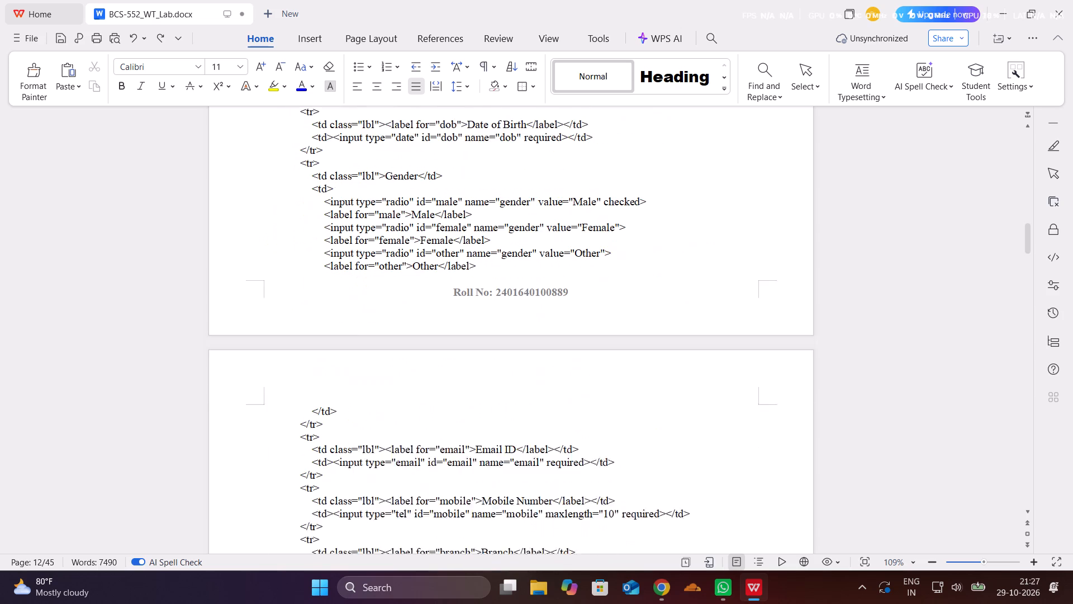
scroll(529, 223, down, 6)
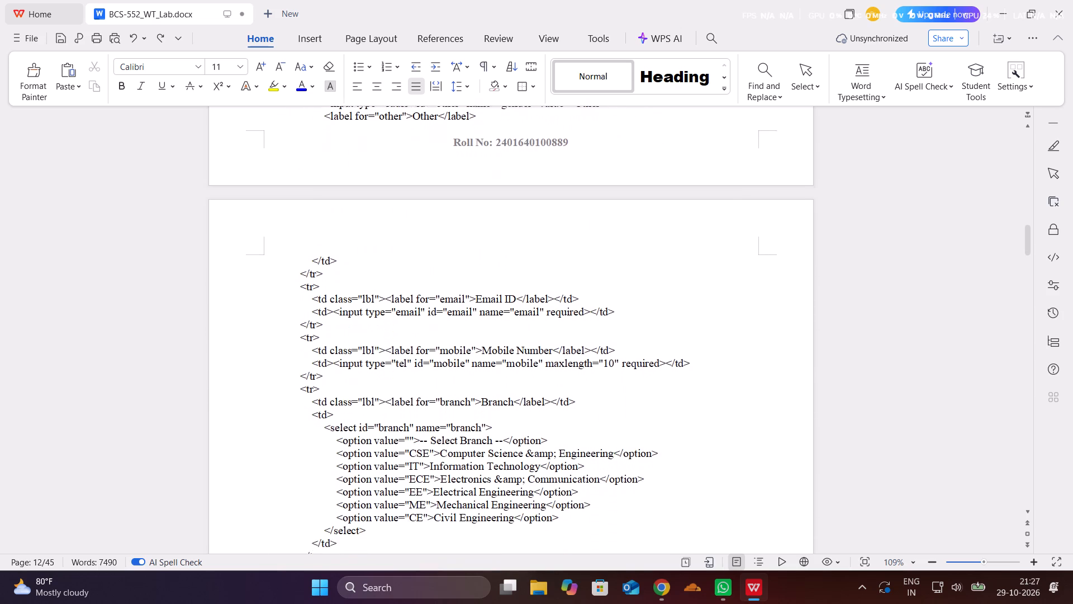
scroll(529, 223, down, 4)
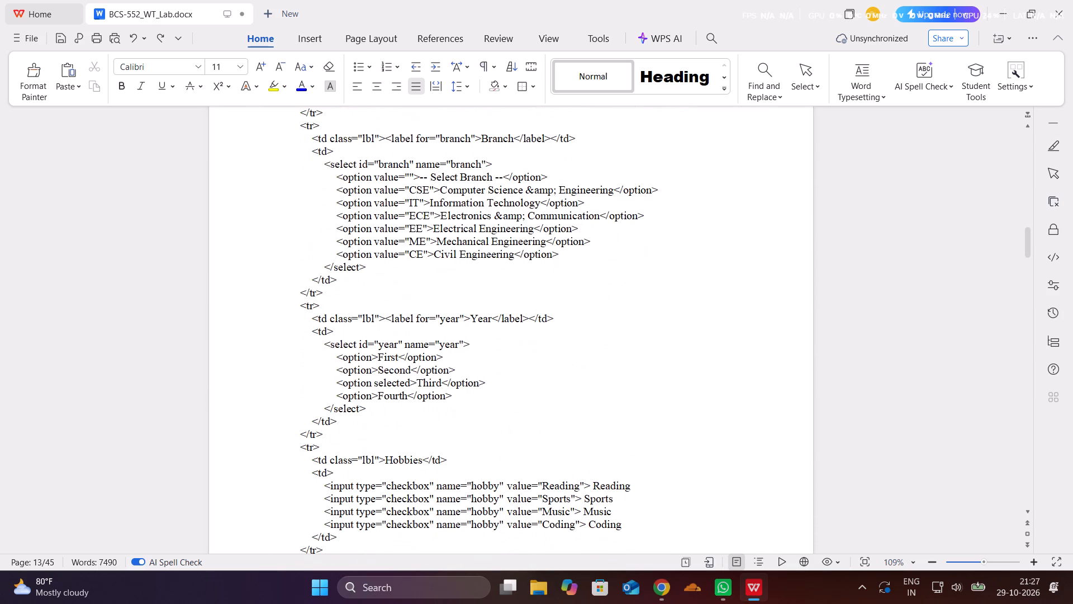
scroll(529, 223, down, 2)
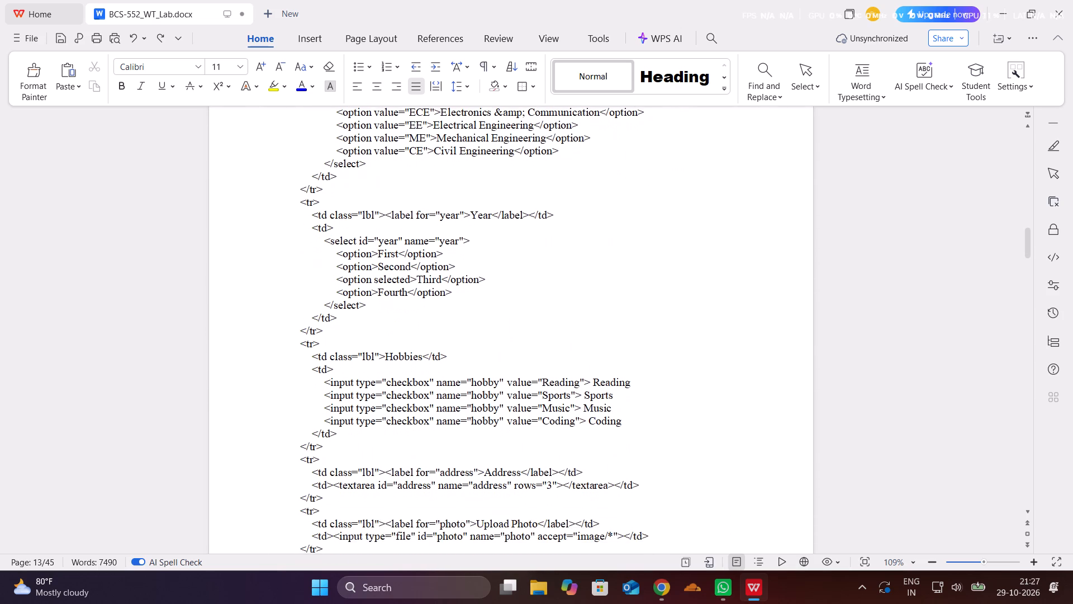
scroll(529, 223, down, 3)
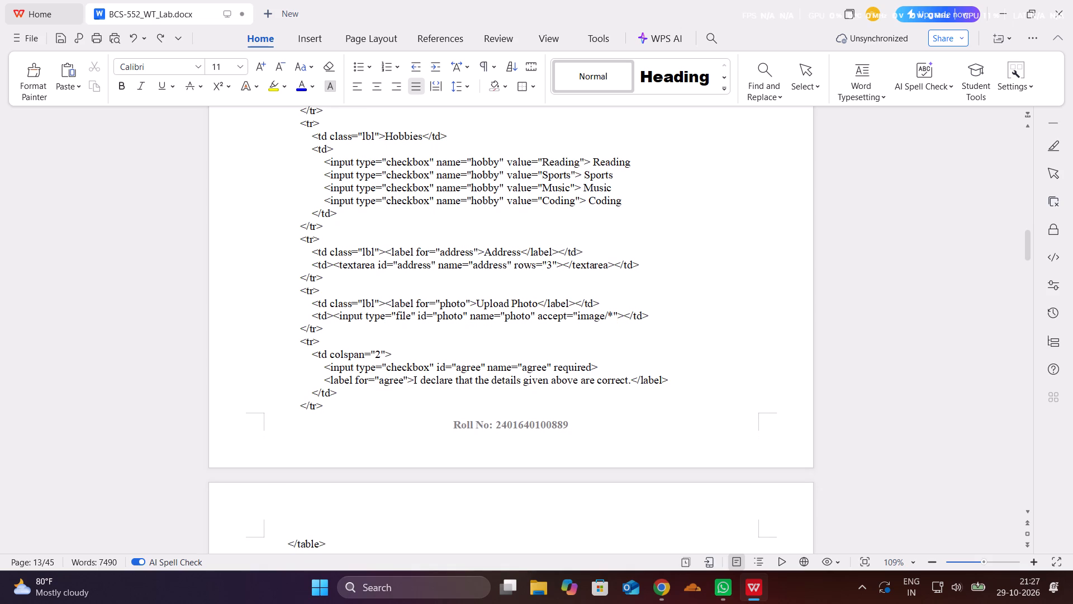
scroll(529, 223, down, 2)
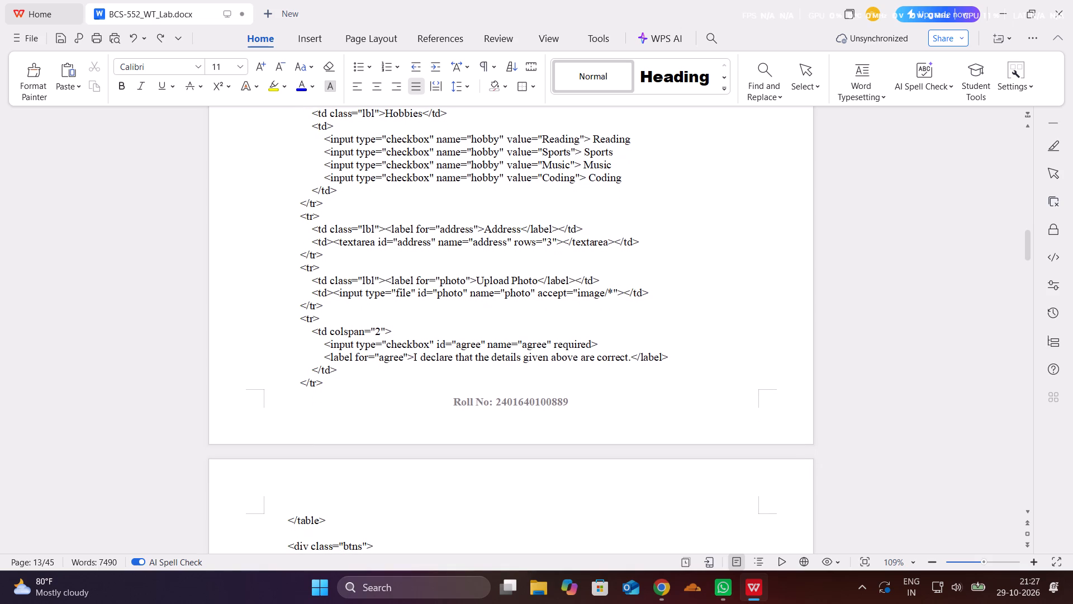
scroll(529, 223, down, 2)
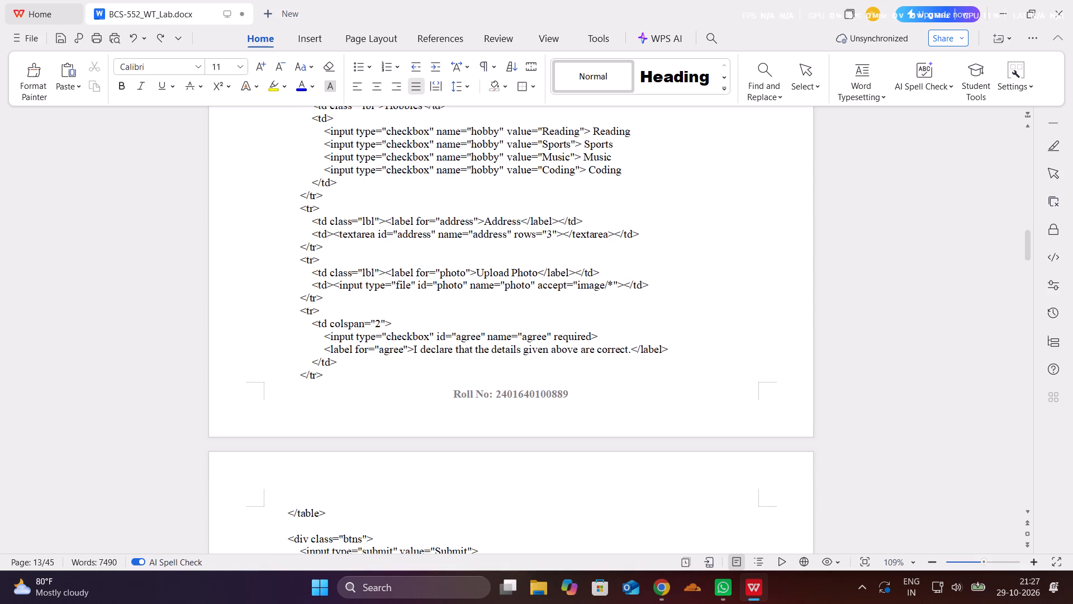
scroll(529, 223, down, 4)
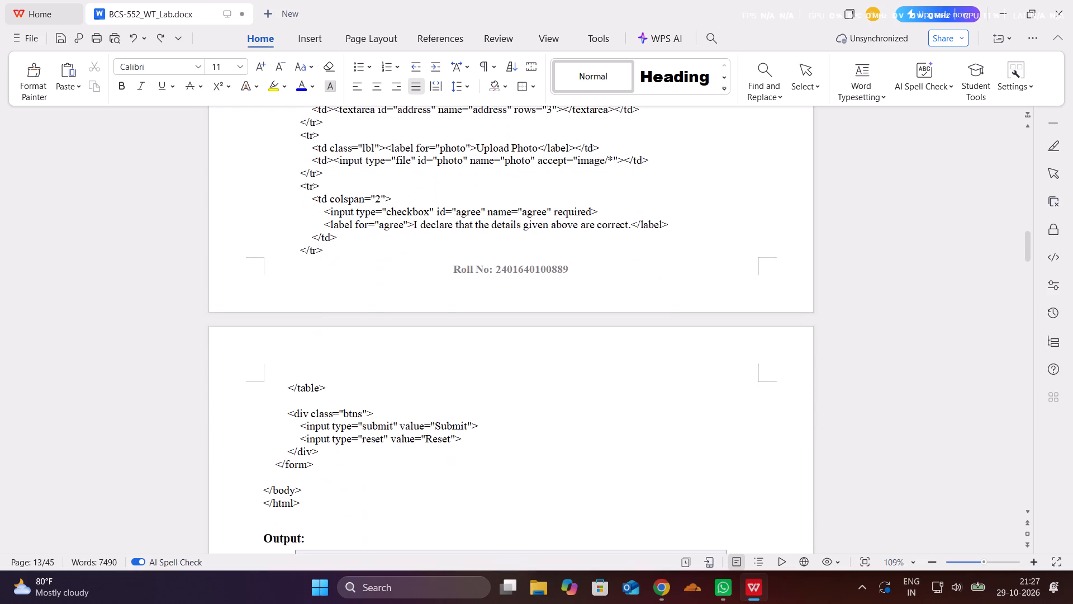
scroll(529, 223, down, 5)
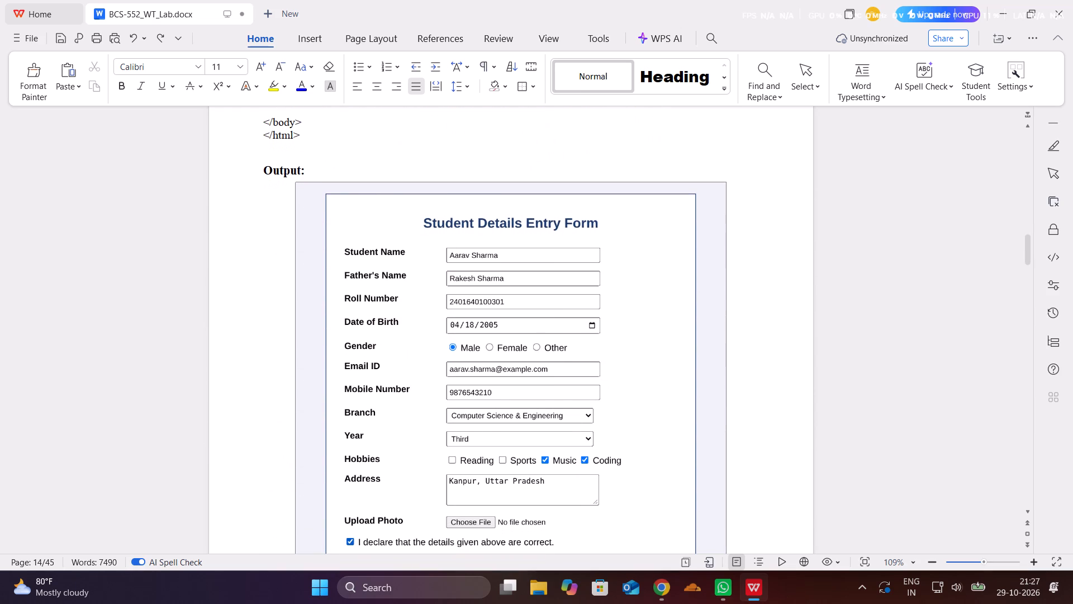
Draw a rectangle about 0.41 cm high and 1.77 cm wide over the Student Name value in Experiment 2's output picture.
click(502, 259)
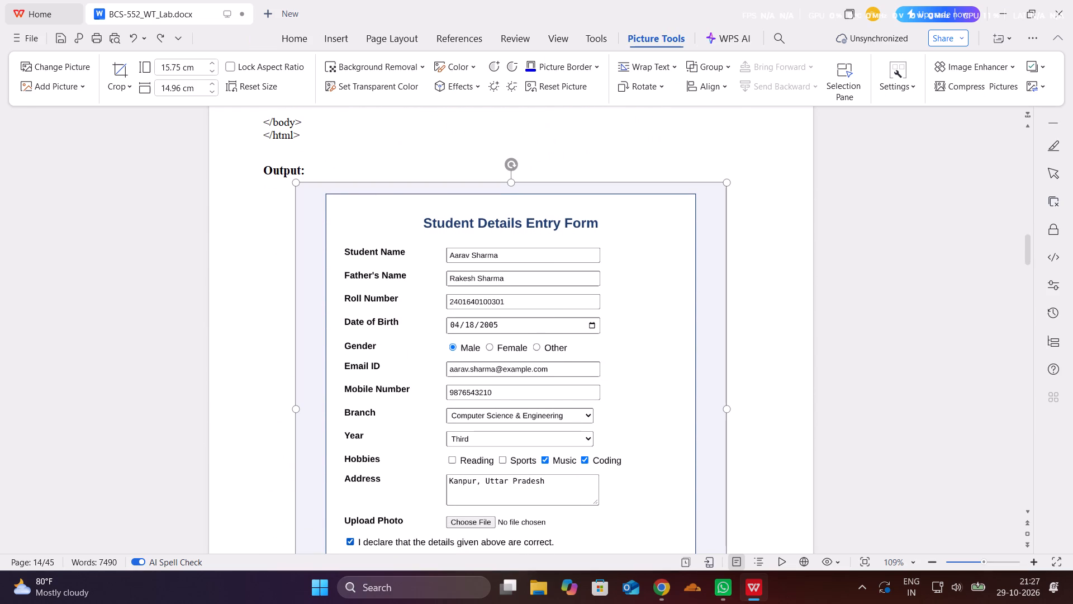
click(497, 258)
scroll(497, 258, down, 1)
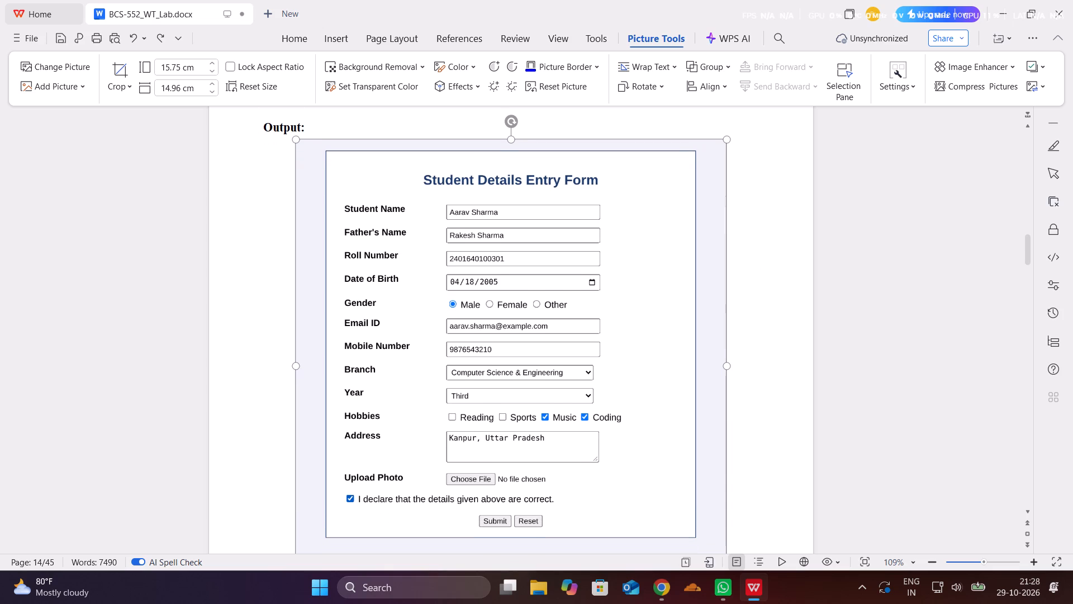
click(292, 44)
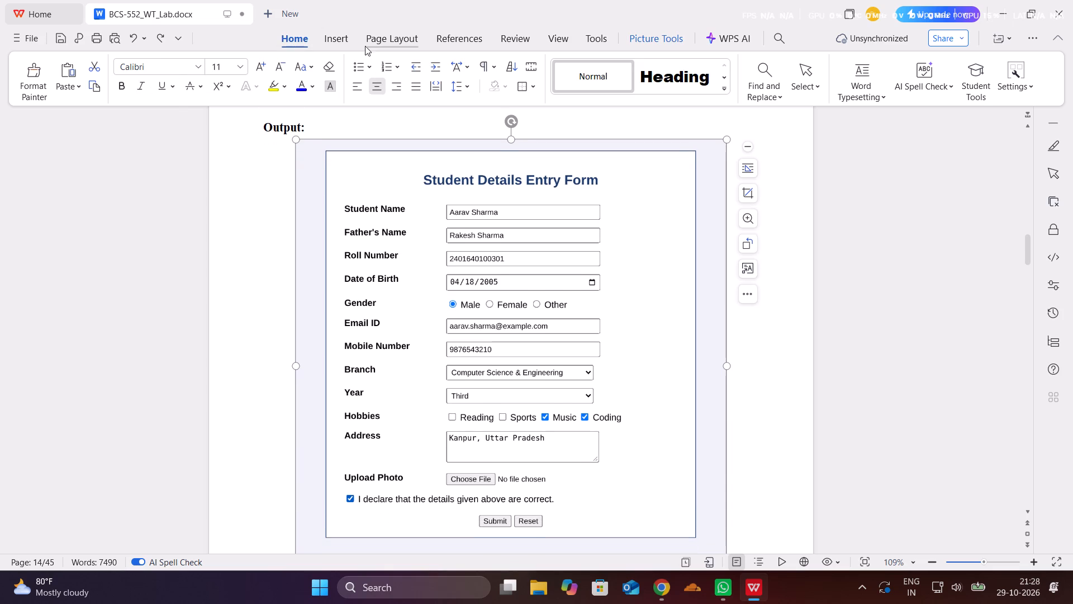
click(330, 40)
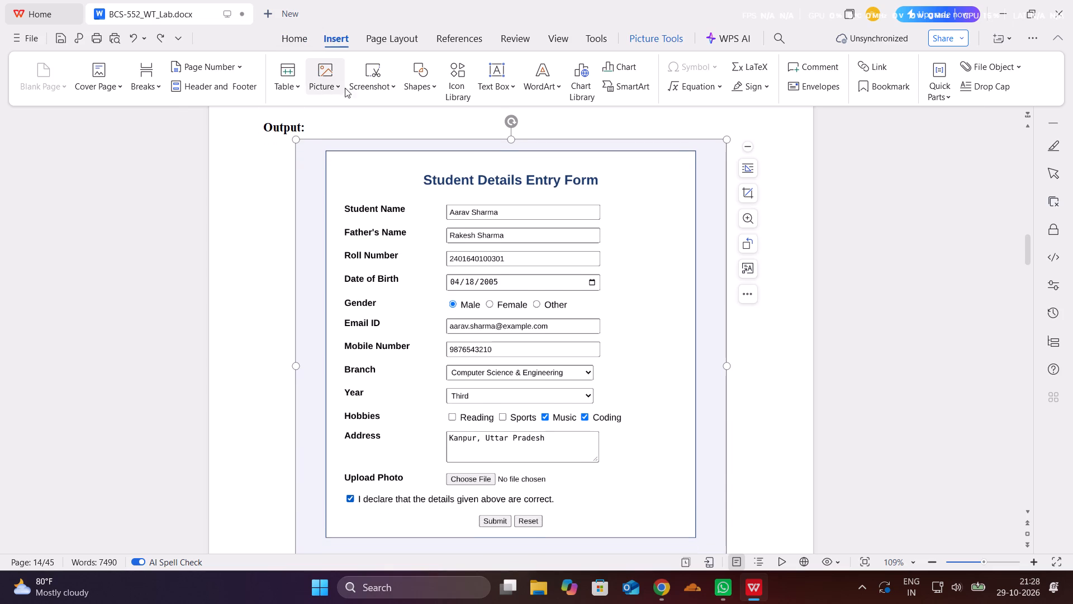
click(417, 75)
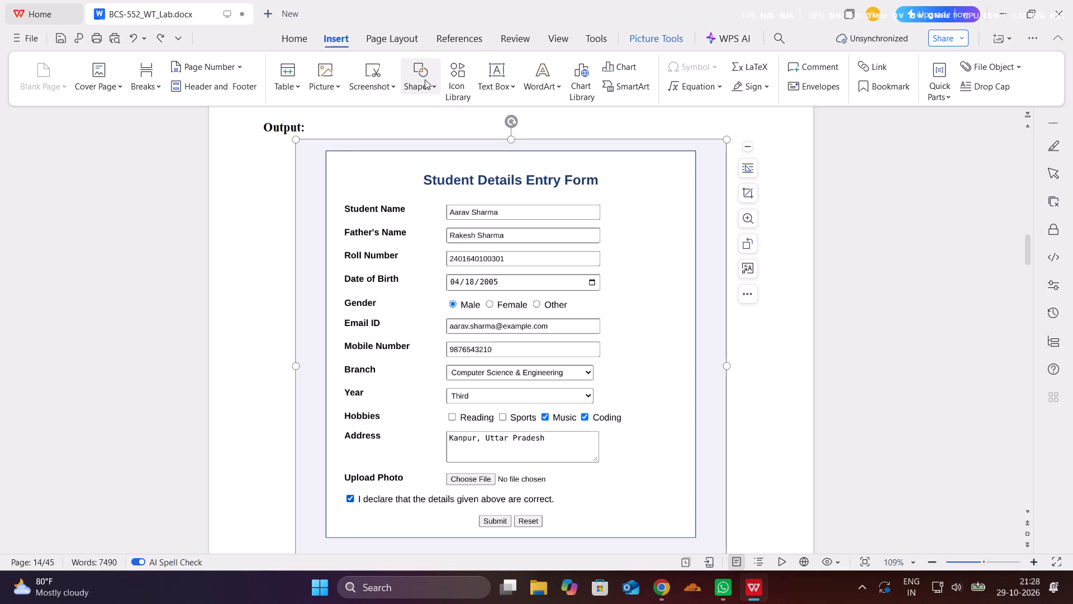
click(430, 86)
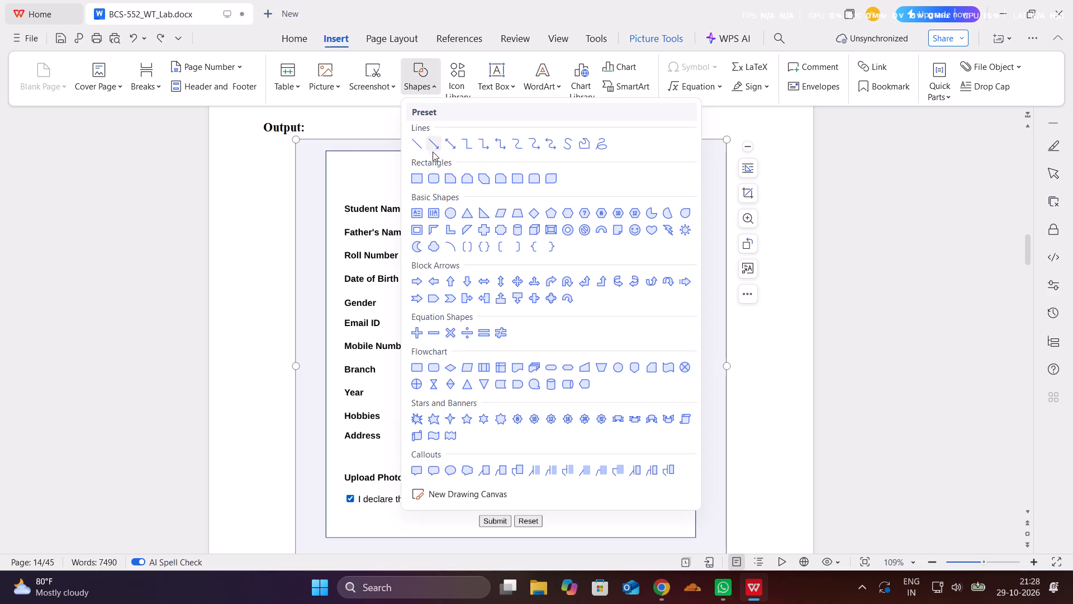
click(417, 176)
drag(500, 206, 449, 218)
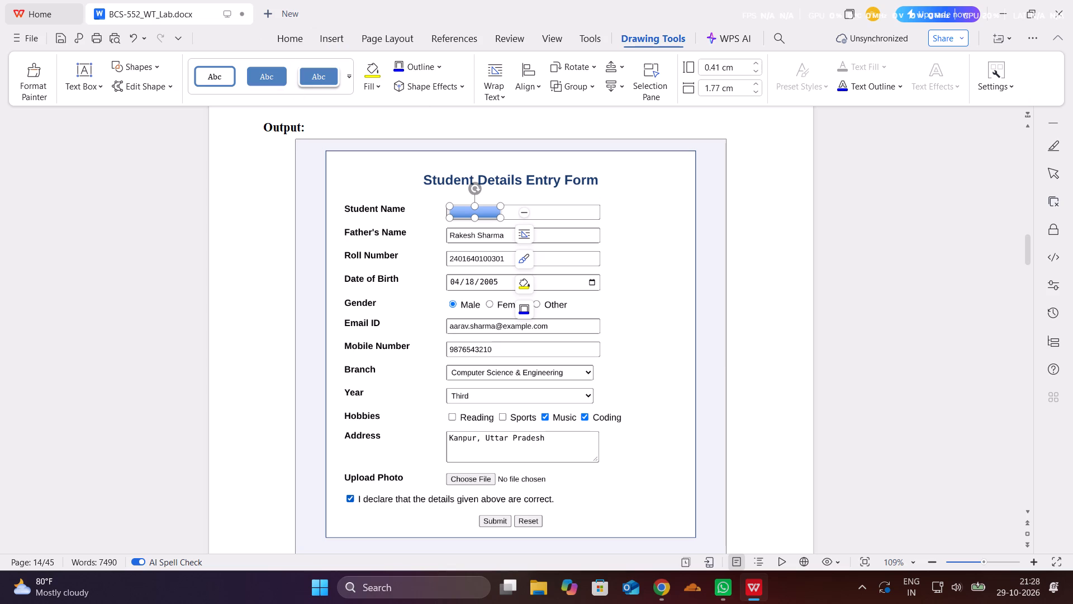
Fill the rectangle covering the Student Name value with white.
click(372, 72)
click(379, 88)
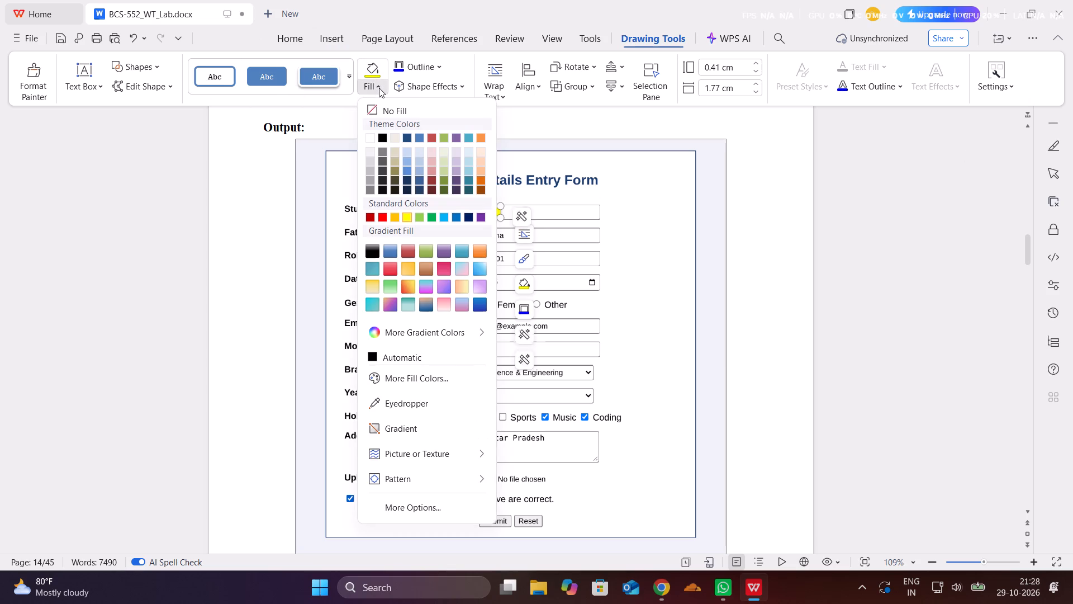
click(373, 139)
click(560, 190)
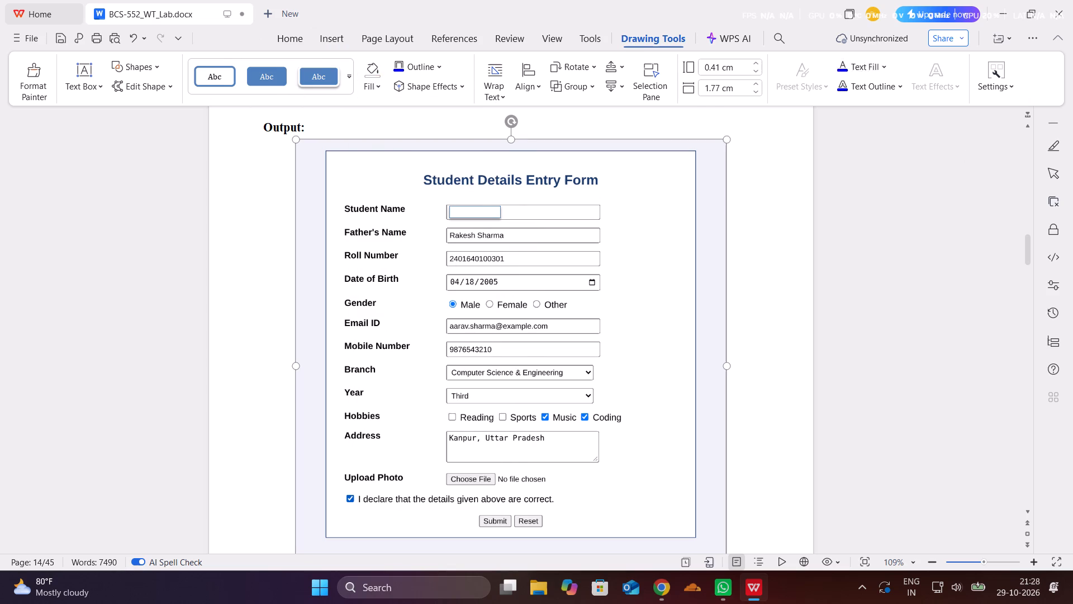
Set the shadow effect of the rectangle over the Student Name value to None.
click(485, 214)
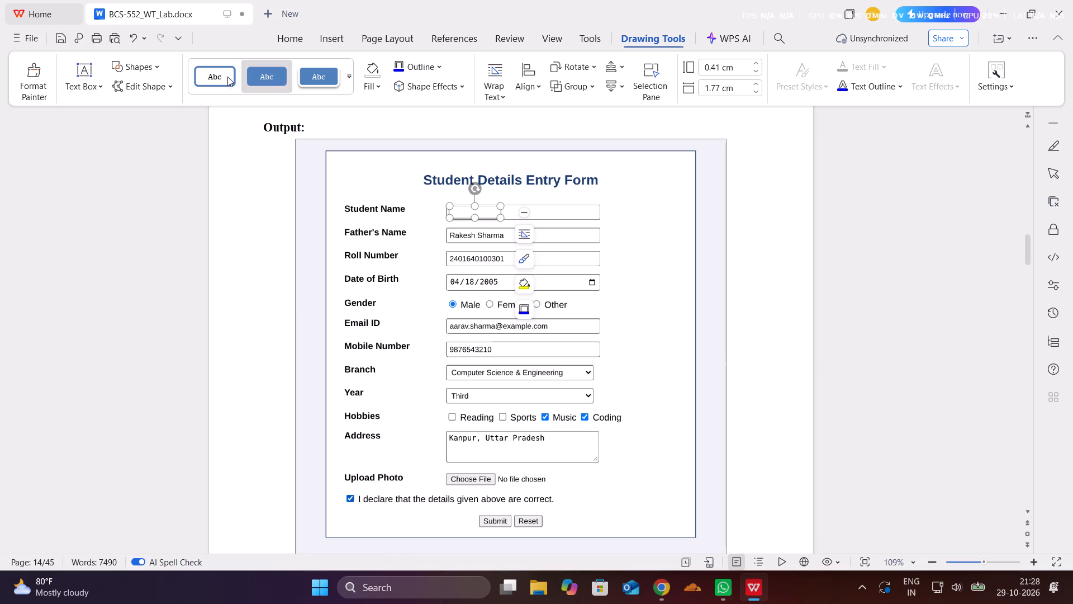
click(352, 76)
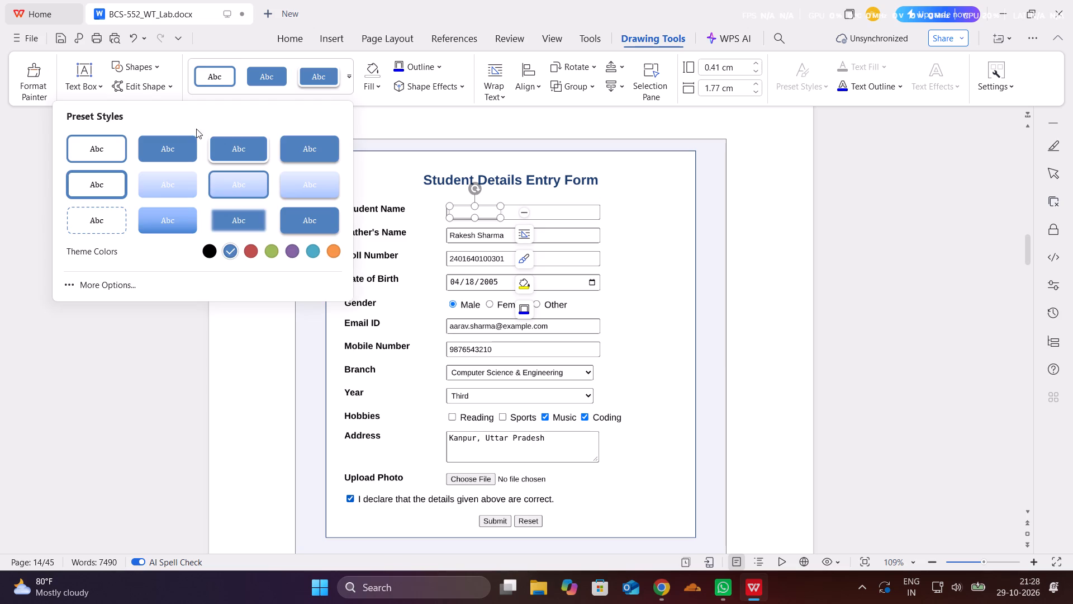
scroll(130, 195, down, 2)
click(67, 290)
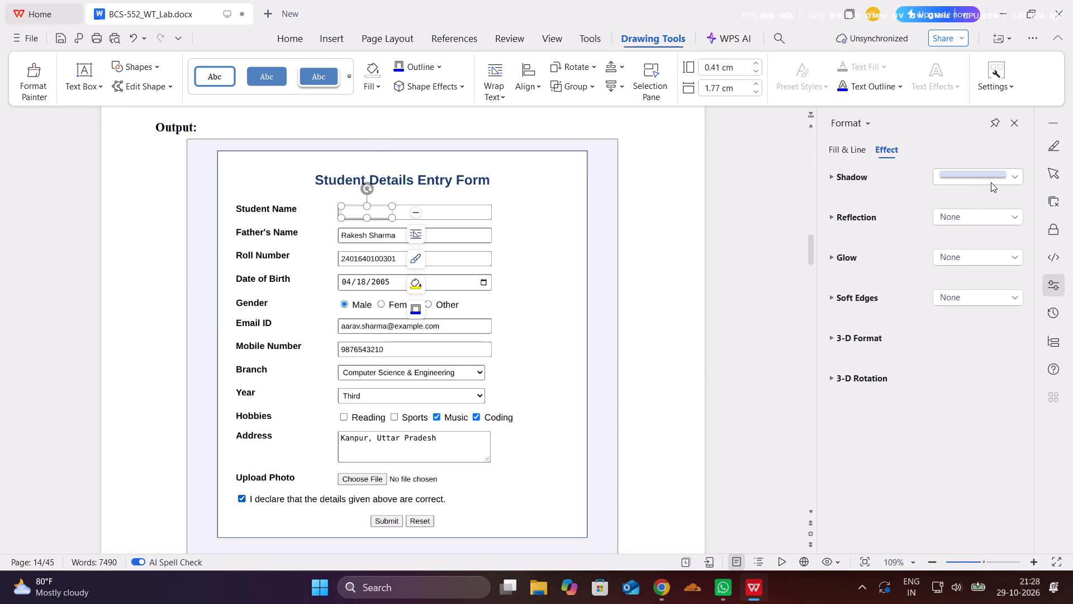
click(991, 182)
click(963, 227)
click(715, 279)
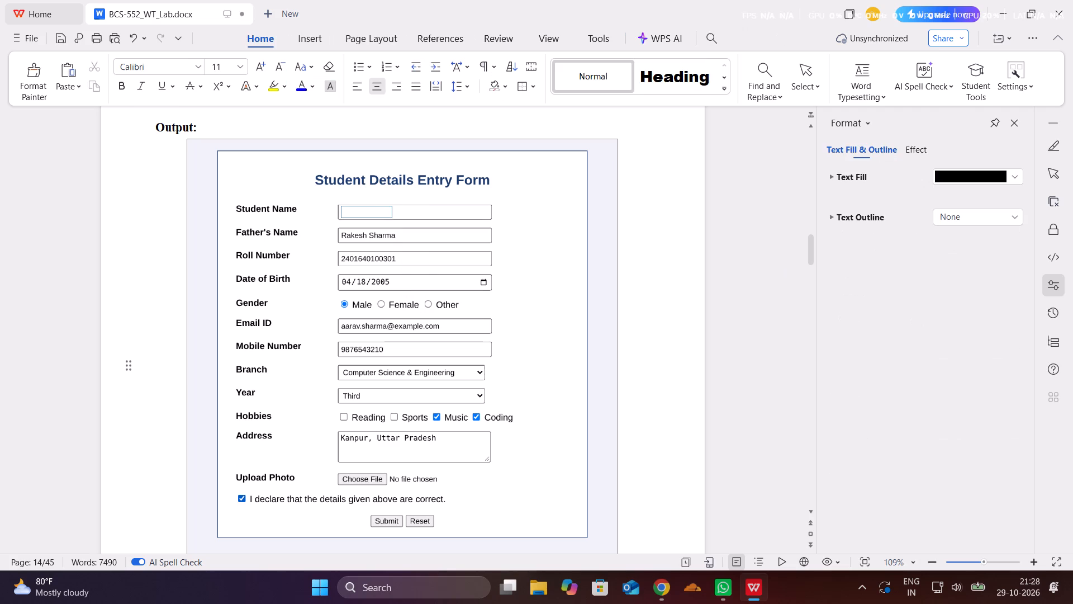
Set the shadow color of the rectangle over the Student Name value to white.
click(391, 210)
click(379, 212)
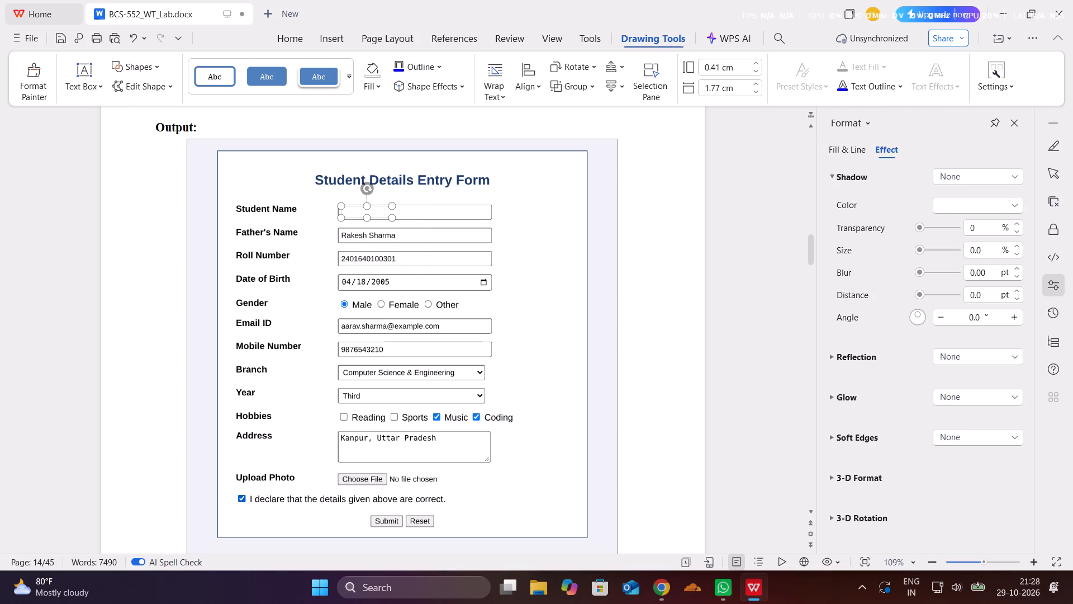
scroll(930, 382, down, 3)
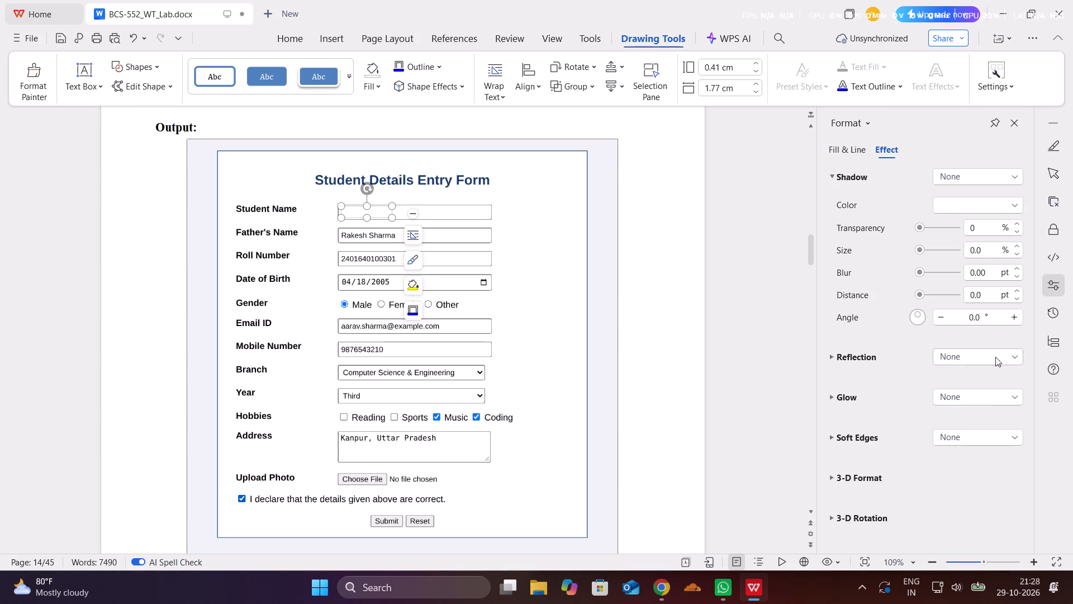
click(961, 203)
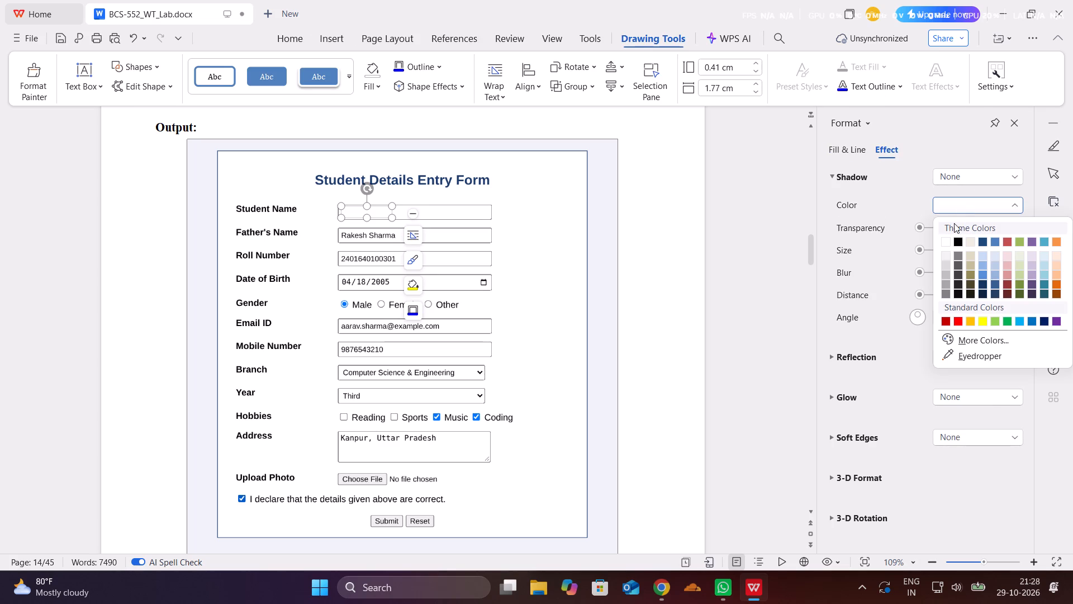
click(944, 240)
click(541, 275)
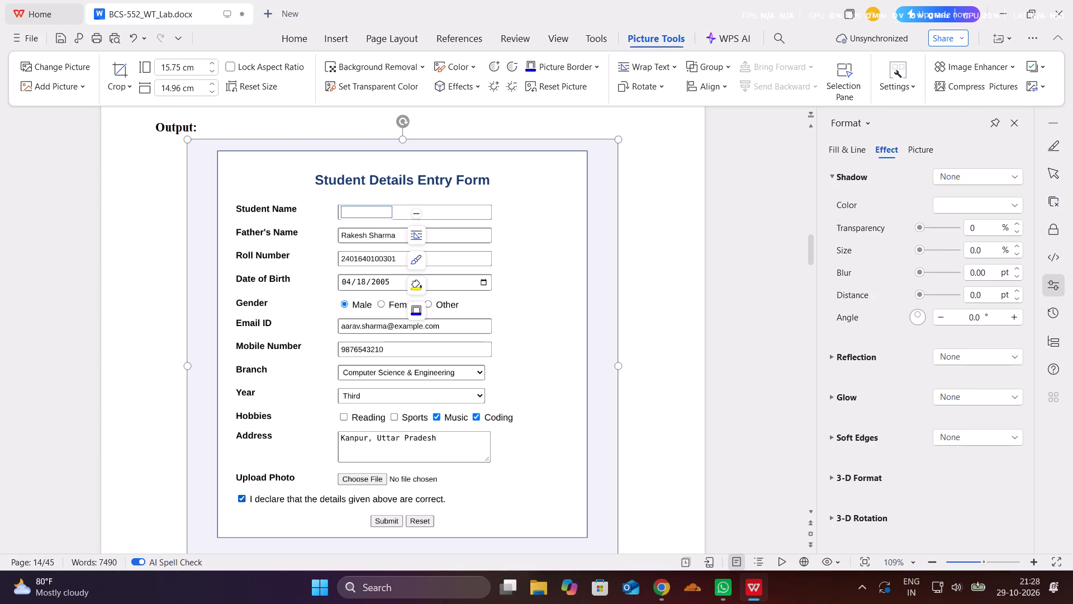
Set the line of the rectangle over the Student Name value to None and inspect the covered area up close.
double_click(359, 210)
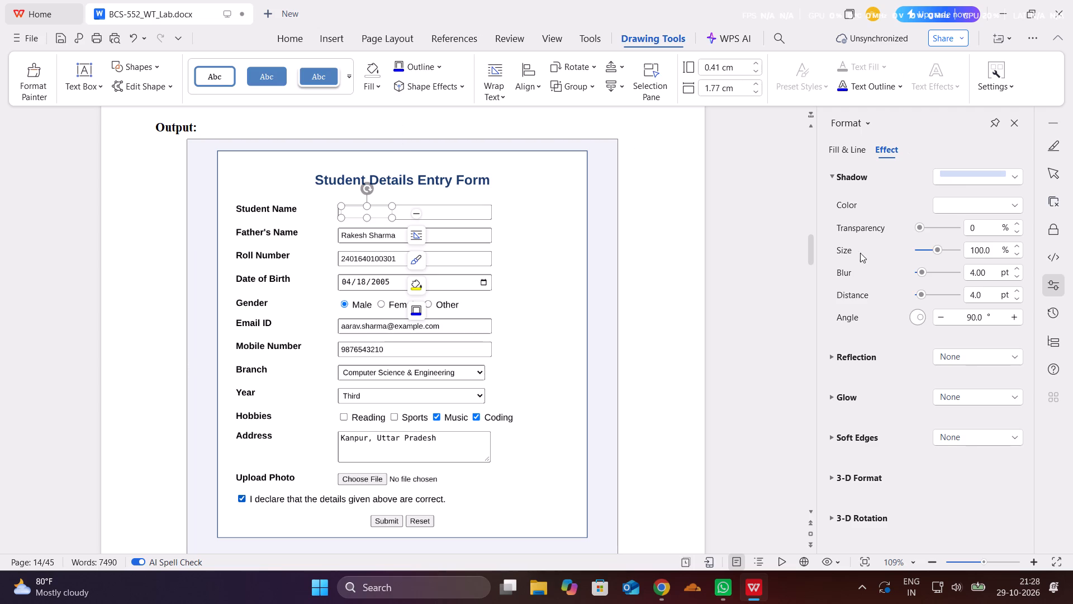
click(851, 143)
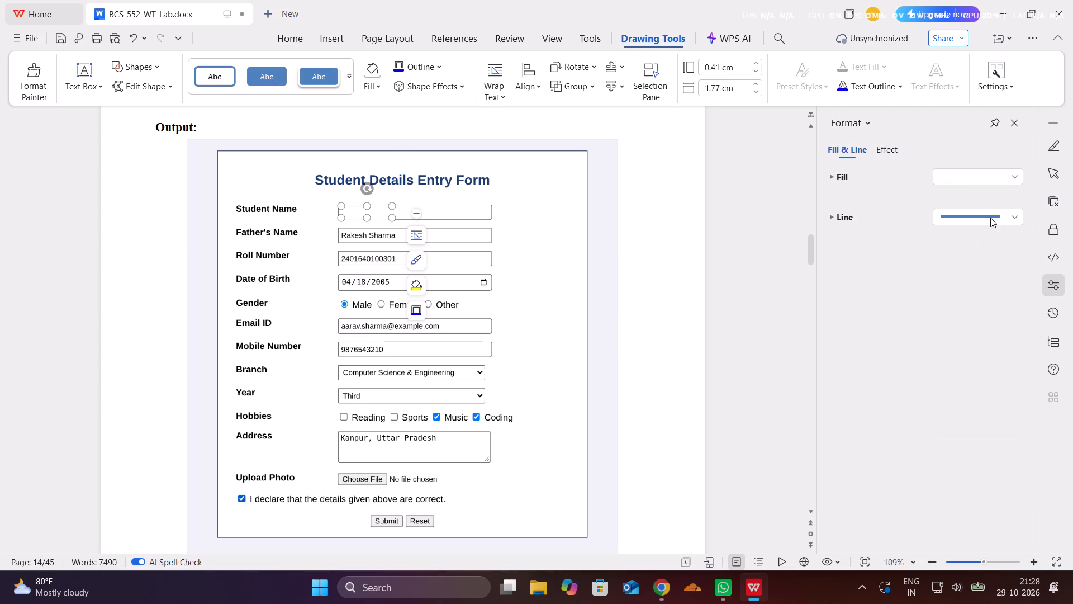
click(990, 218)
click(775, 243)
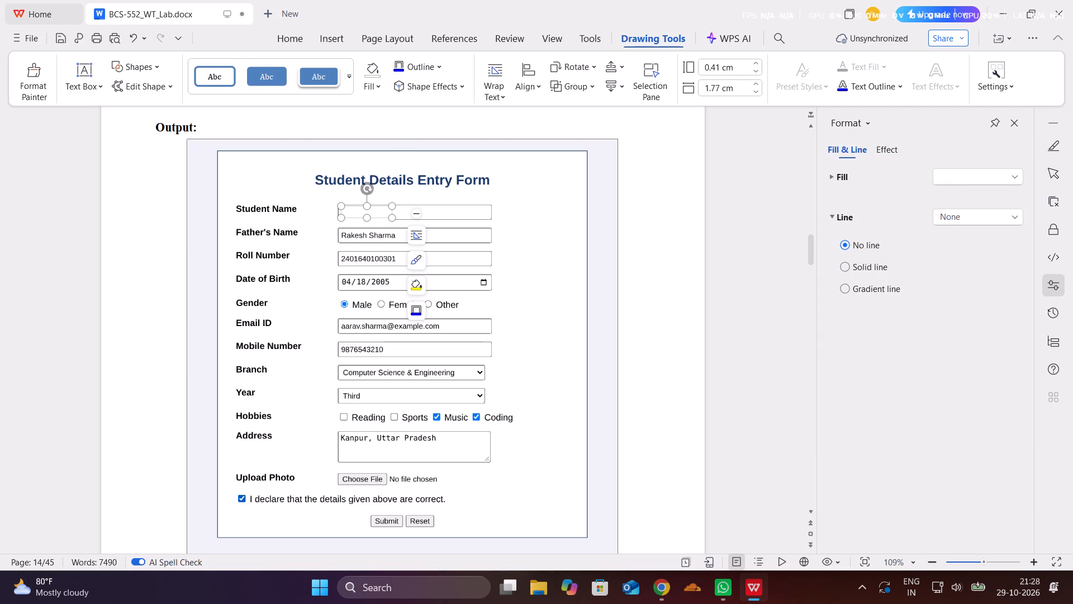
click(613, 257)
click(369, 209)
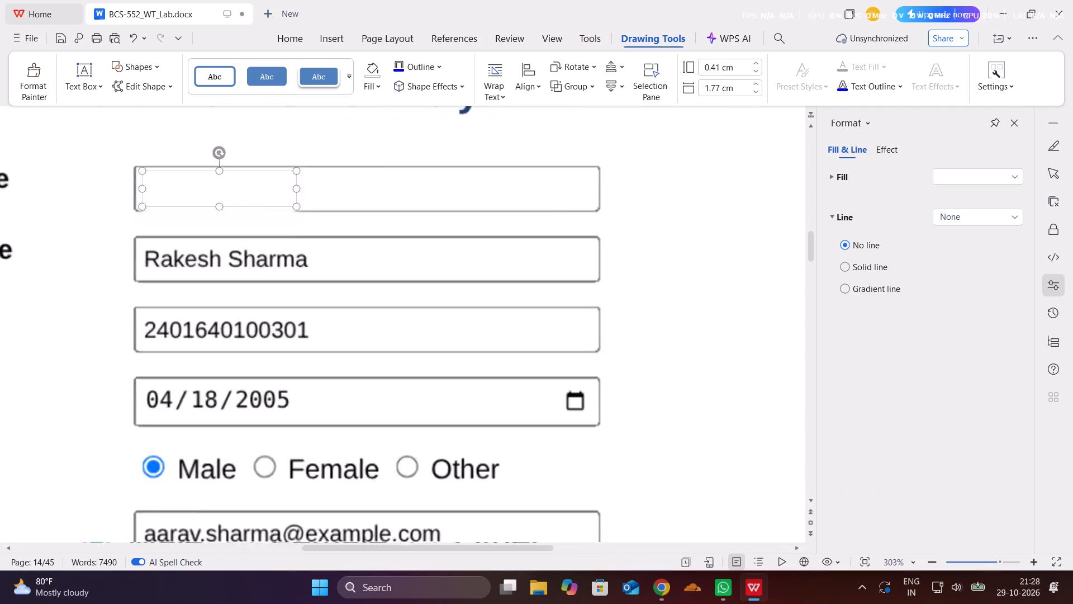
Reduce the height of the white rectangle covering the Student Name value to about 0.32 cm.
scroll(227, 225, right, 2)
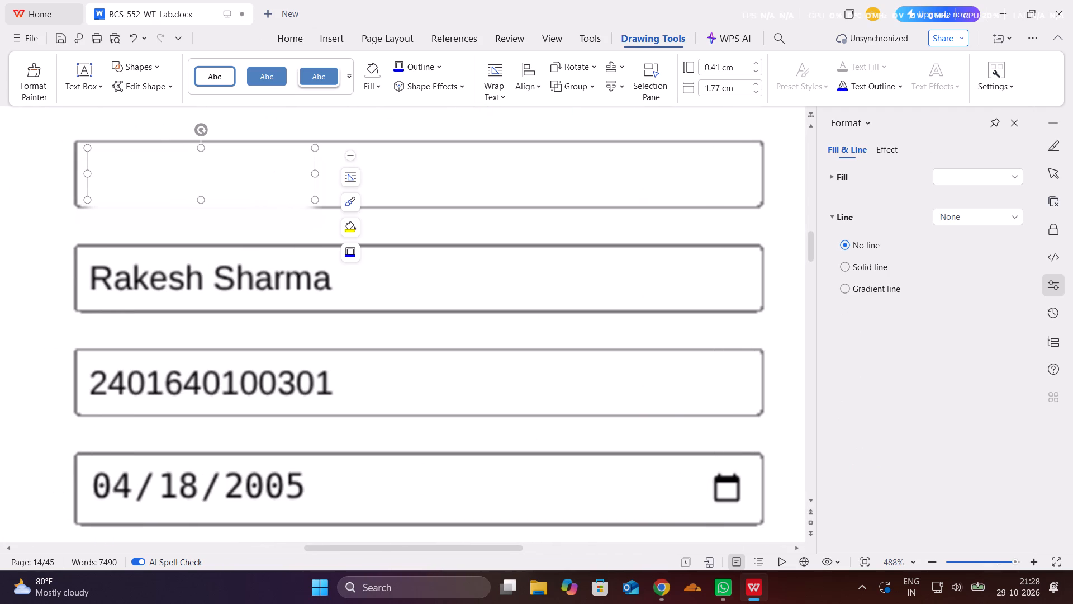
click(199, 200)
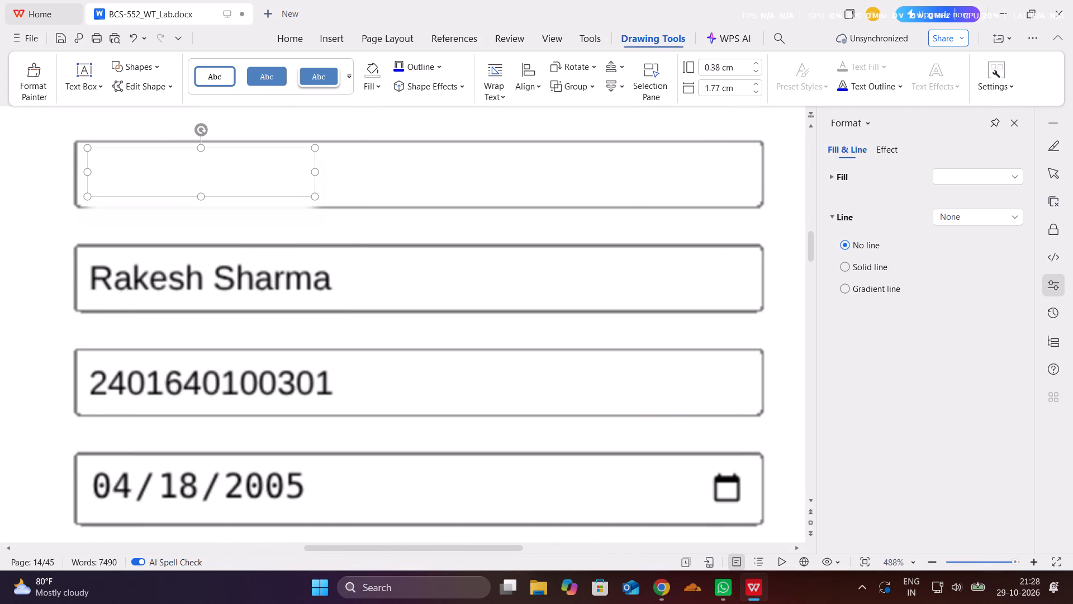
drag(200, 196, 200, 188)
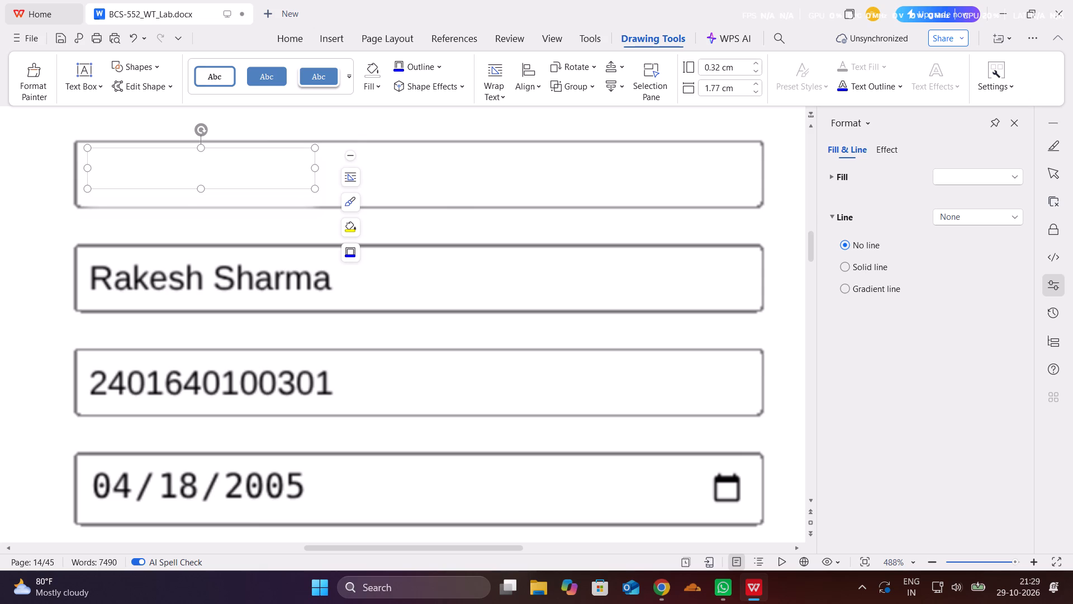
click(202, 188)
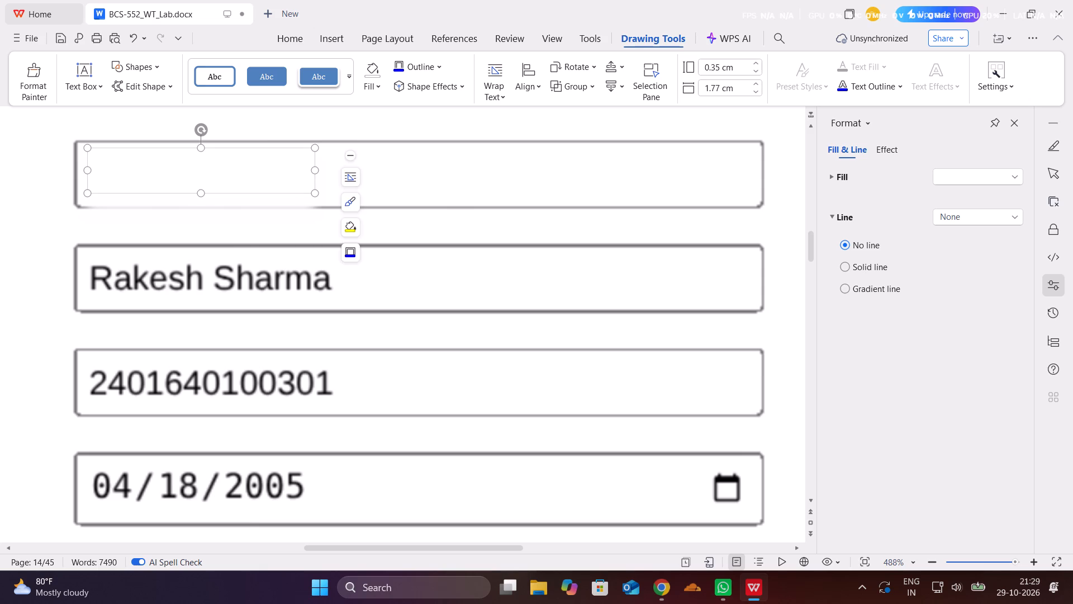
drag(201, 193, 202, 188)
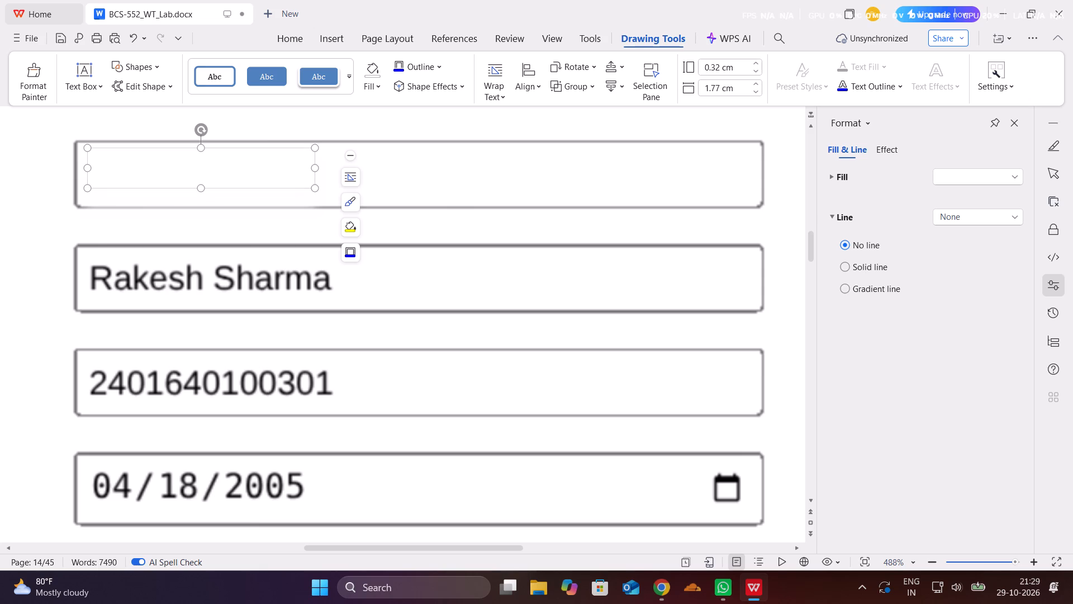
click(169, 225)
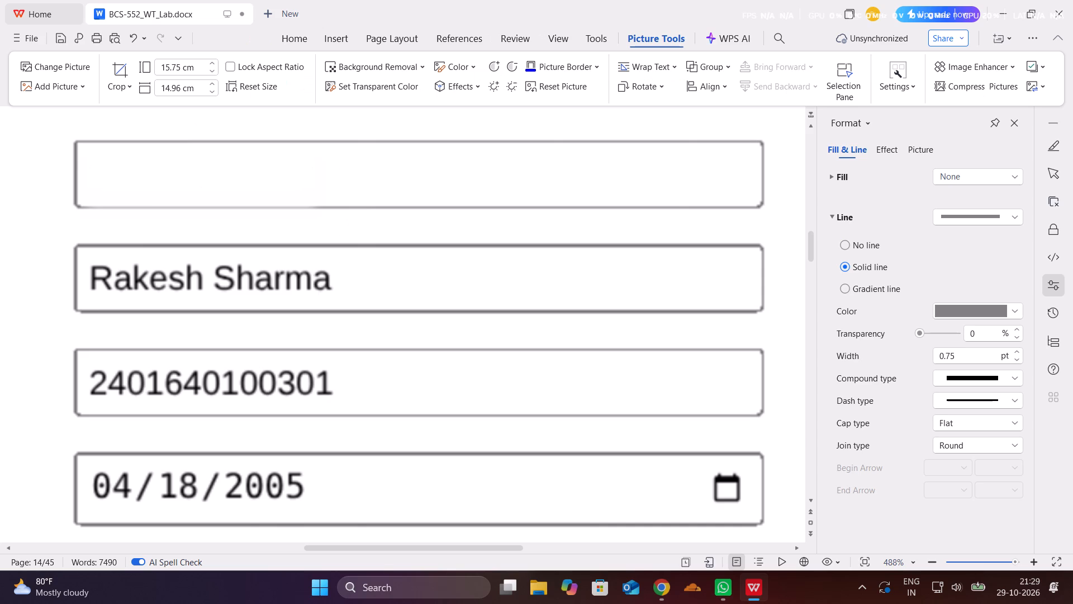
Insert a horizontal text box inside the Student Name field and shorten it to fit within the field's height.
scroll(169, 225, right, 1)
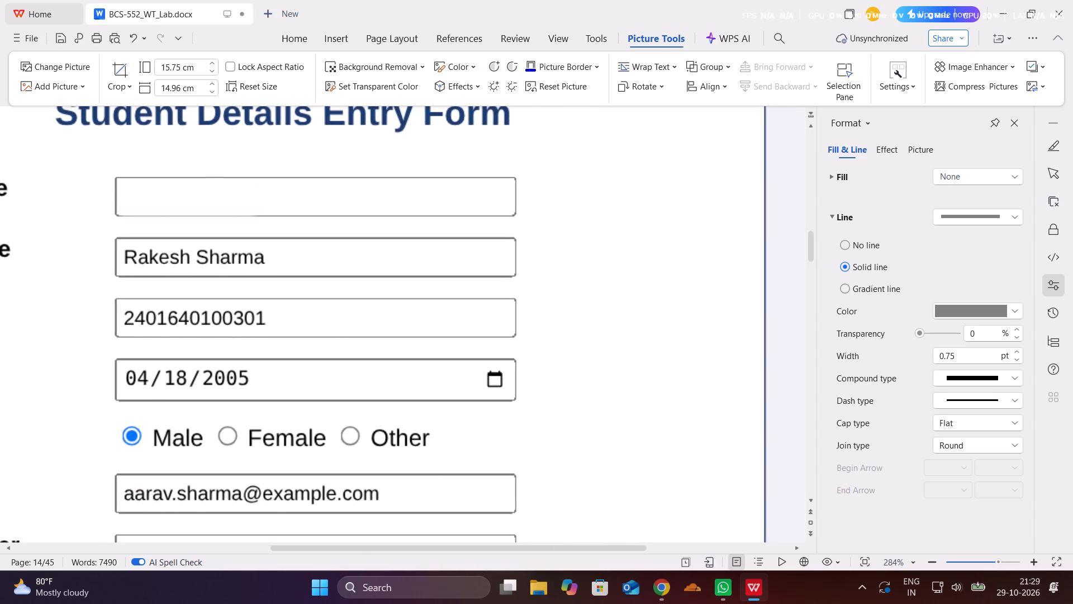
scroll(169, 225, right, 3)
scroll(169, 225, up, 1)
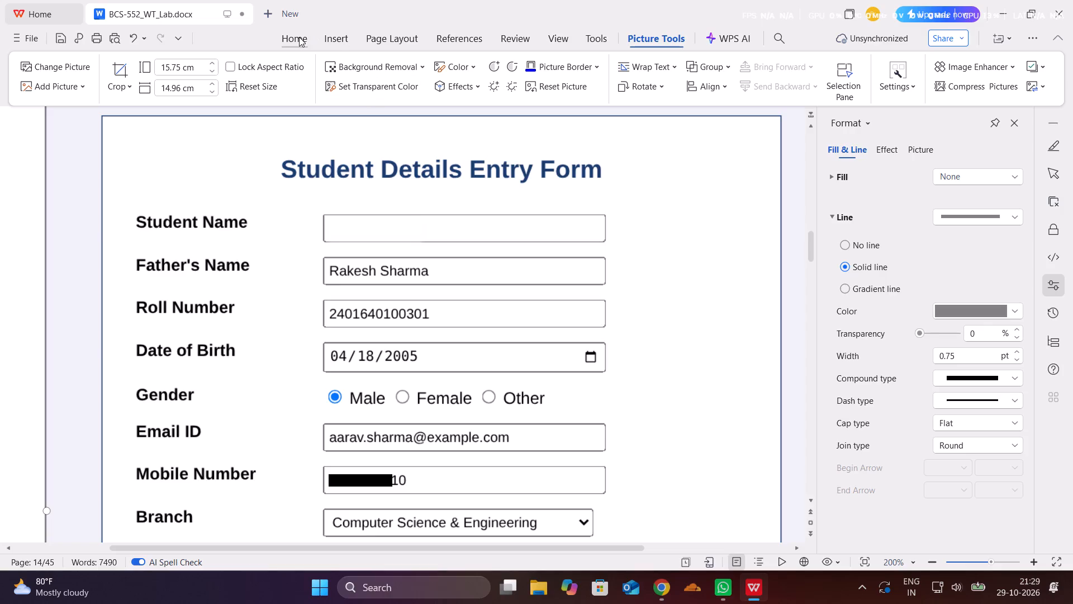
click(333, 45)
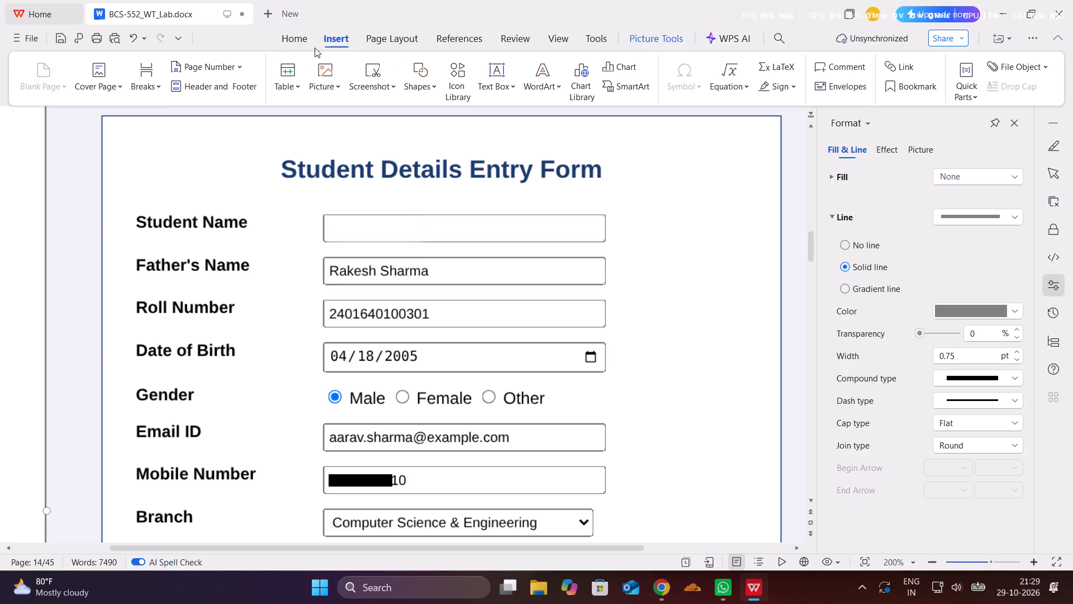
click(282, 43)
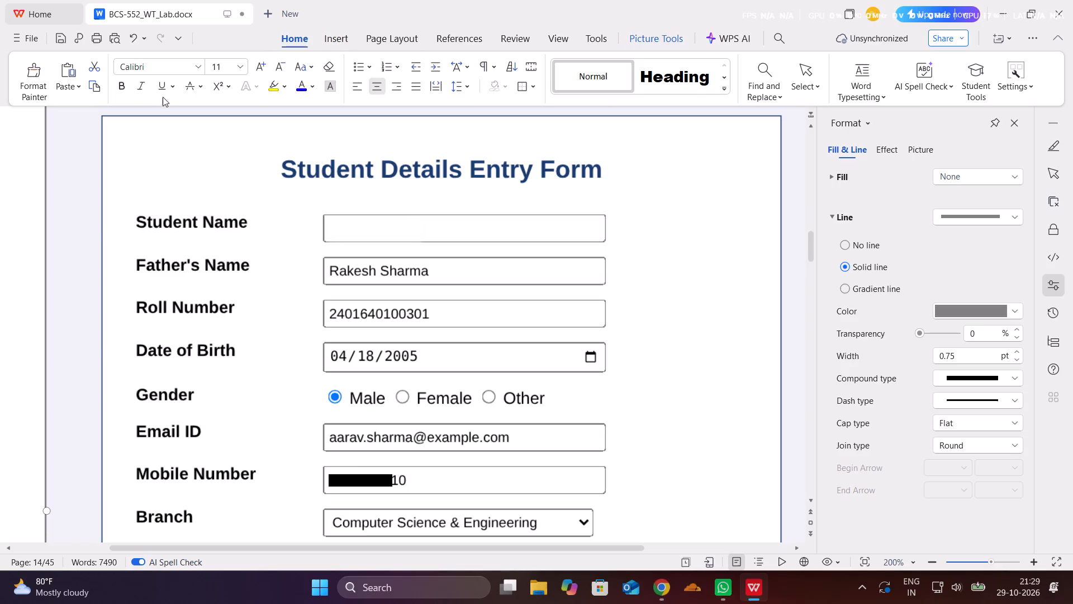
click(341, 39)
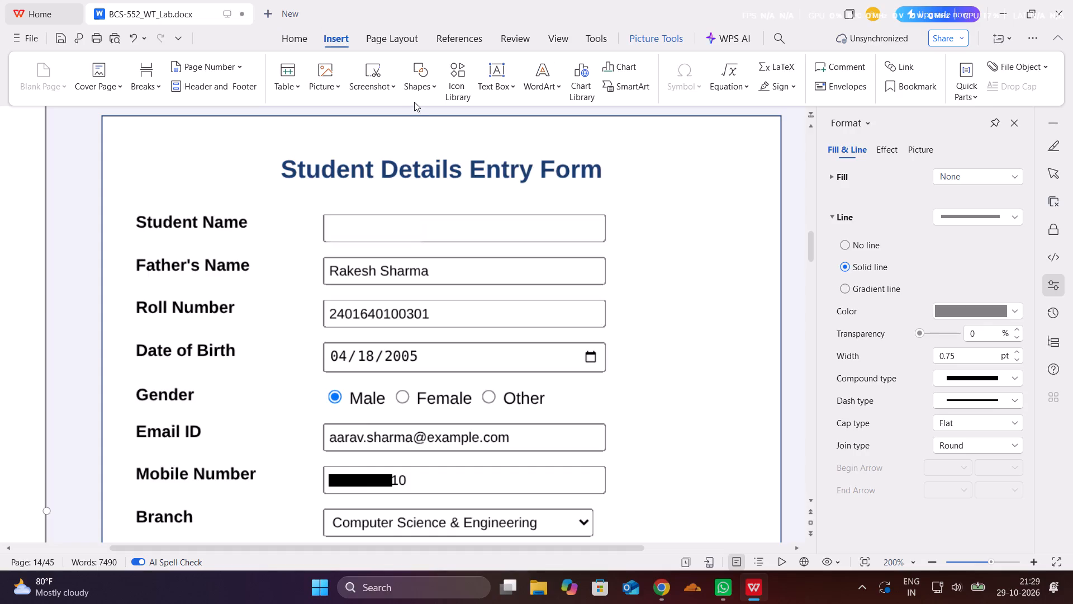
click(498, 71)
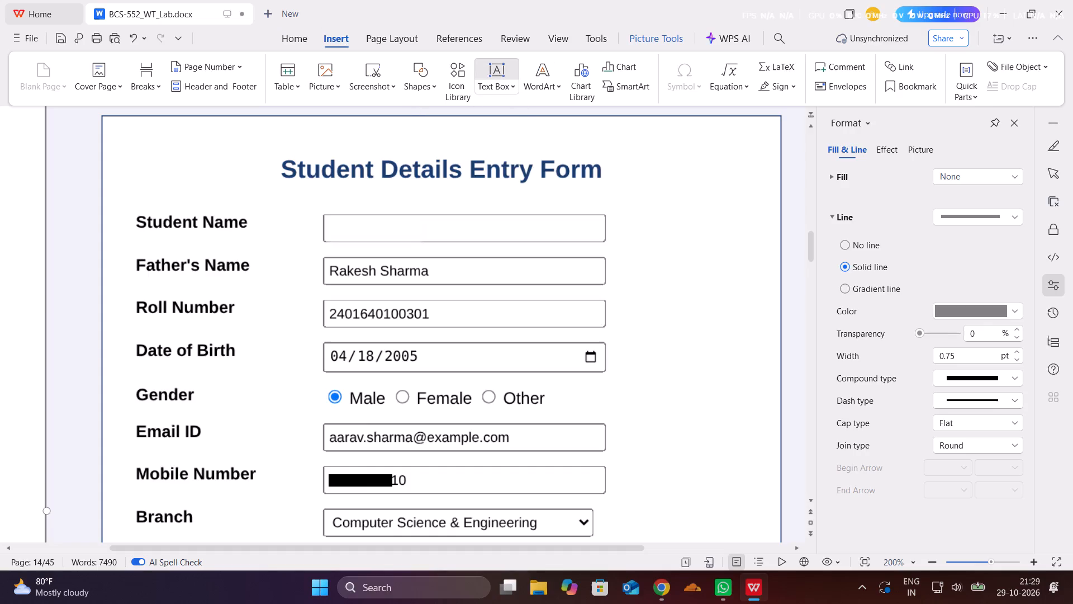
drag(326, 218, 447, 223)
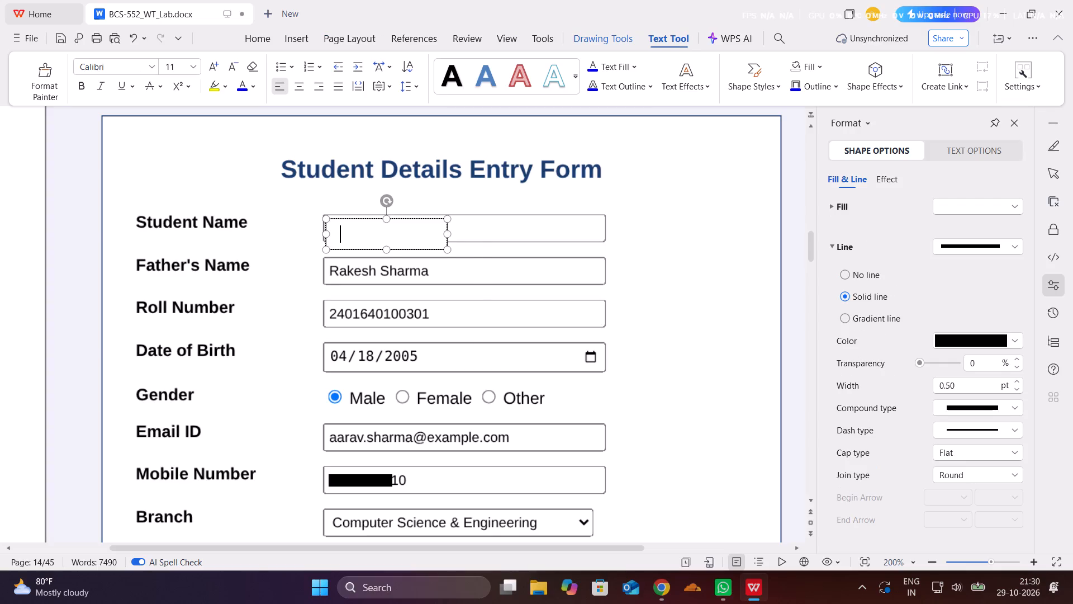
drag(387, 251, 387, 239)
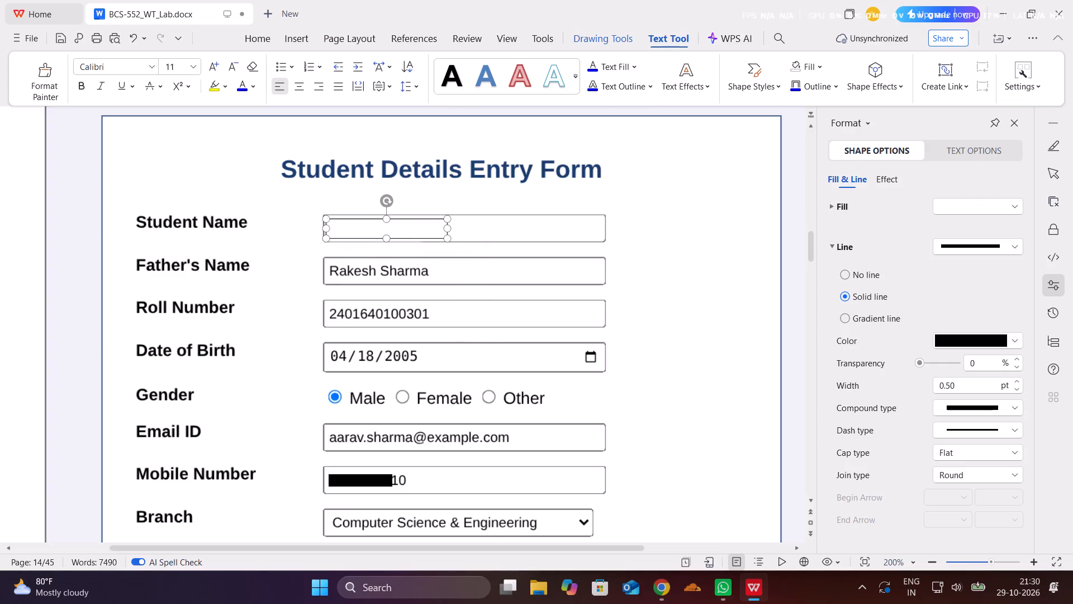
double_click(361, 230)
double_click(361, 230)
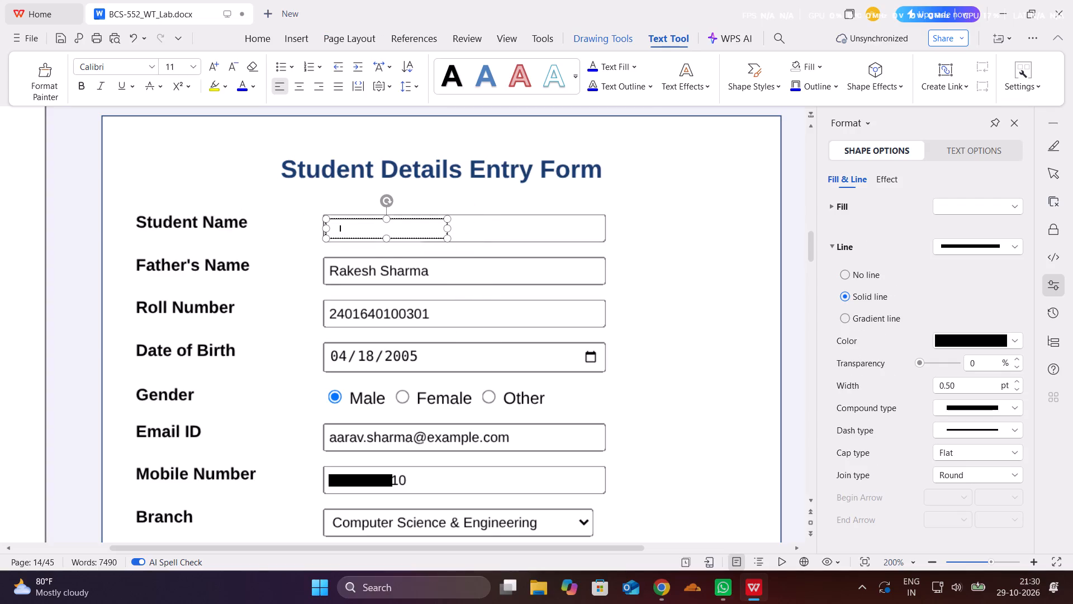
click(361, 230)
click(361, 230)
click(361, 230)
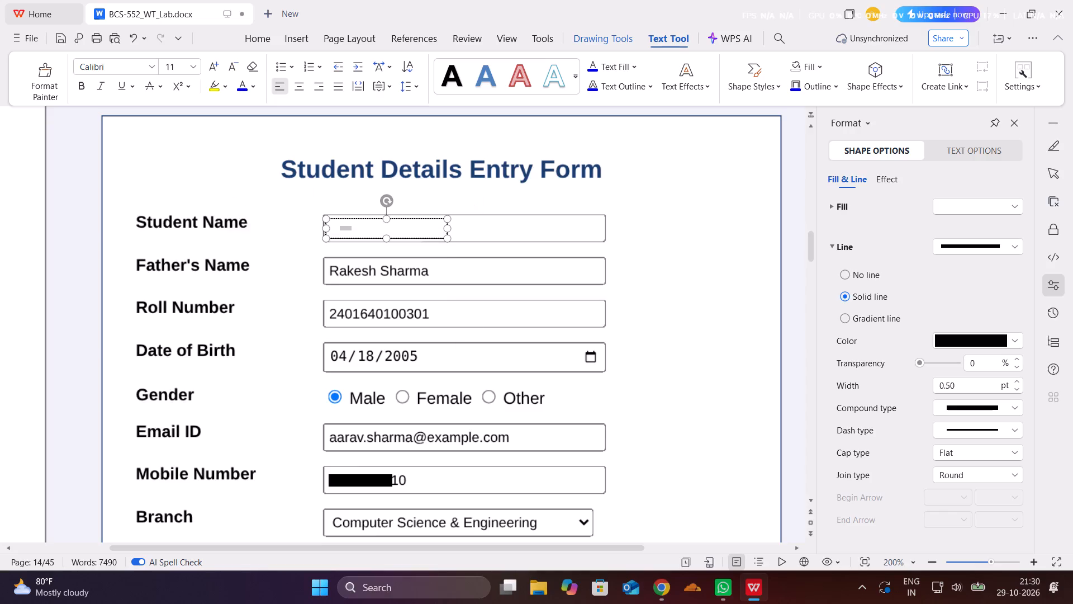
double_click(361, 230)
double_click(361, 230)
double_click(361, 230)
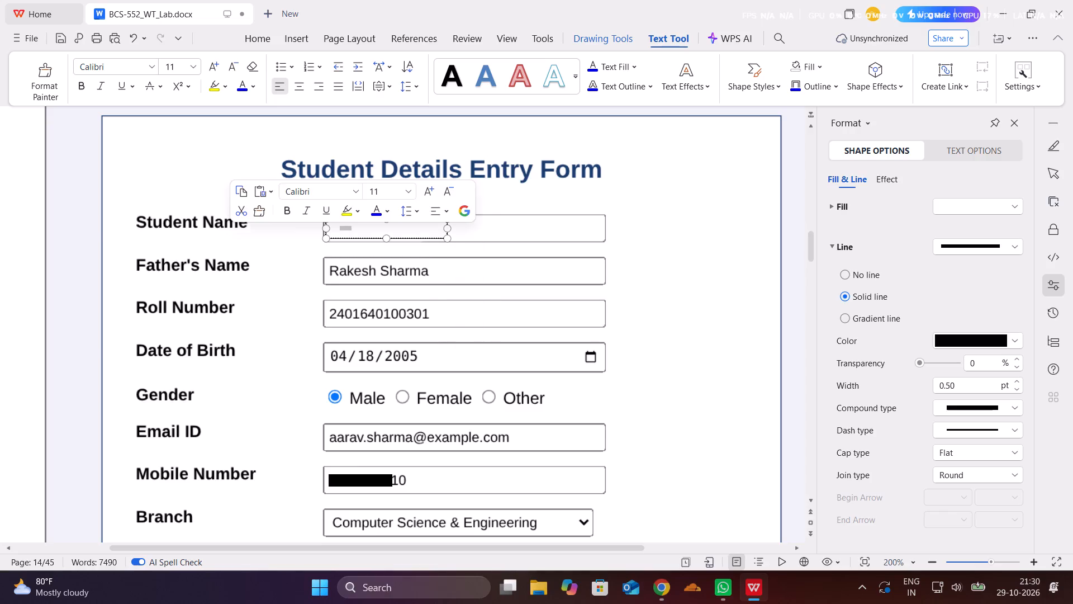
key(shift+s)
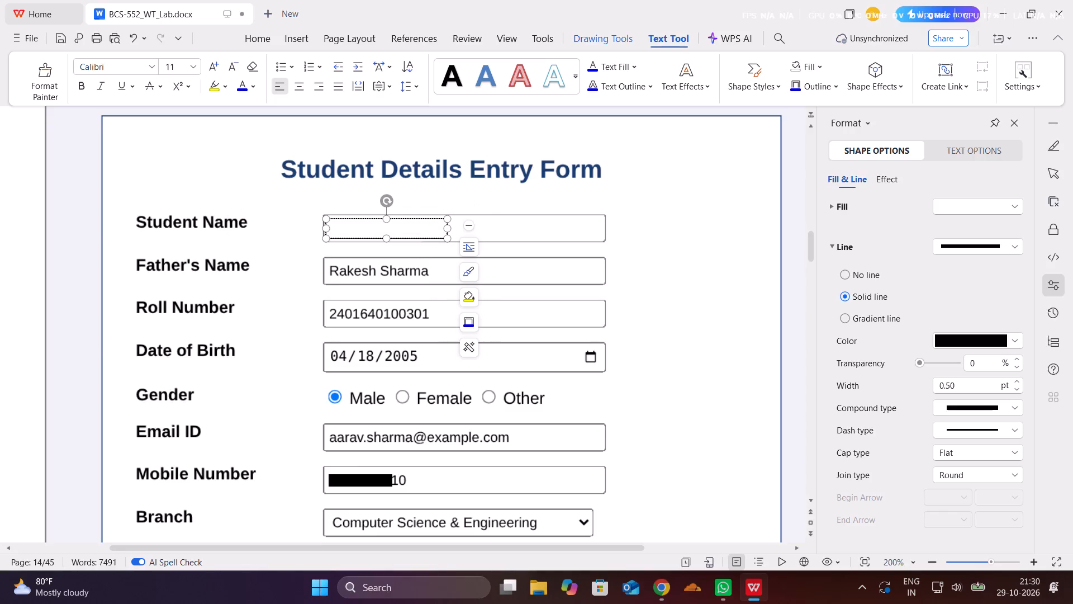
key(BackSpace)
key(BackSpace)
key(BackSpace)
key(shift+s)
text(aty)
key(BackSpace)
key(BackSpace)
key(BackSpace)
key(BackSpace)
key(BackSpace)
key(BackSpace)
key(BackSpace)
Set the text box's font size to 11 and apply the solid black preset text style.
click(194, 70)
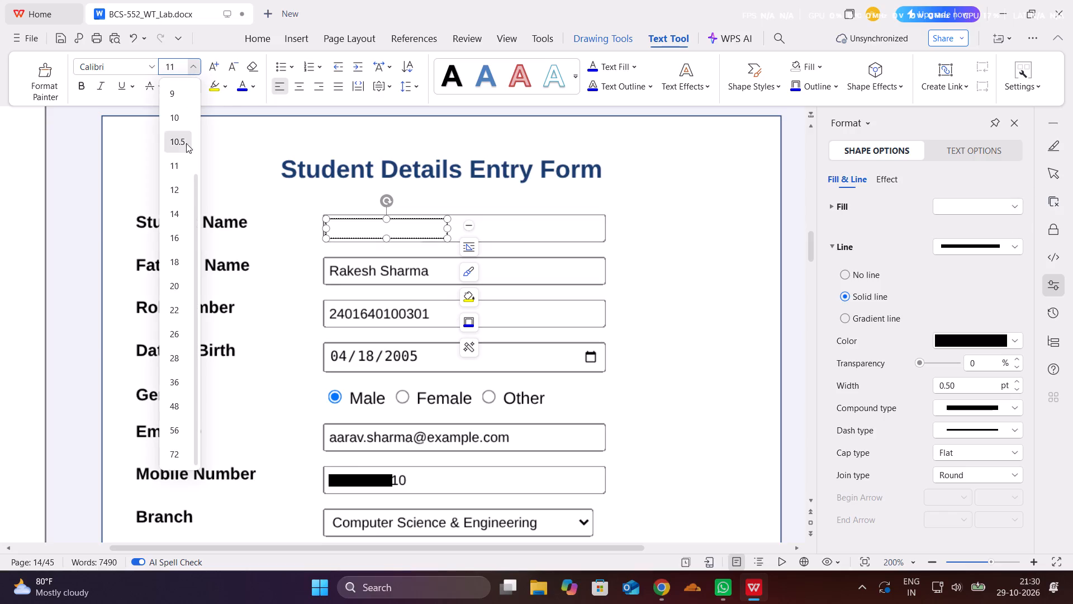
click(177, 166)
click(444, 70)
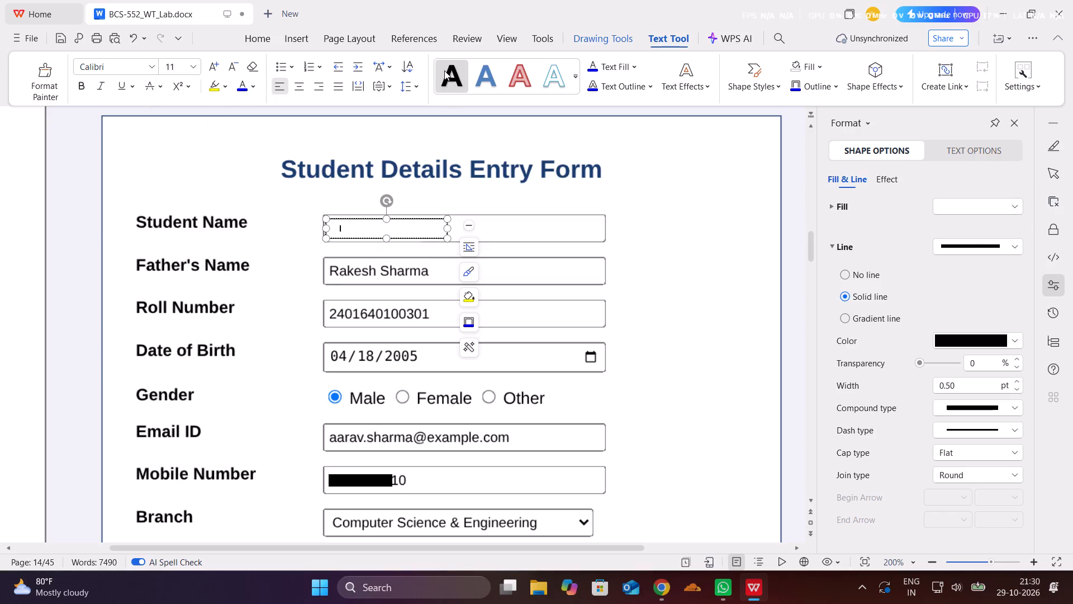
Enter the replacement student name in the Student Name text box and widen the box to fit it.
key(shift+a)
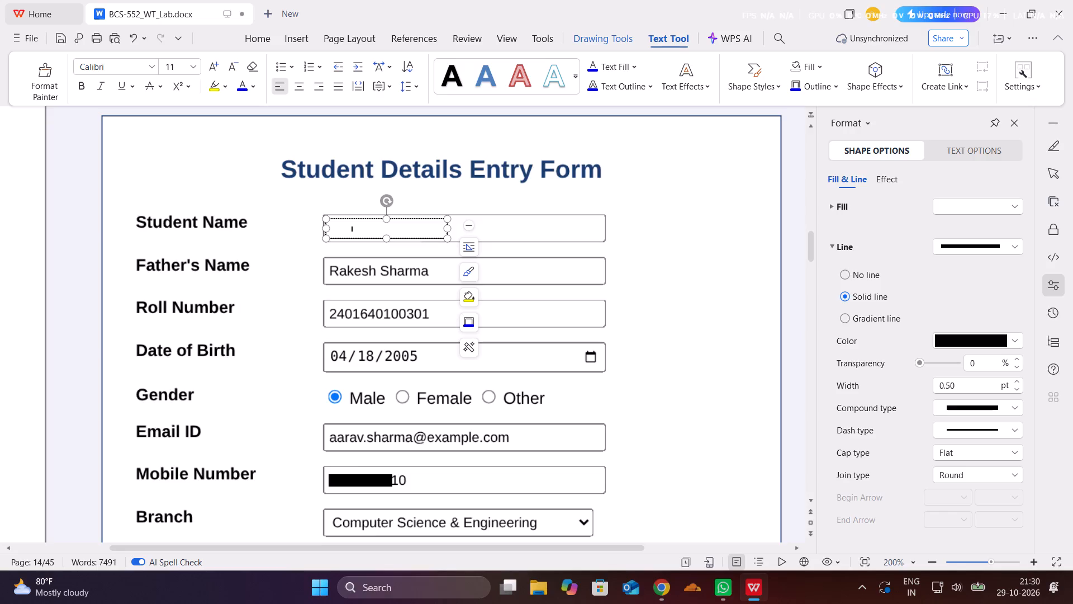
key(BackSpace)
key(BackSpace)
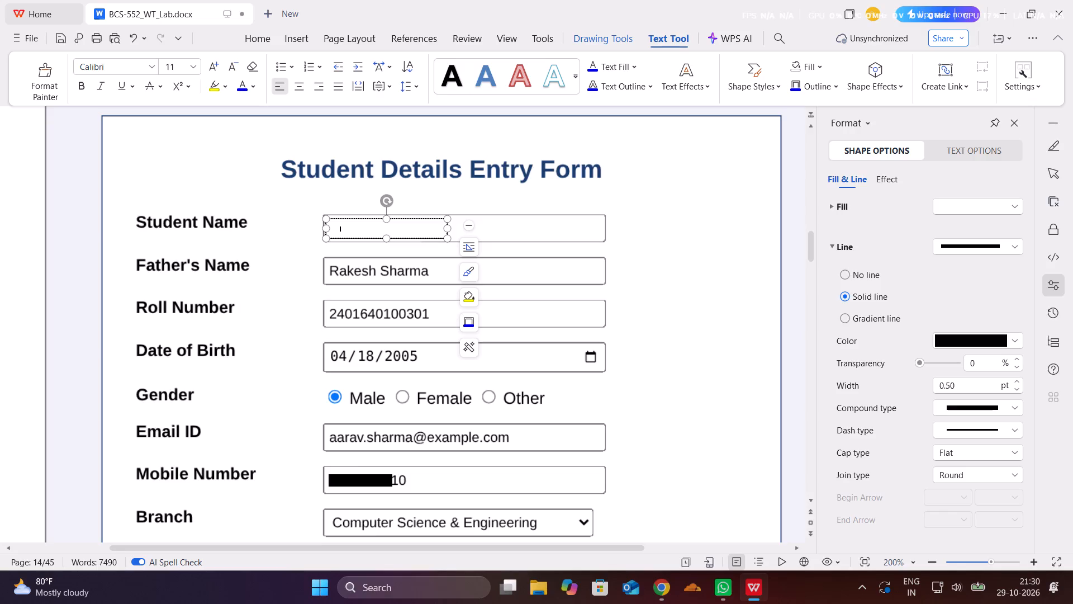
triple_click(354, 228)
key(BackSpace)
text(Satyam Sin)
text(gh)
drag(448, 229, 489, 232)
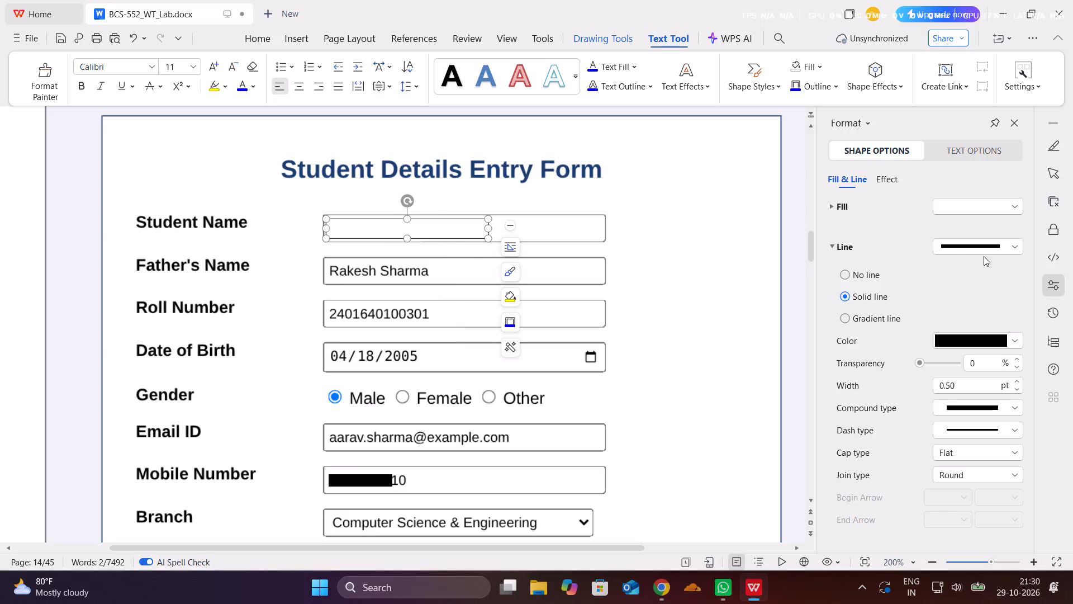
Set the Student Name text box's line to No Line and its fill to No Fill.
click(1010, 251)
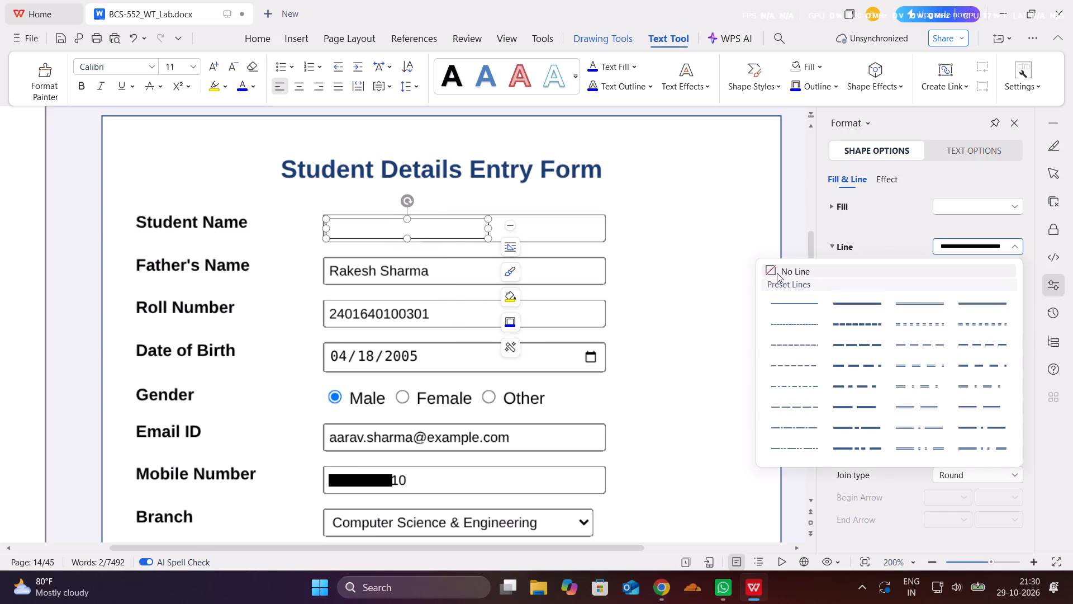
click(777, 273)
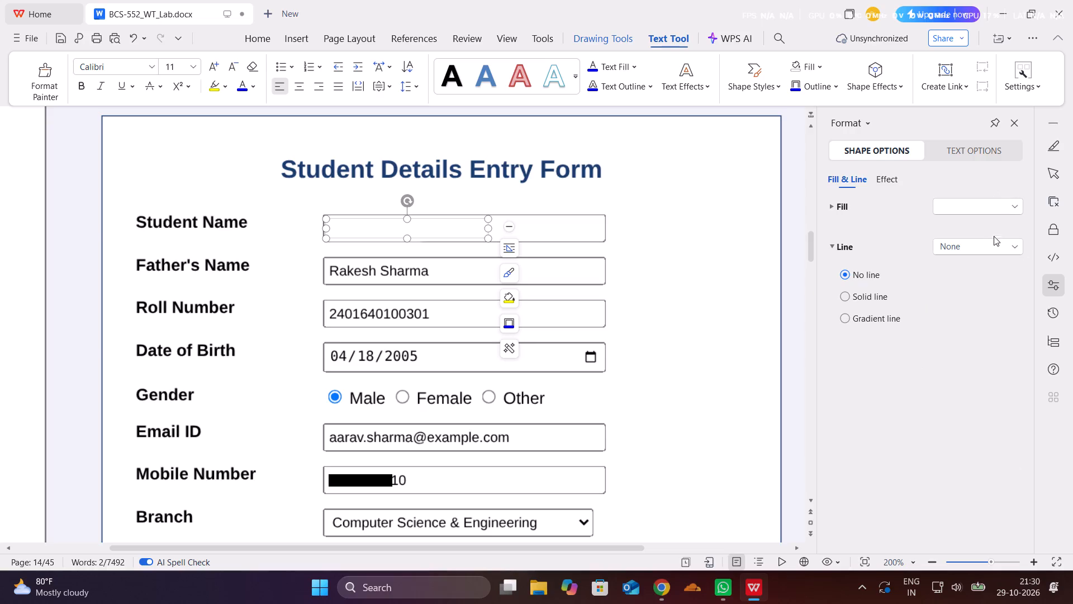
click(967, 209)
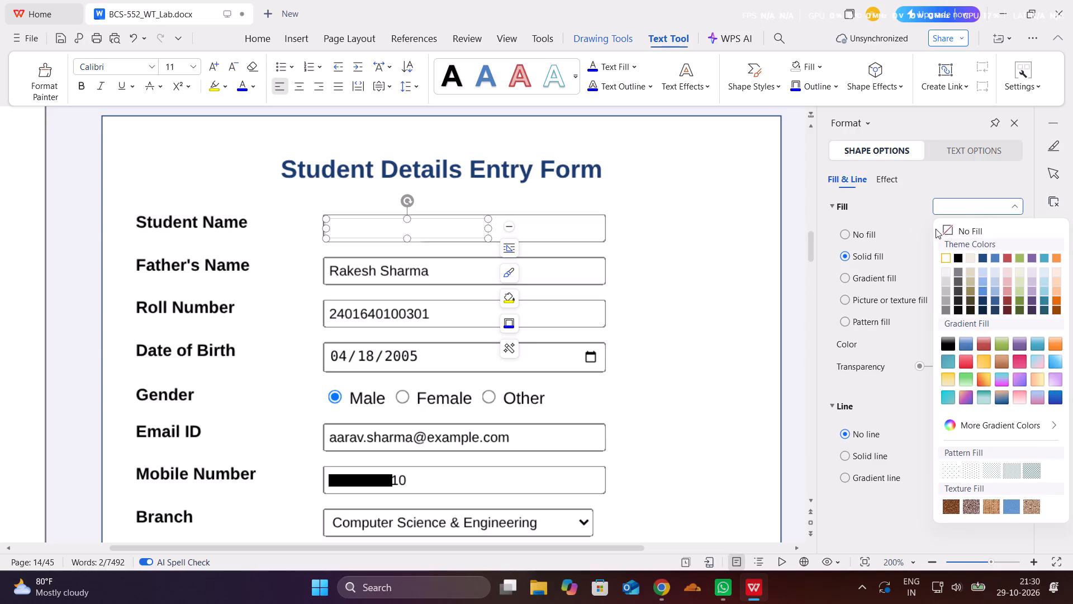
click(945, 228)
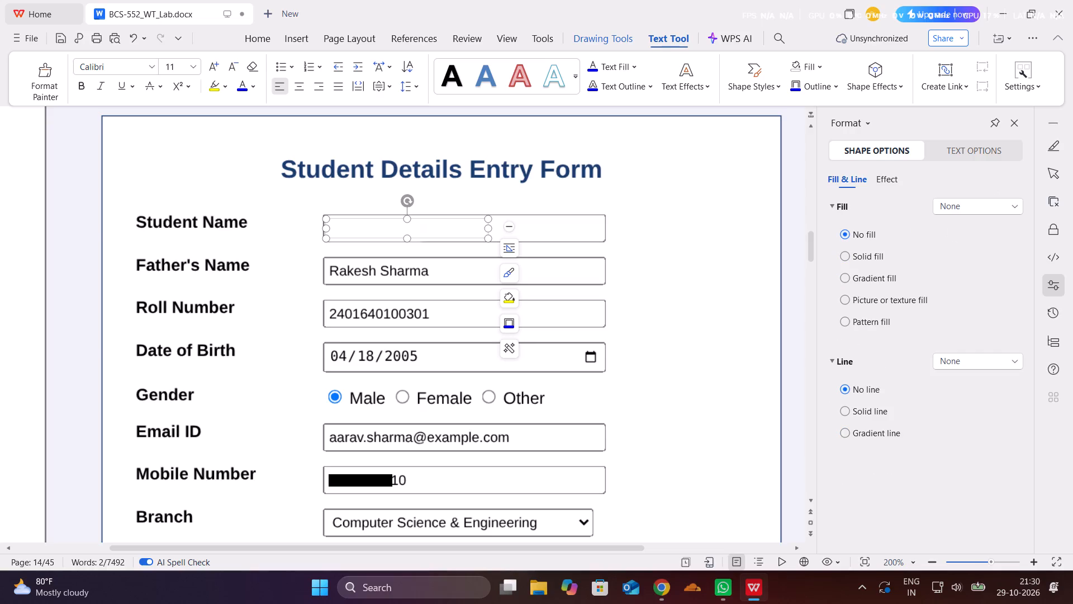
Set the font color of the name in the Student Name text box to theme black.
triple_click(388, 226)
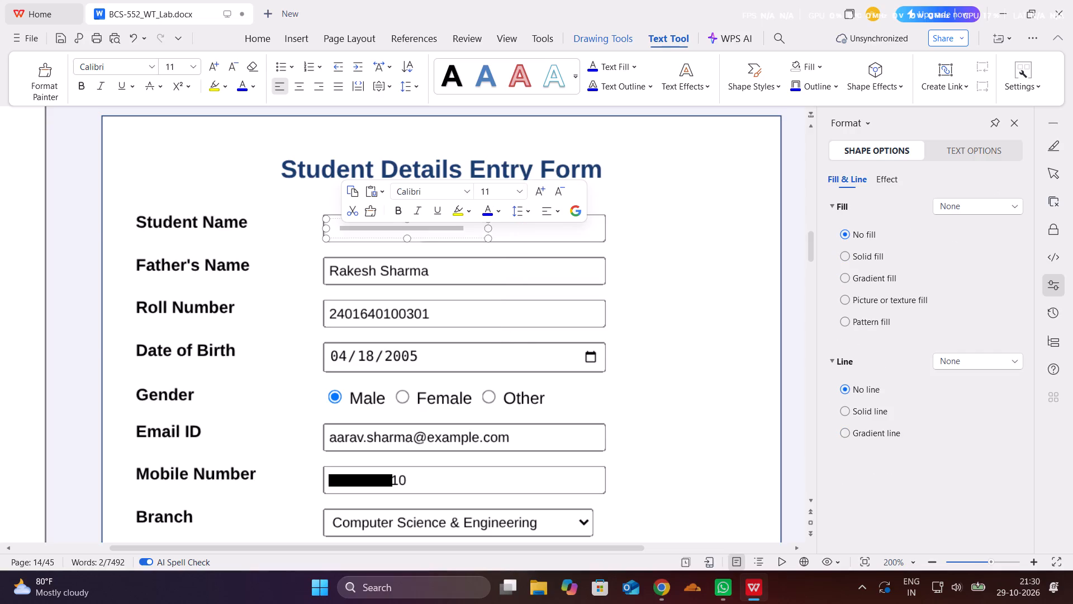
click(497, 211)
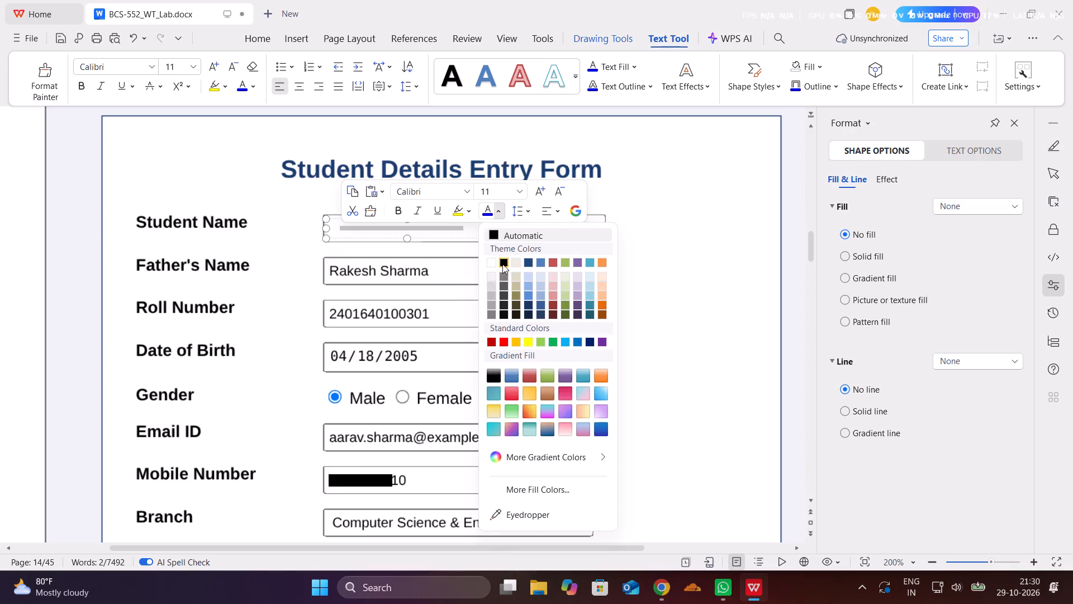
click(502, 264)
Change the font of the name in the Student Name text box to Times New Roman.
click(468, 194)
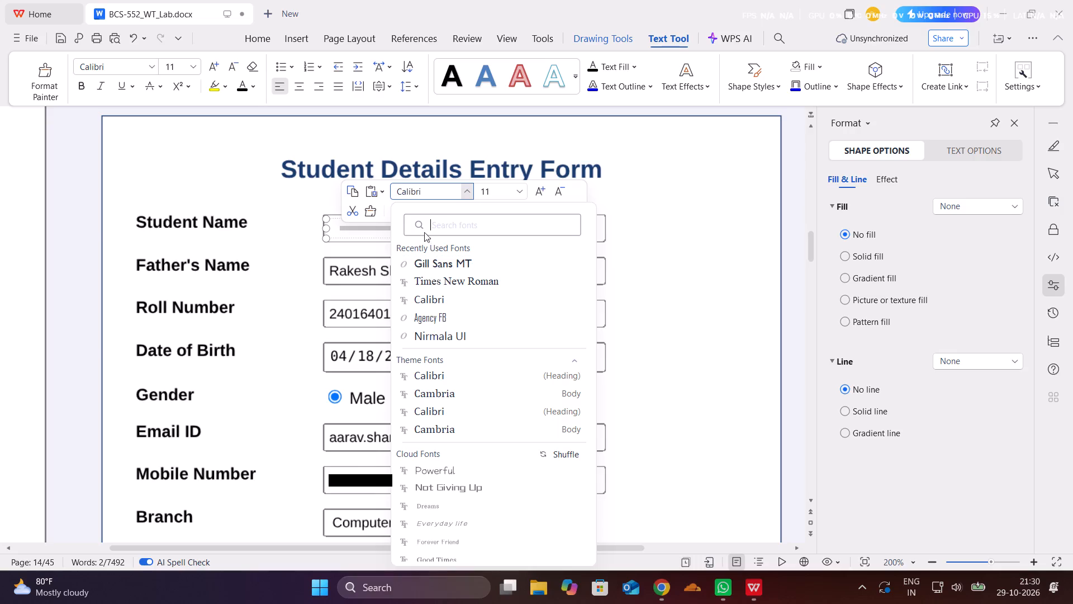
scroll(453, 310, down, 2)
click(469, 228)
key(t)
key(BackSpace)
click(440, 284)
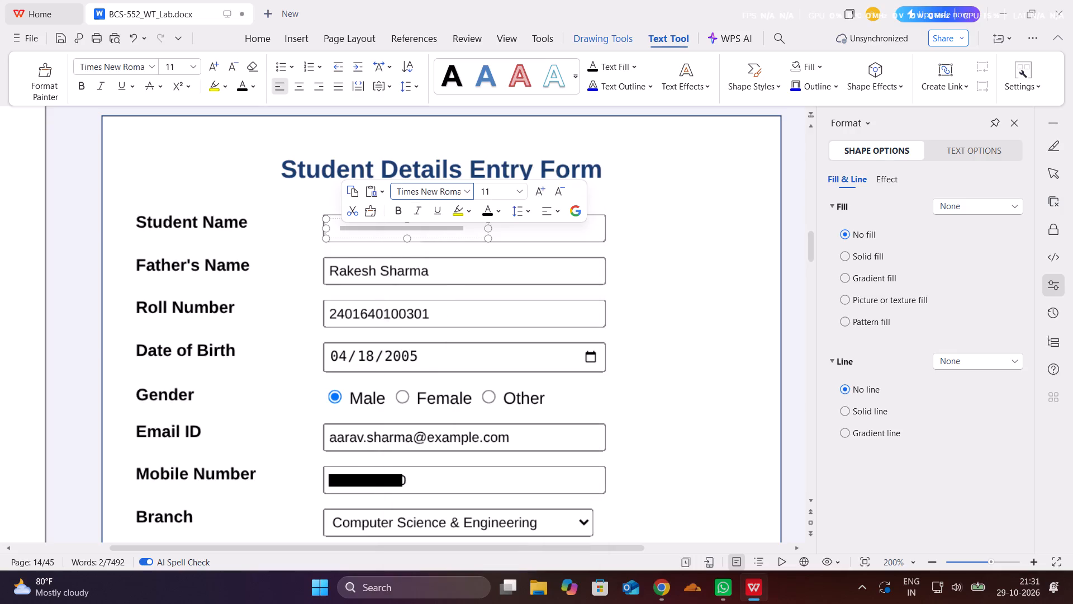
Make the Student Name text box taller, extending its bottom and top edges so the whole name fits.
drag(407, 239, 406, 263)
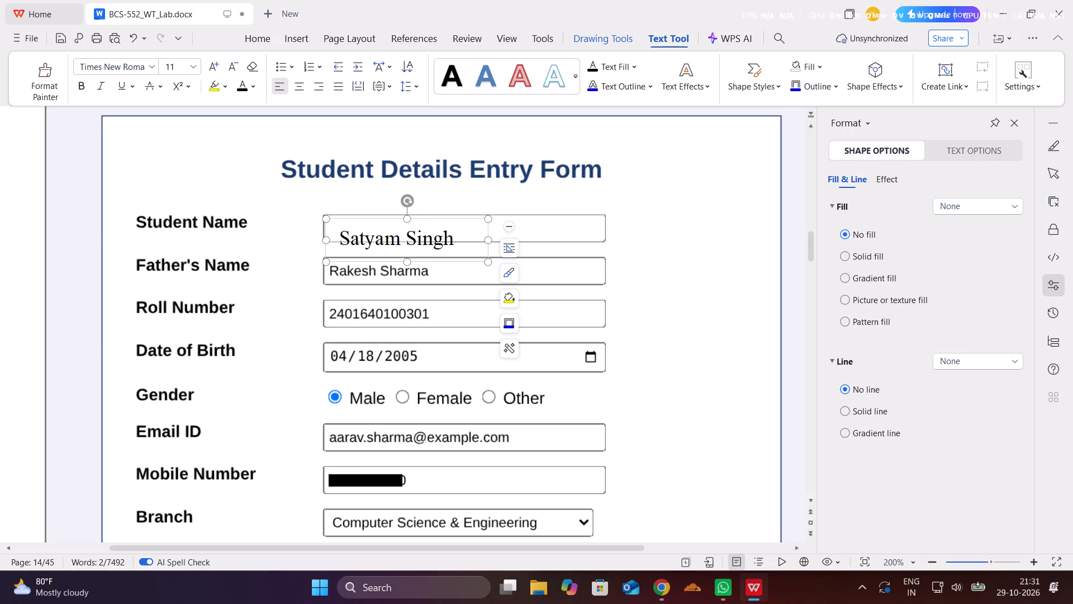
drag(408, 219, 408, 214)
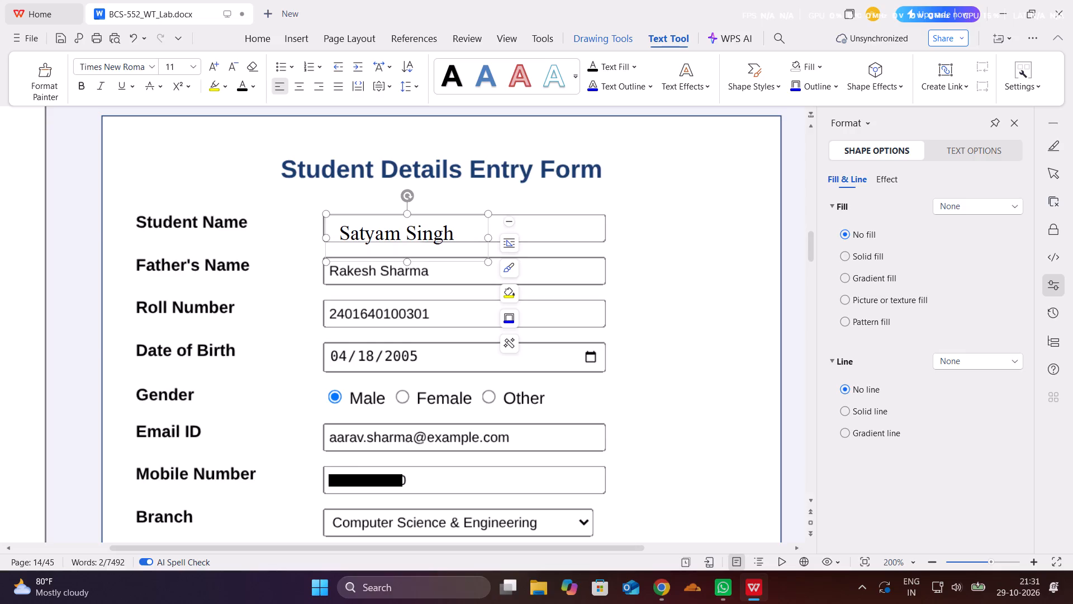
drag(405, 213, 406, 207)
Set the font size of the name in the Student Name text box to 7.5.
drag(453, 228, 340, 232)
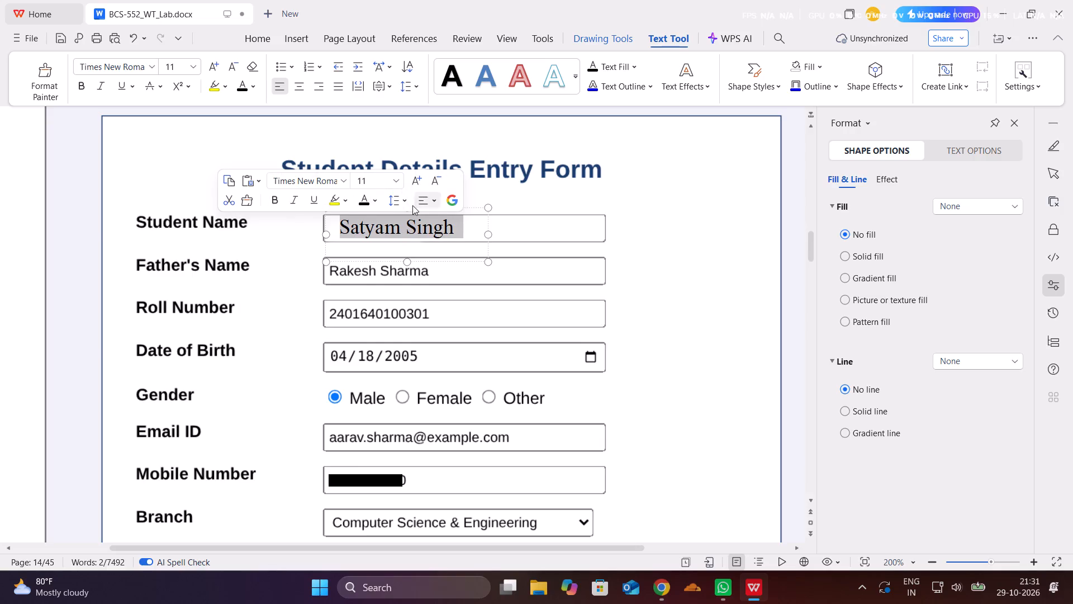
click(396, 181)
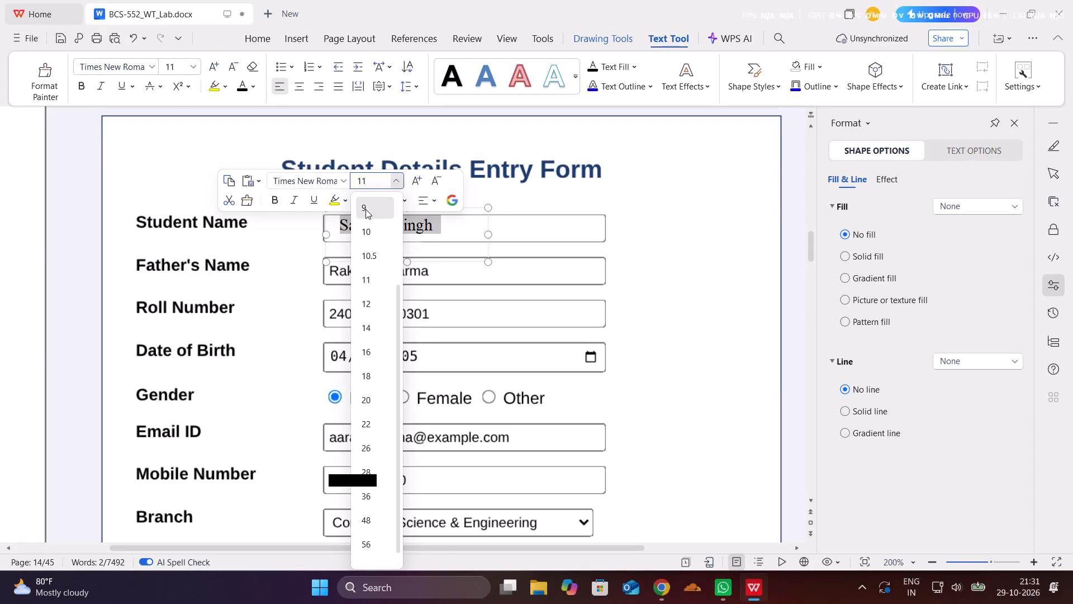
scroll(362, 206, up, 1)
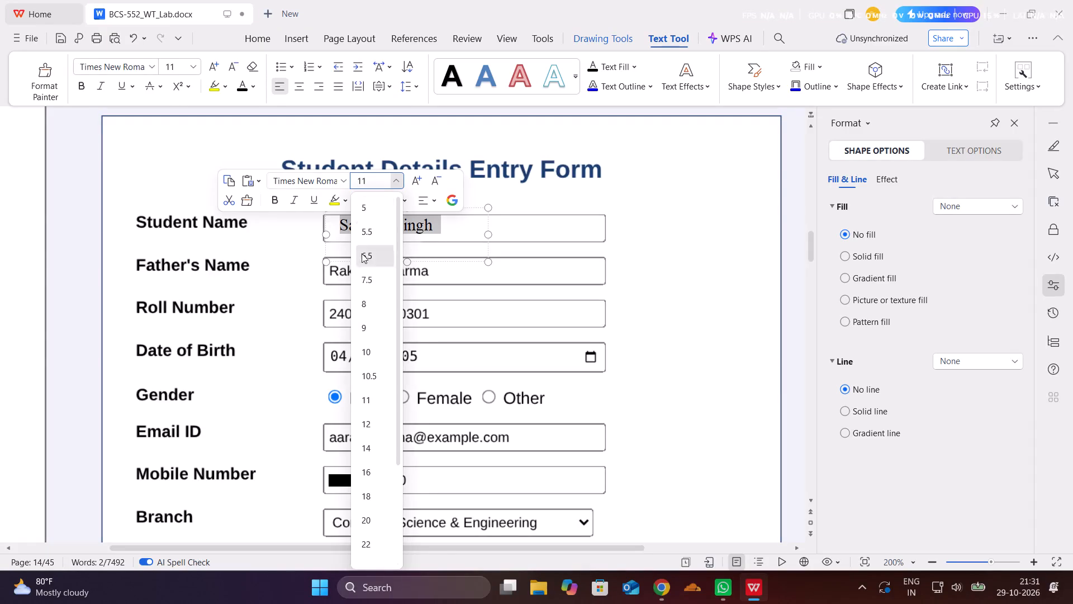
click(364, 280)
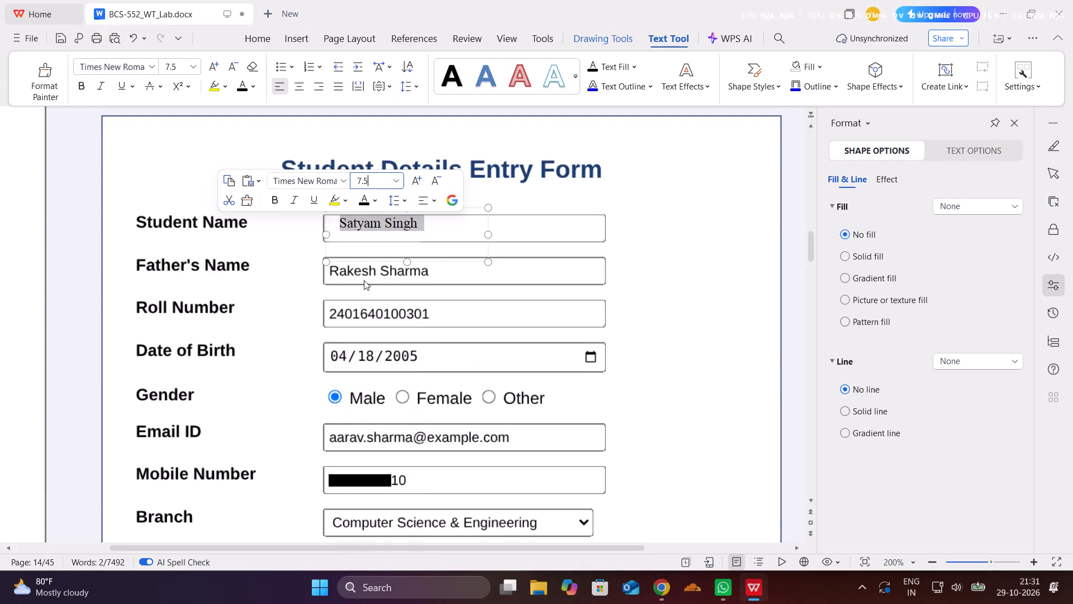
Narrow the Student Name text box and move it so the name lines up inside the start of the Student Name field.
drag(488, 235, 463, 235)
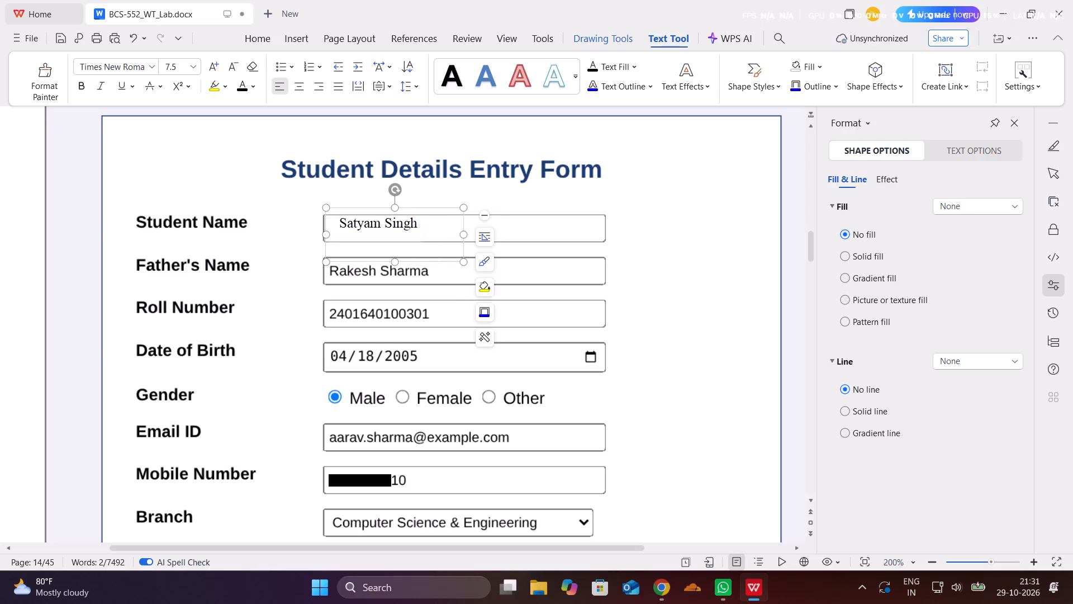
drag(407, 206, 401, 206)
click(403, 206)
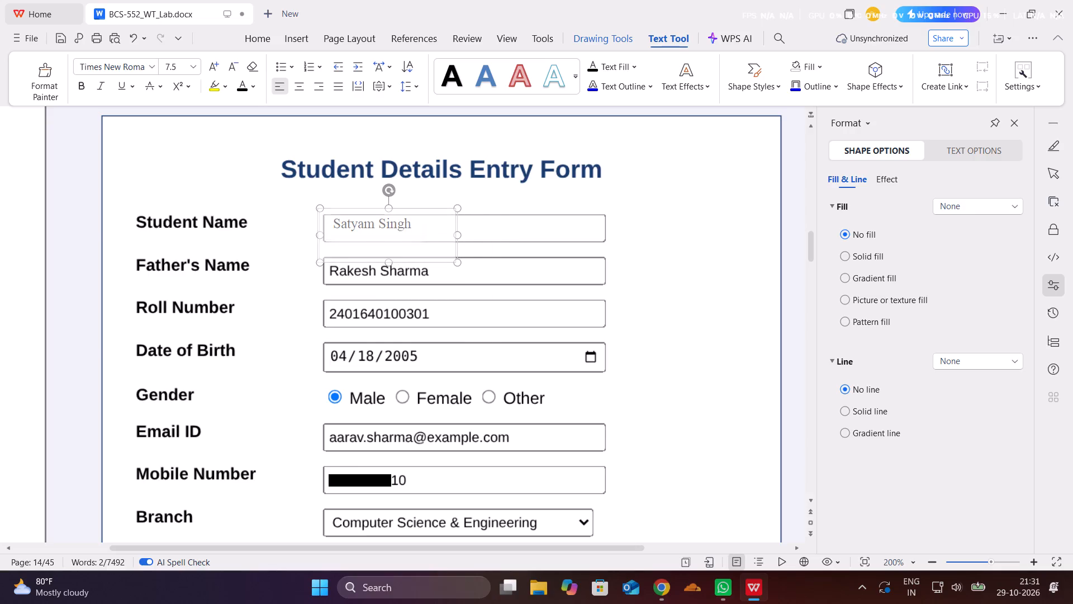
click(400, 209)
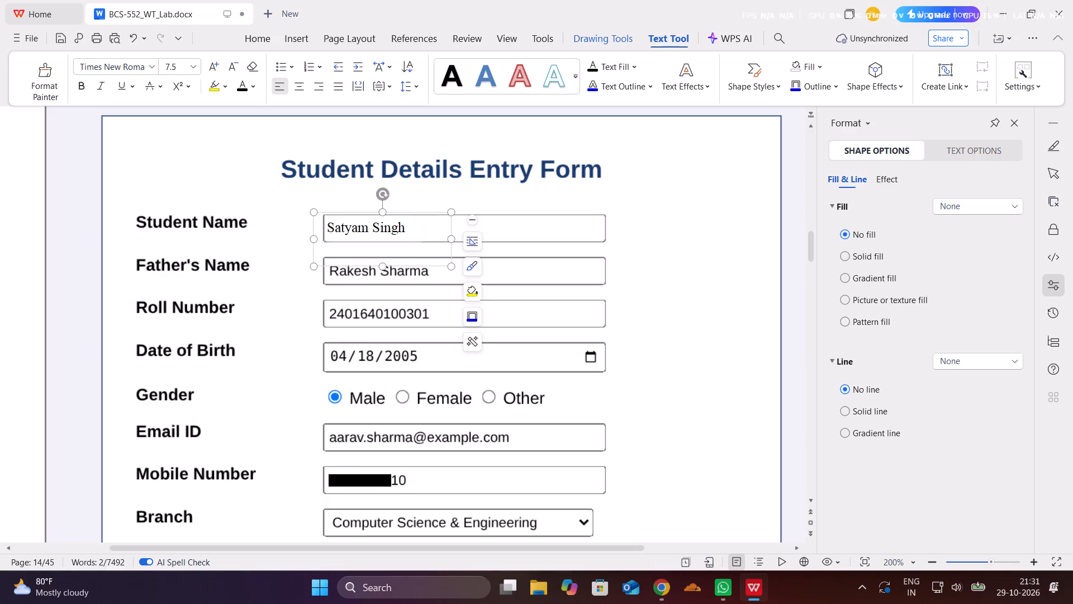
click(278, 218)
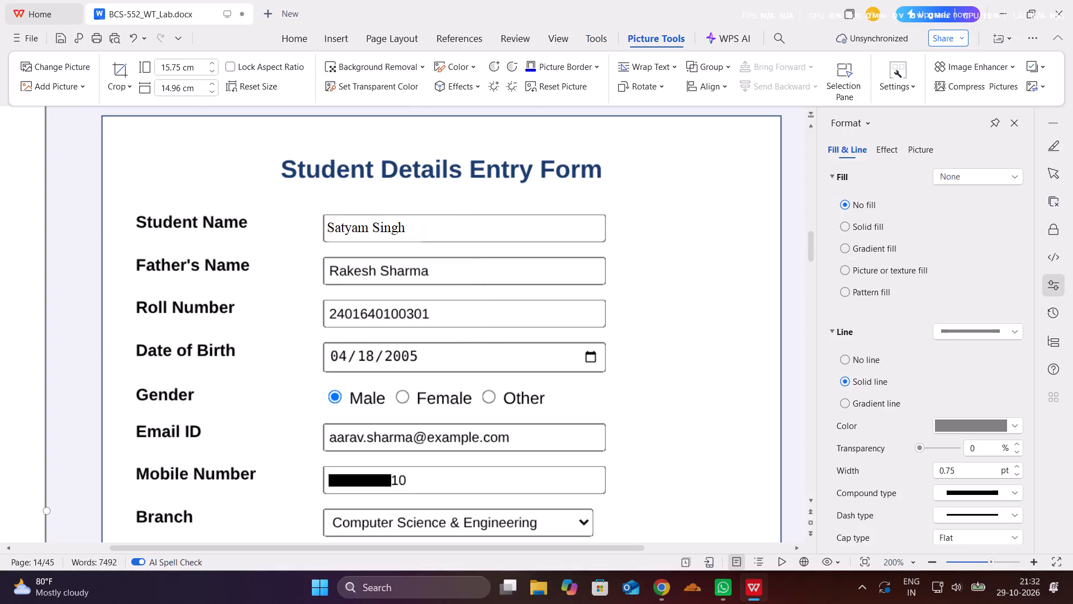
Examine the rest of the Student Details Entry Form picture for sample details that still need replacing.
scroll(347, 336, down, 1)
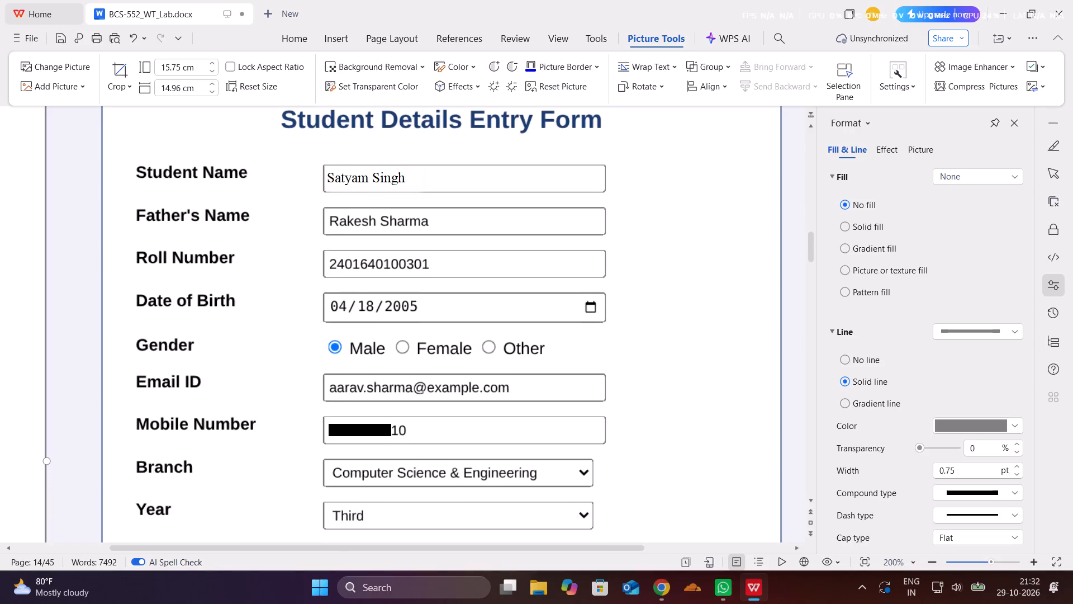
scroll(357, 318, down, 3)
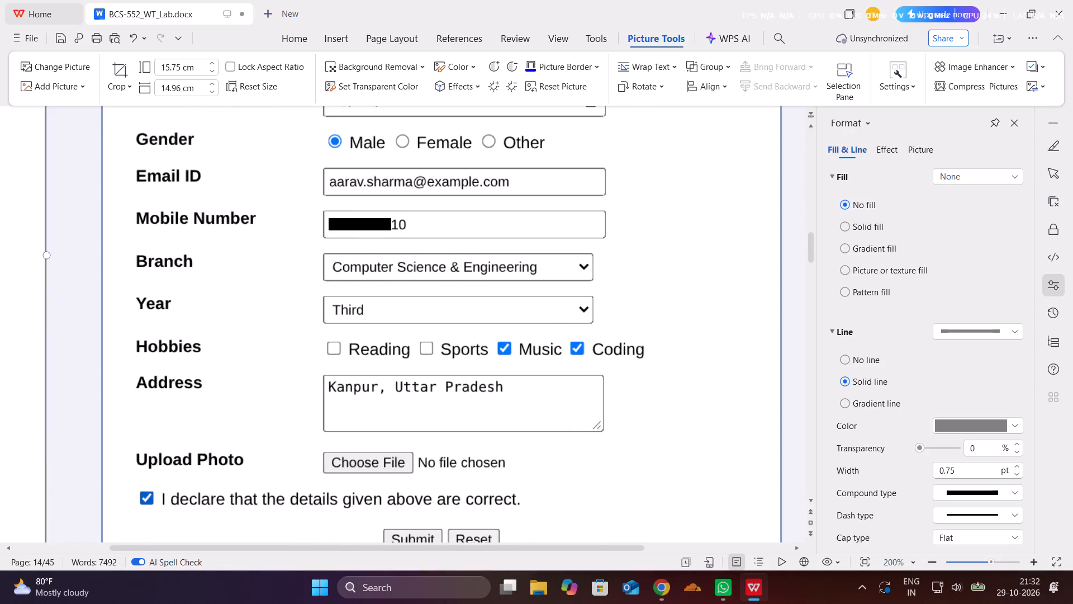
scroll(357, 318, down, 1)
scroll(357, 318, up, 2)
scroll(357, 318, down, 2)
scroll(357, 318, up, 1)
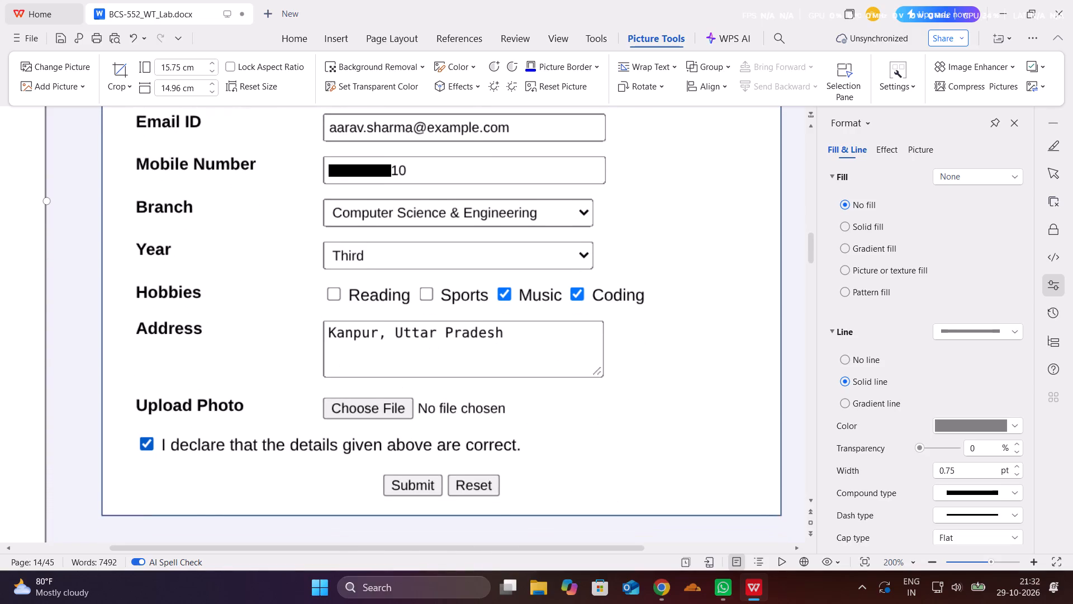
scroll(357, 318, up, 4)
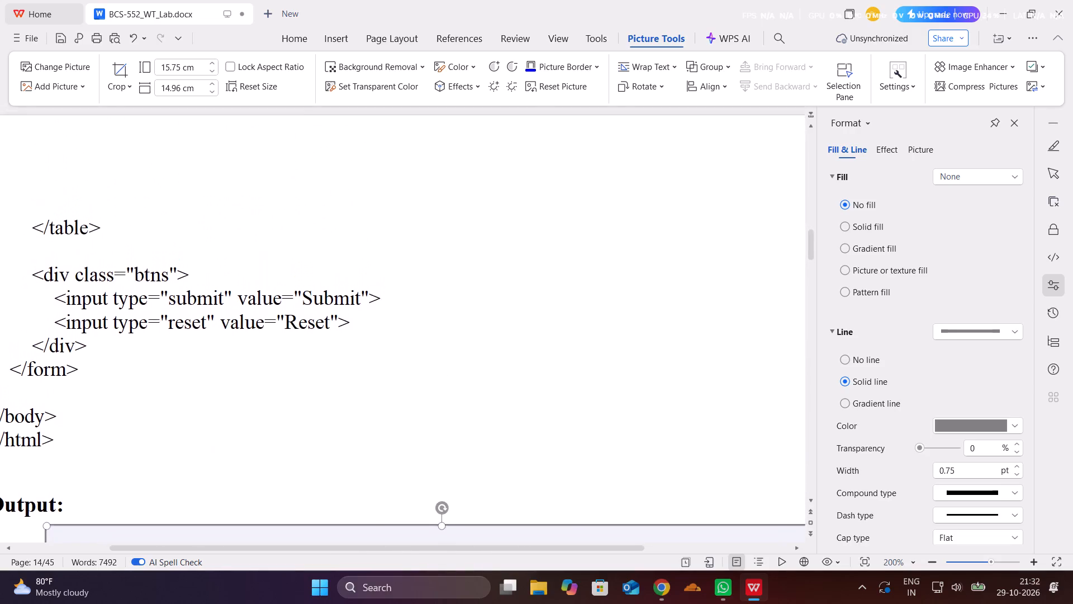
scroll(357, 318, down, 3)
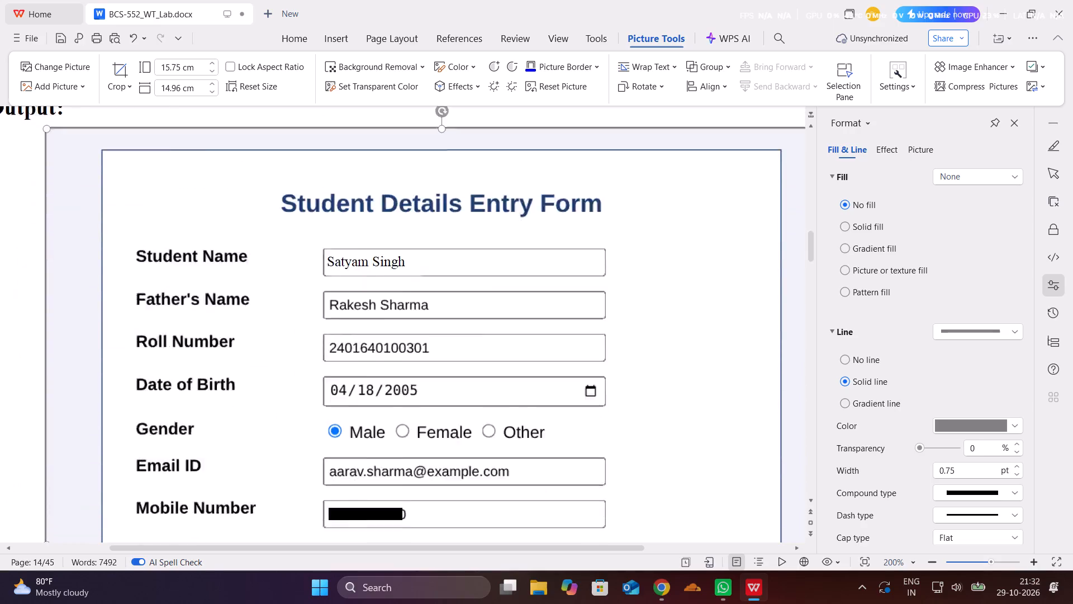
scroll(357, 318, down, 2)
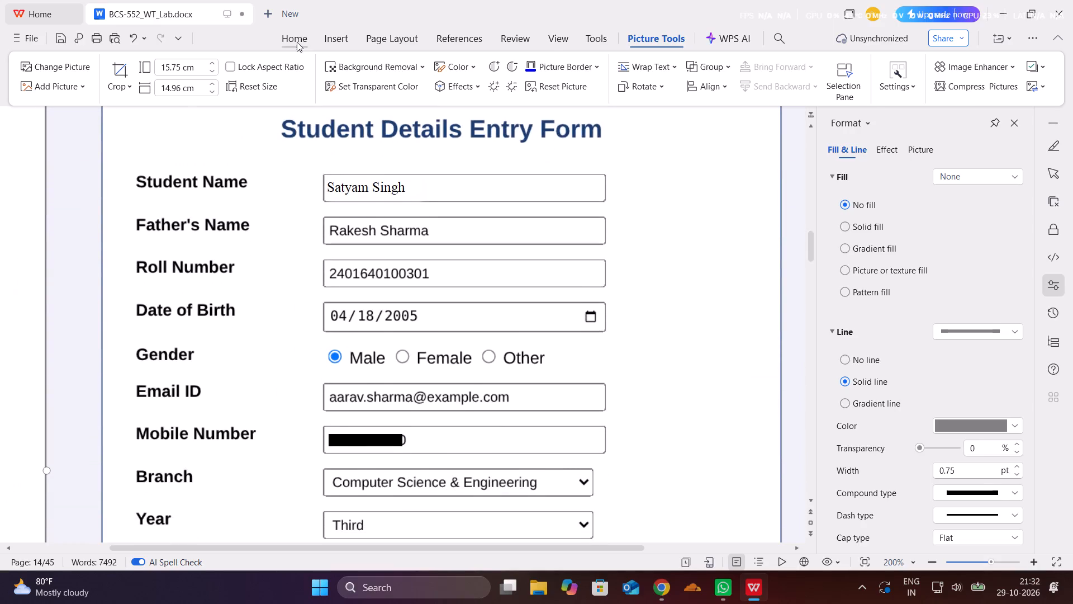
Draw a rectangle about 1.90 cm wide and 0.30 cm high over the sample name in the Father's Name field.
click(297, 42)
click(334, 38)
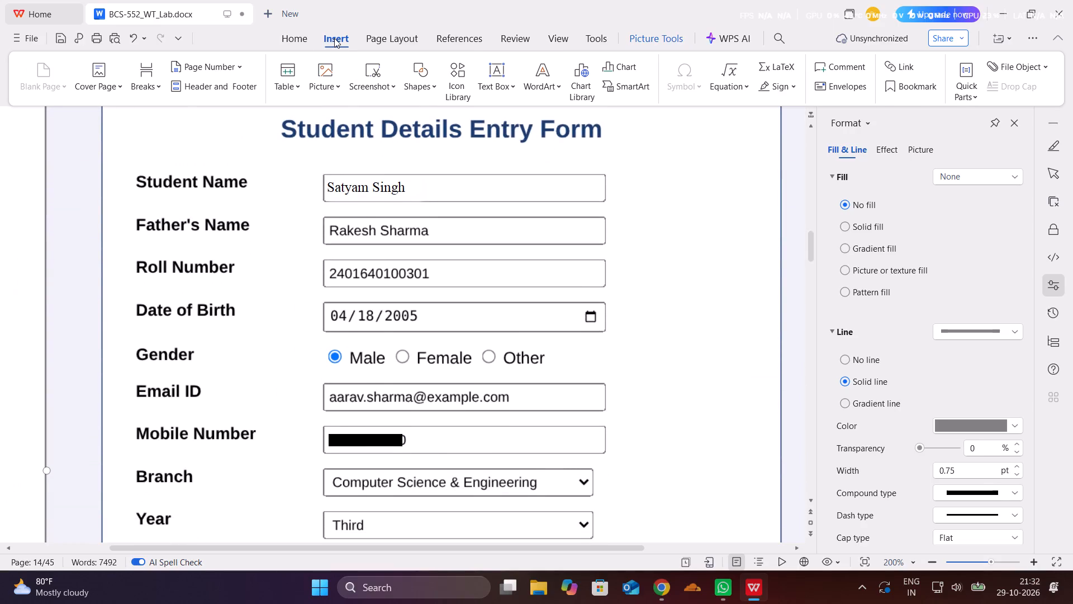
click(298, 40)
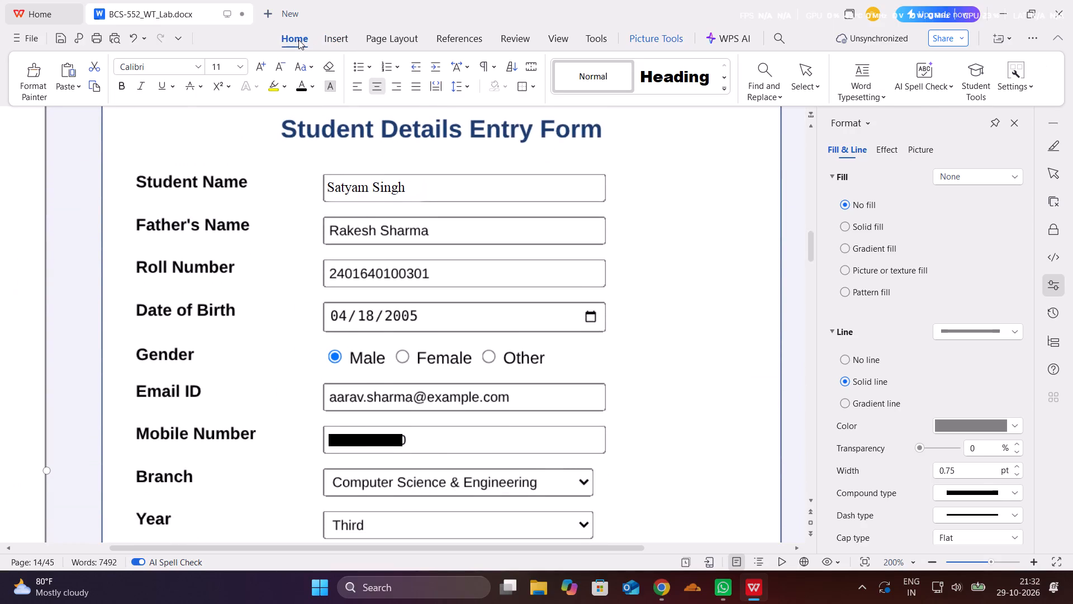
click(339, 47)
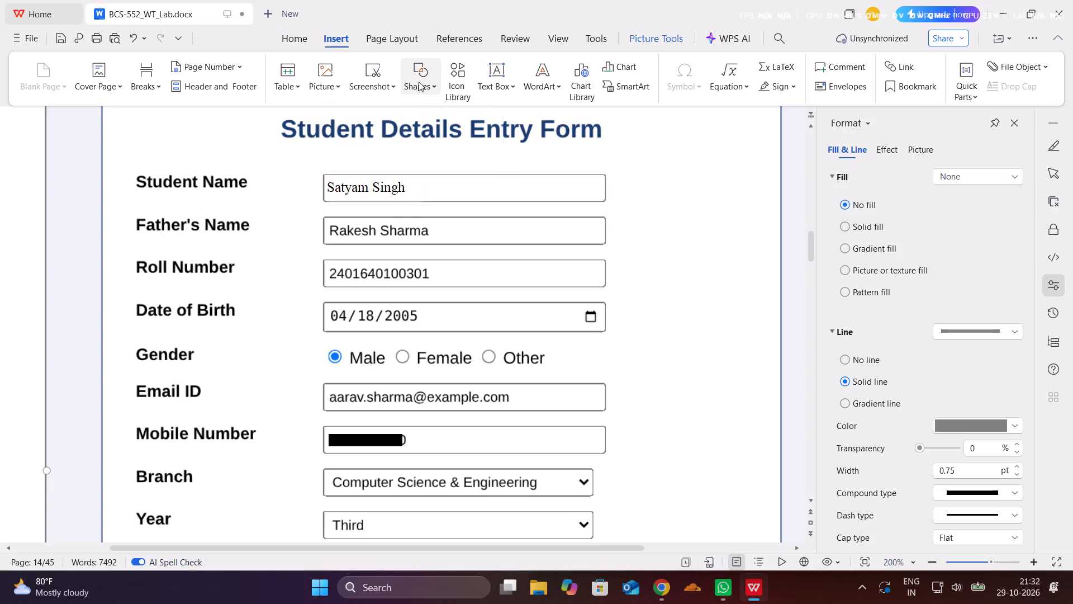
click(425, 67)
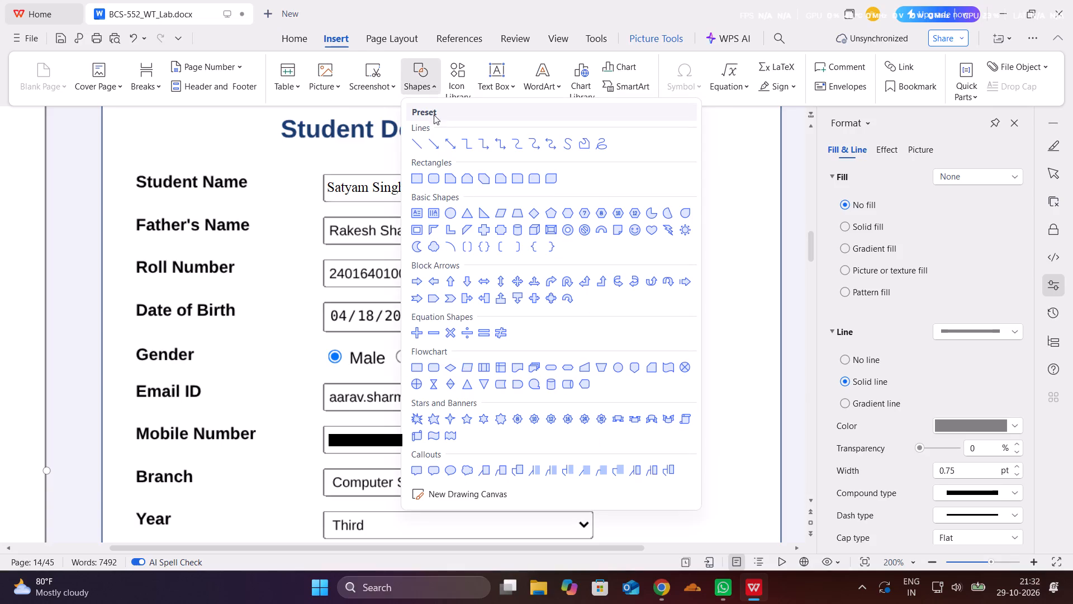
click(419, 175)
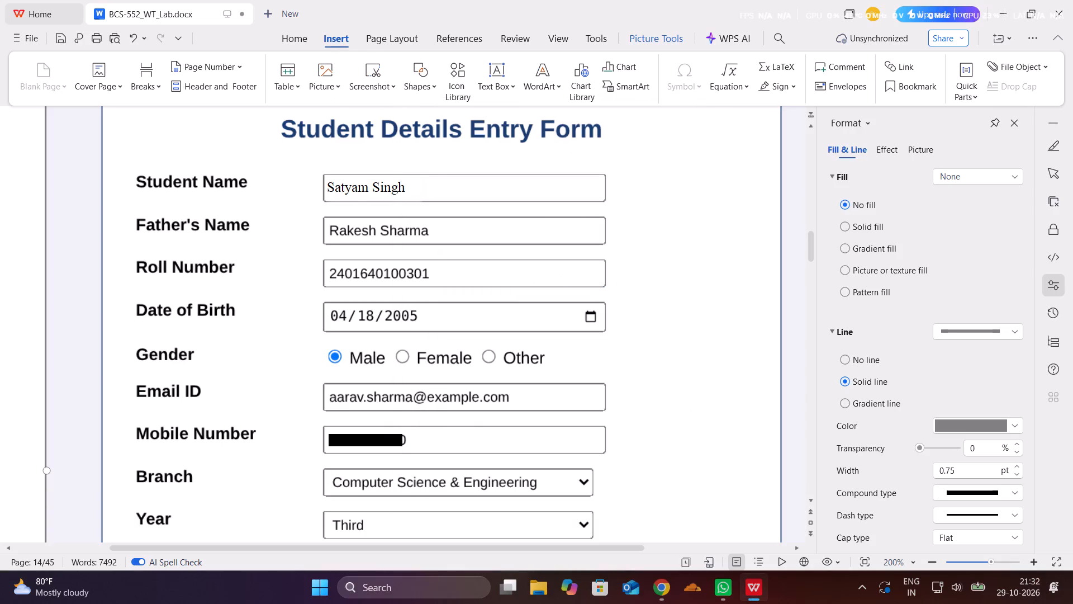
drag(428, 223, 330, 235)
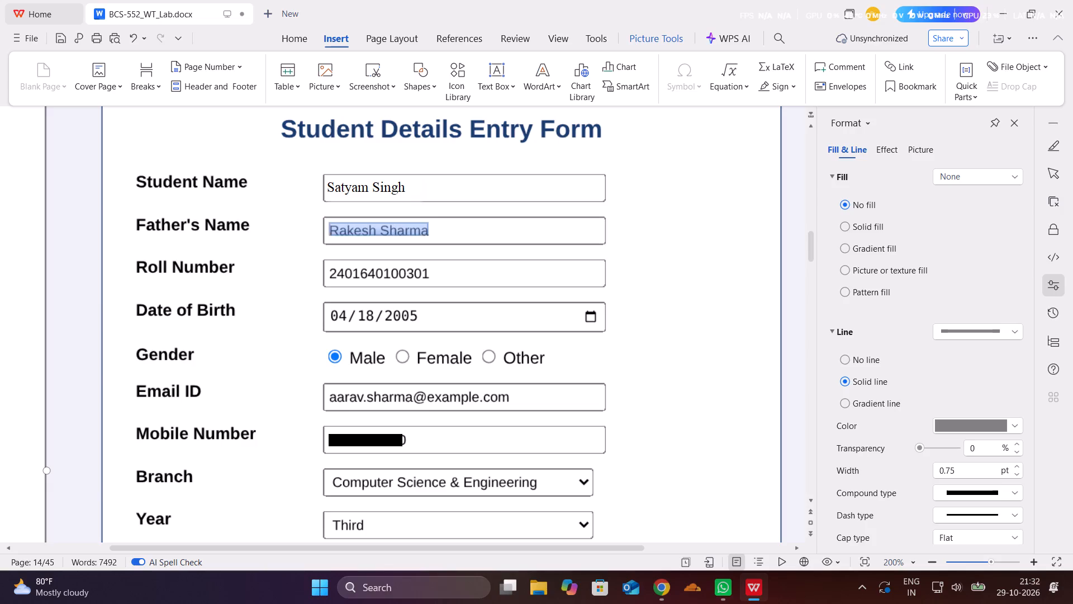
drag(330, 235, 327, 238)
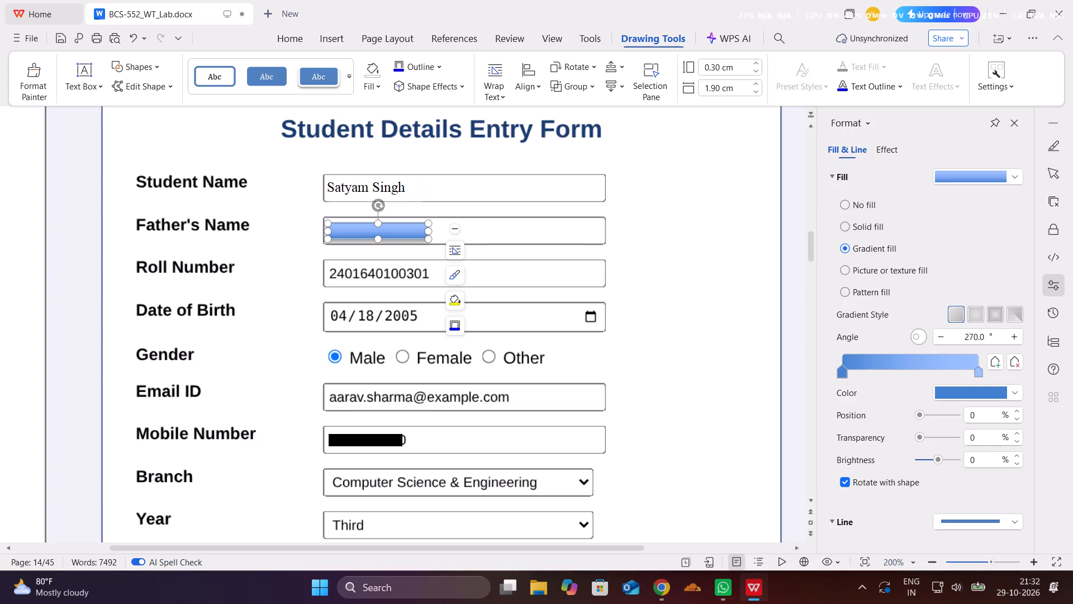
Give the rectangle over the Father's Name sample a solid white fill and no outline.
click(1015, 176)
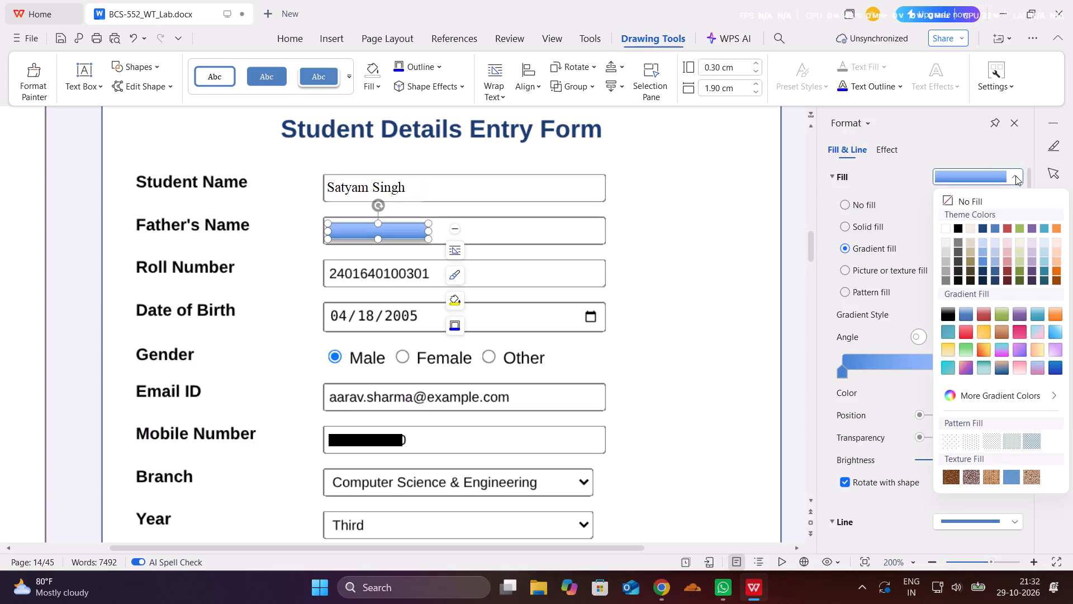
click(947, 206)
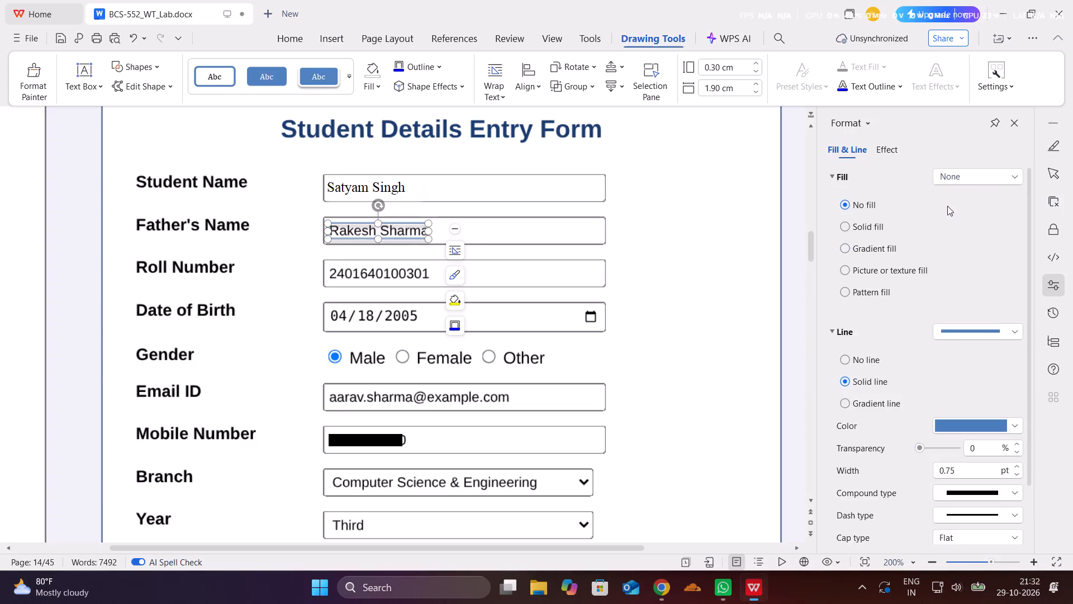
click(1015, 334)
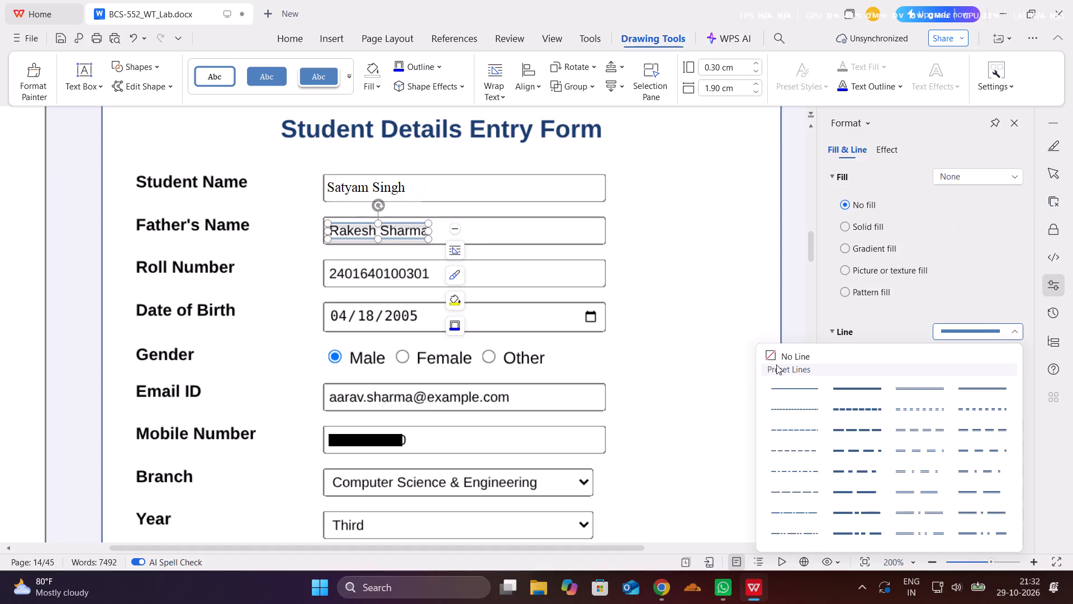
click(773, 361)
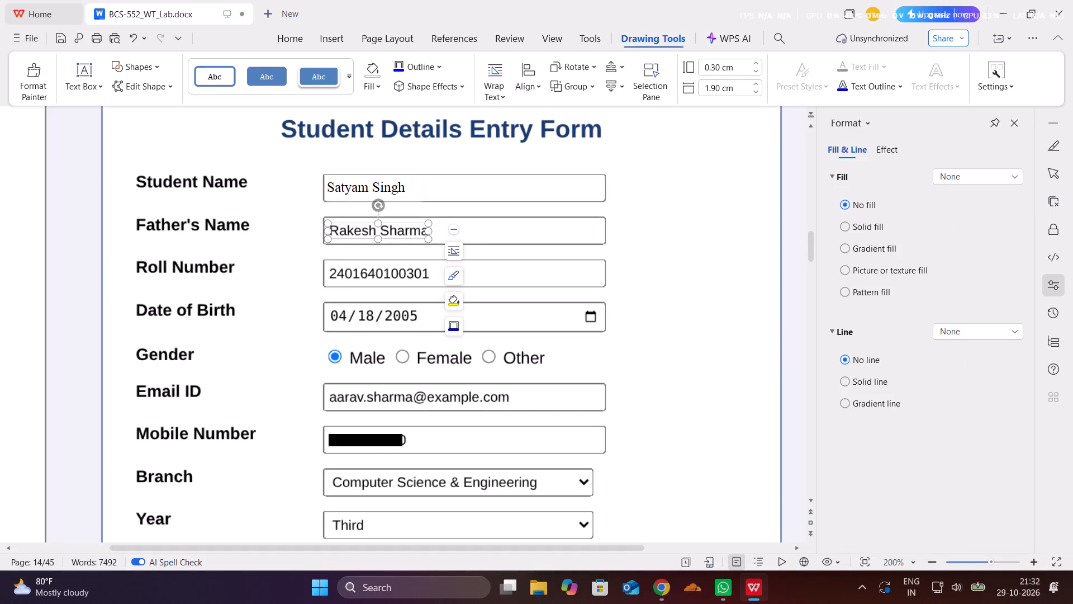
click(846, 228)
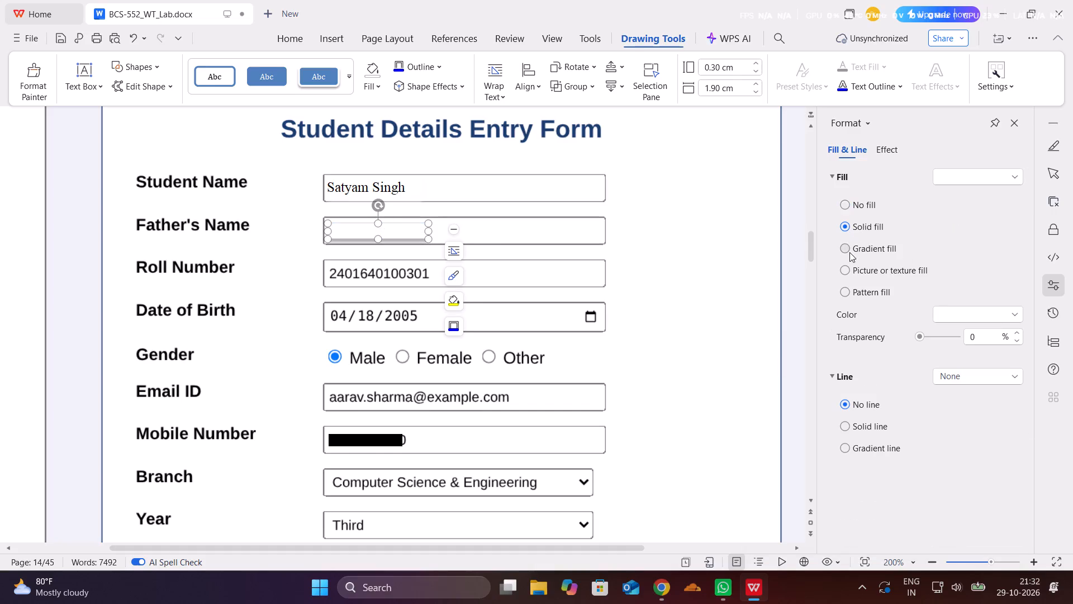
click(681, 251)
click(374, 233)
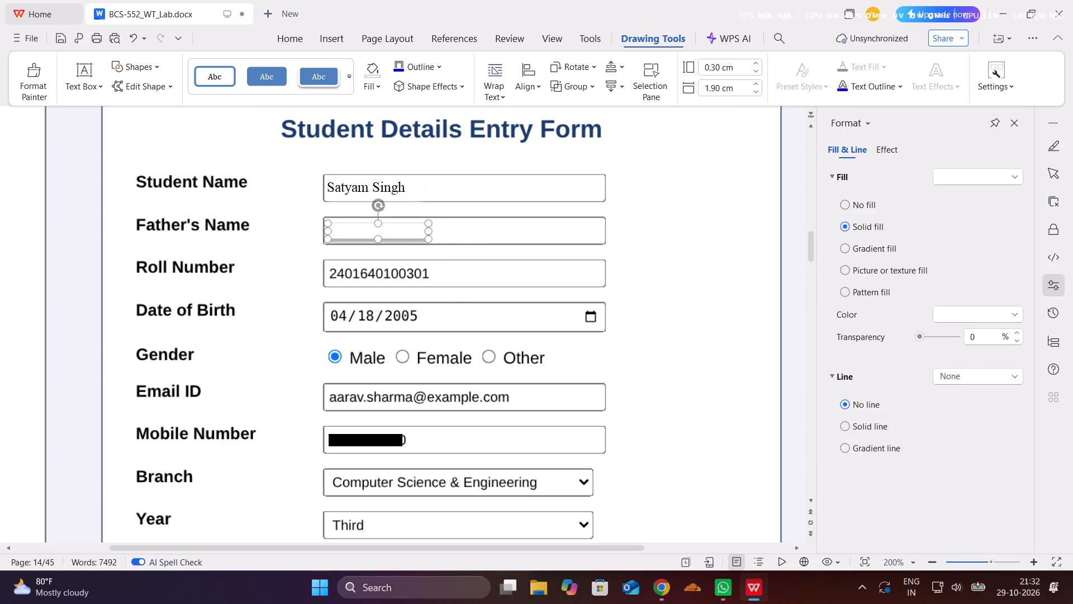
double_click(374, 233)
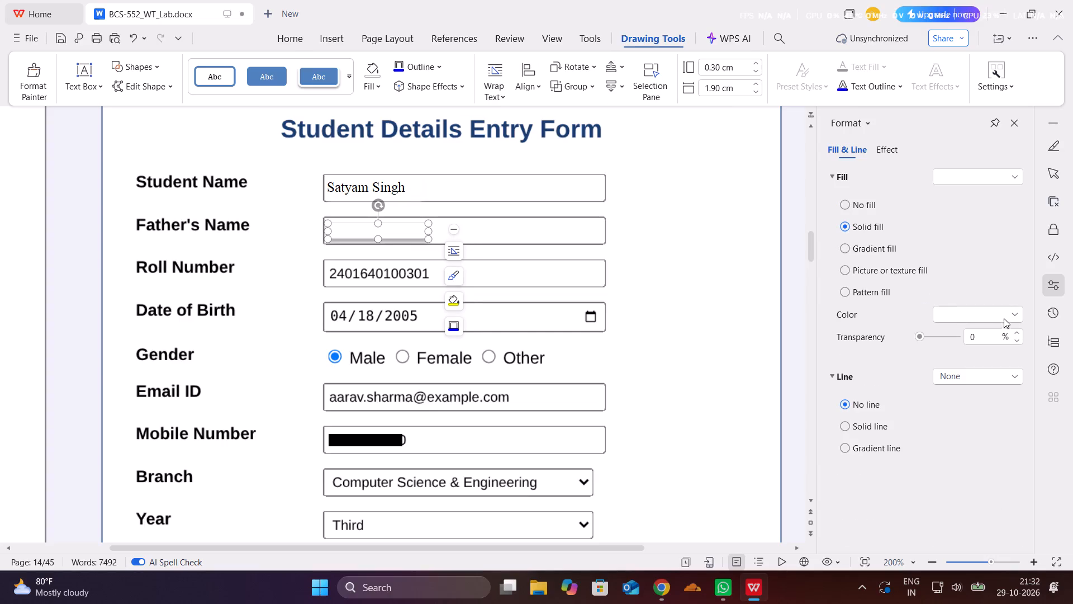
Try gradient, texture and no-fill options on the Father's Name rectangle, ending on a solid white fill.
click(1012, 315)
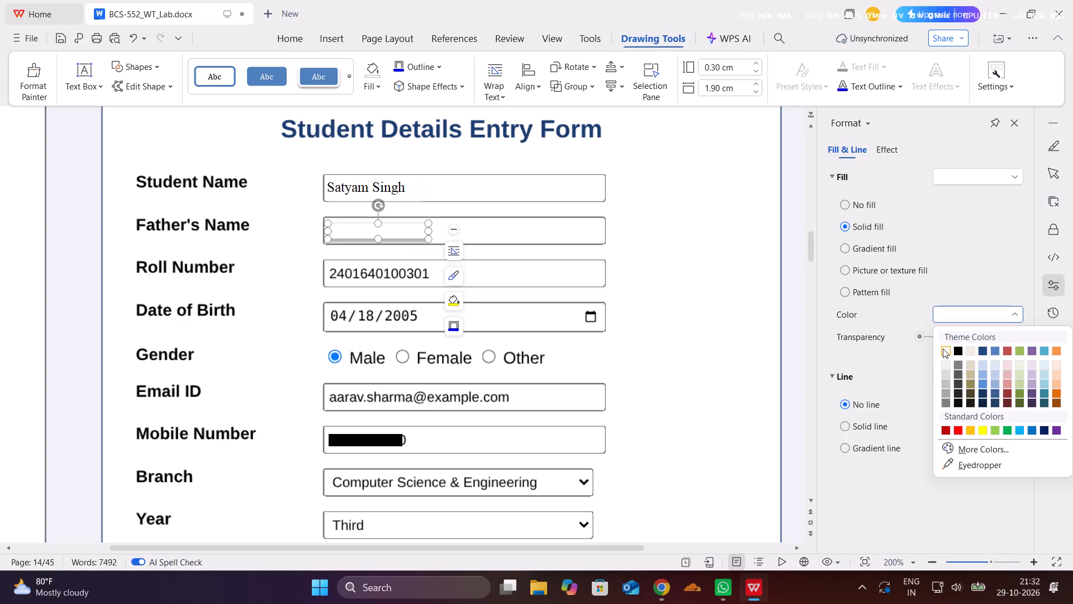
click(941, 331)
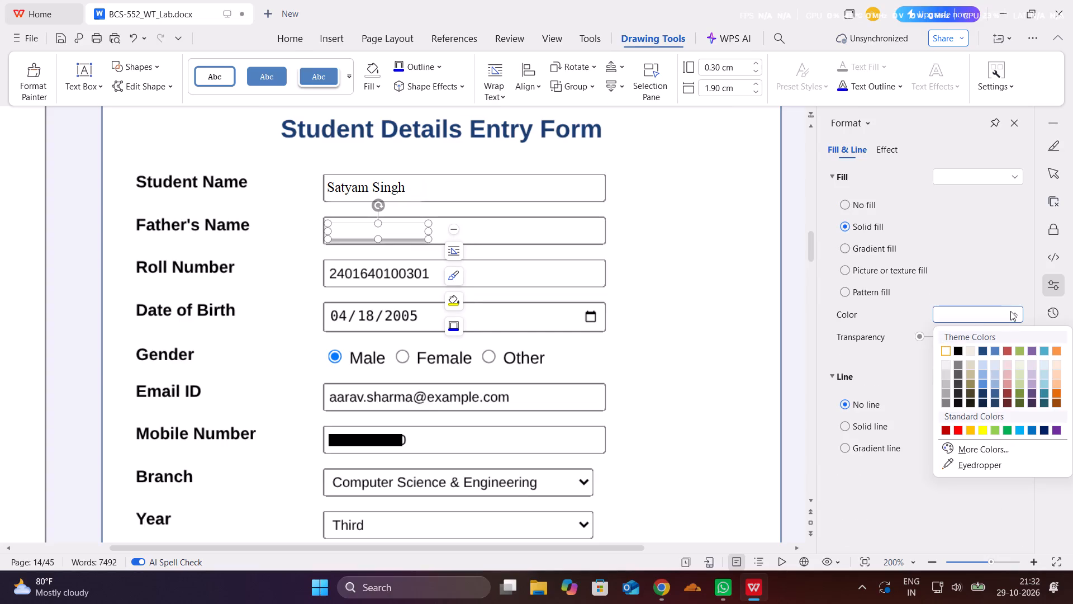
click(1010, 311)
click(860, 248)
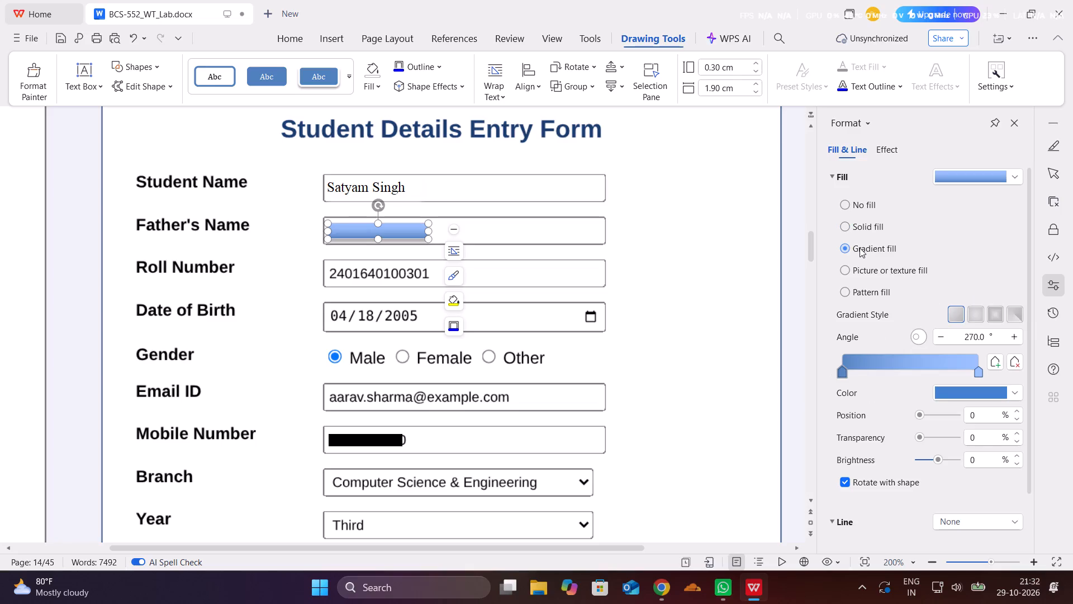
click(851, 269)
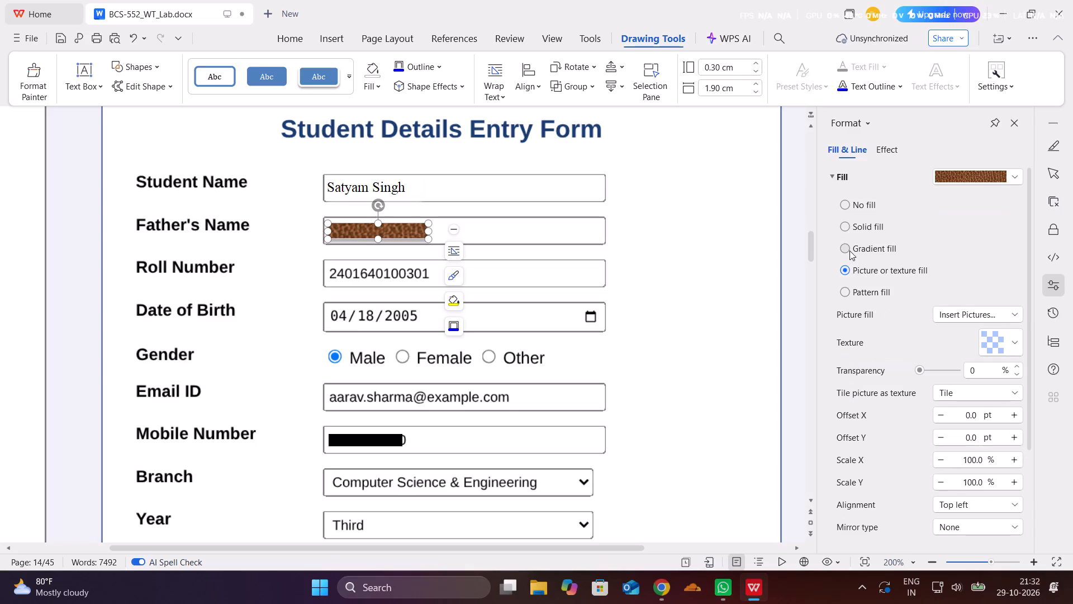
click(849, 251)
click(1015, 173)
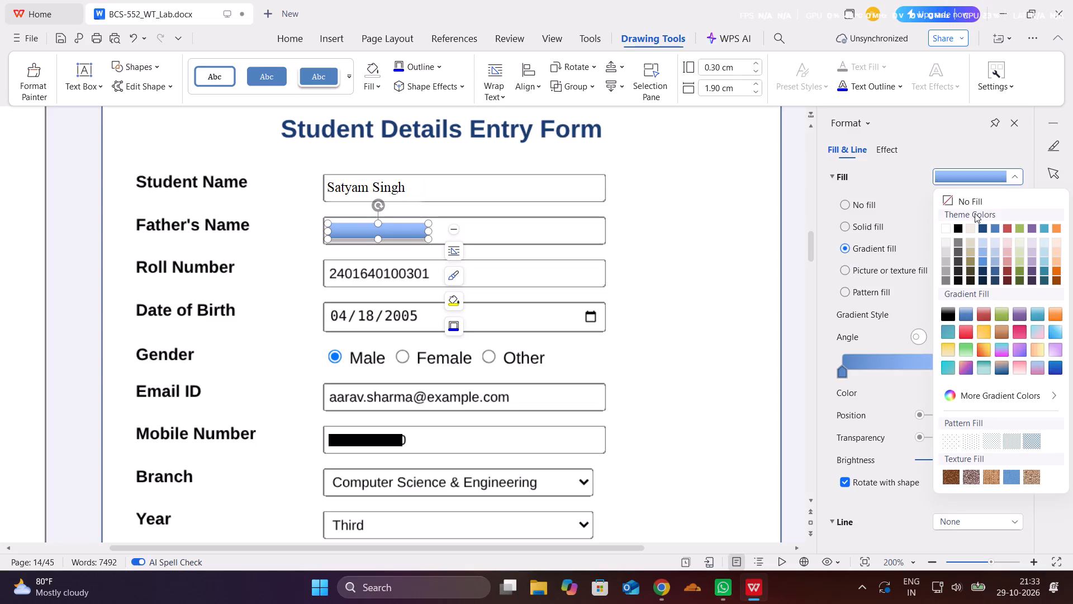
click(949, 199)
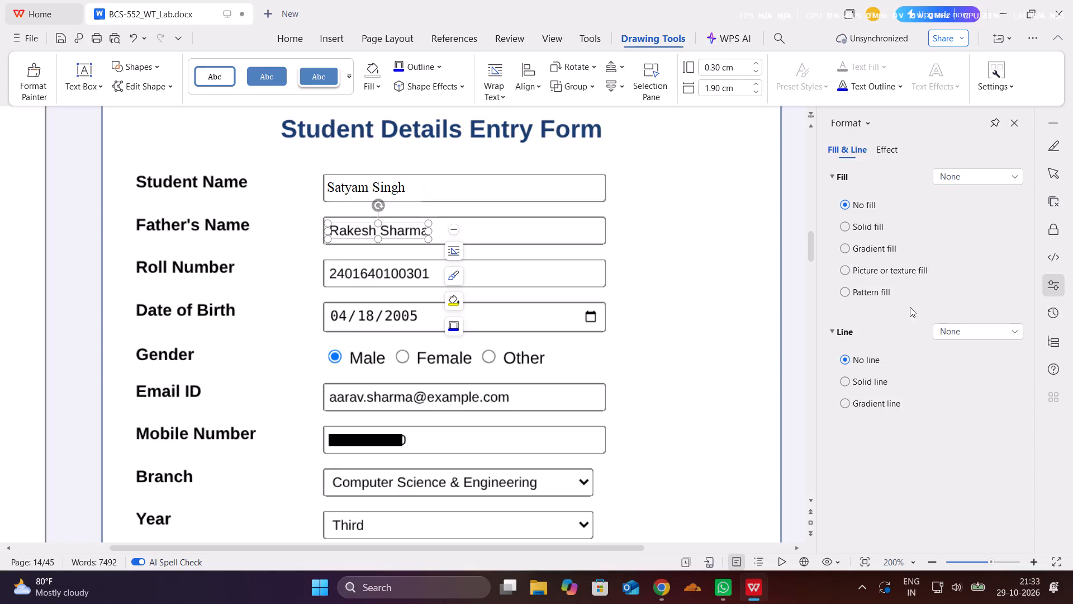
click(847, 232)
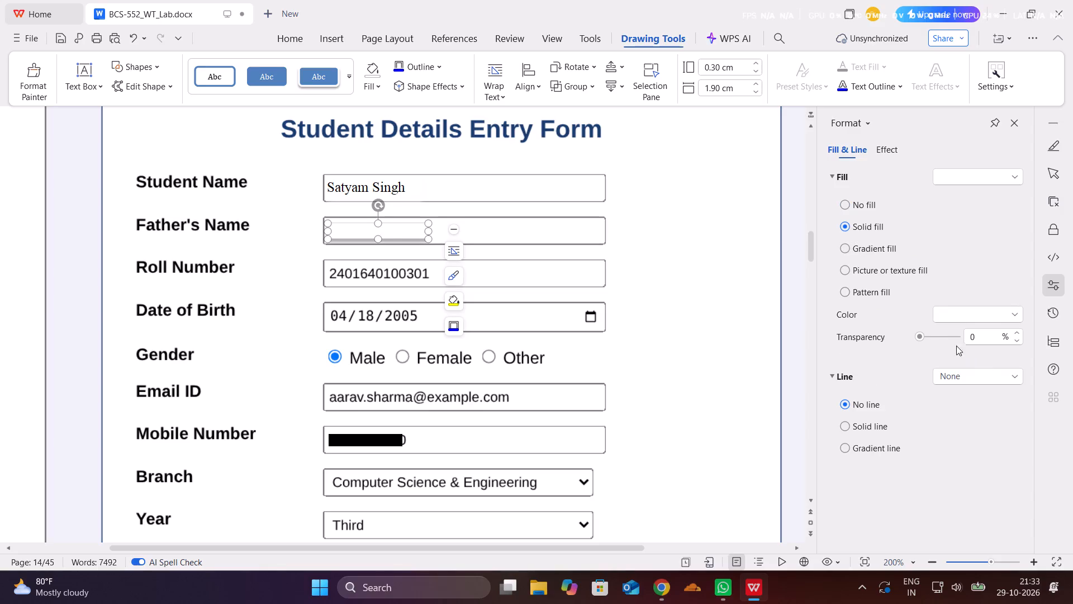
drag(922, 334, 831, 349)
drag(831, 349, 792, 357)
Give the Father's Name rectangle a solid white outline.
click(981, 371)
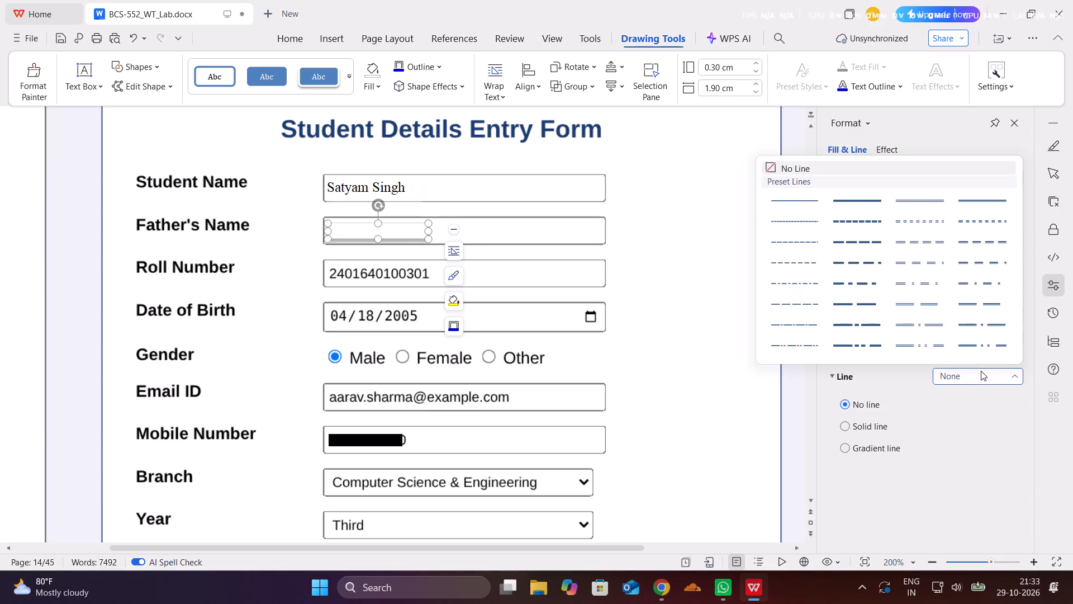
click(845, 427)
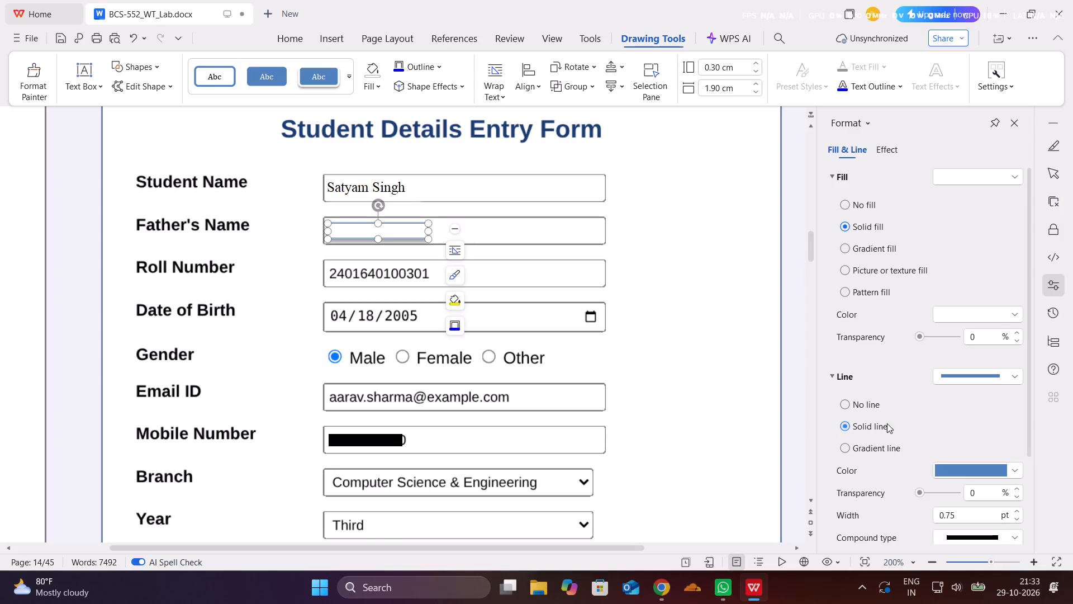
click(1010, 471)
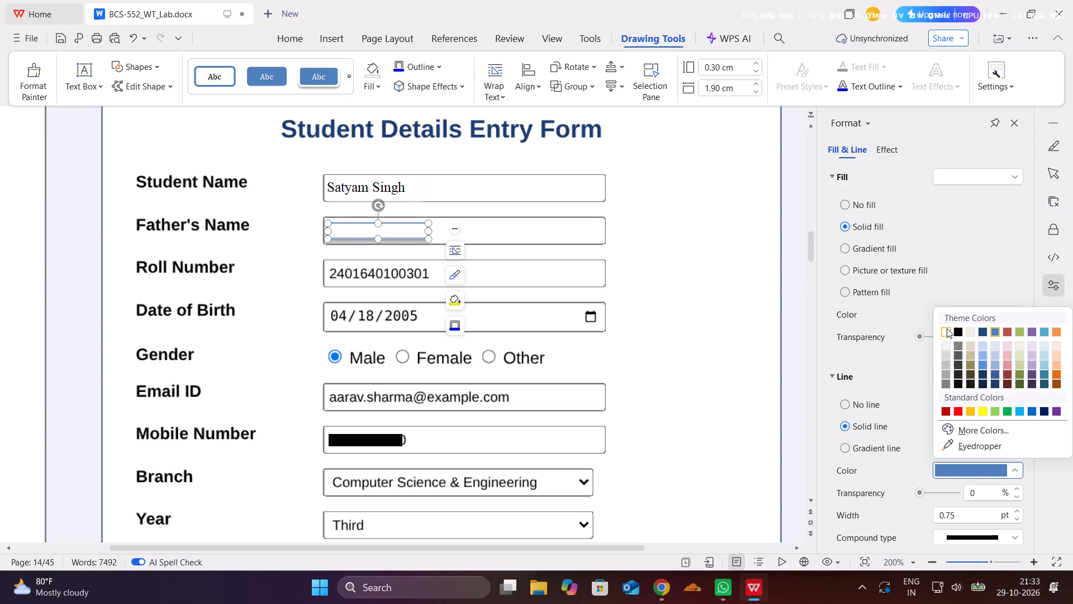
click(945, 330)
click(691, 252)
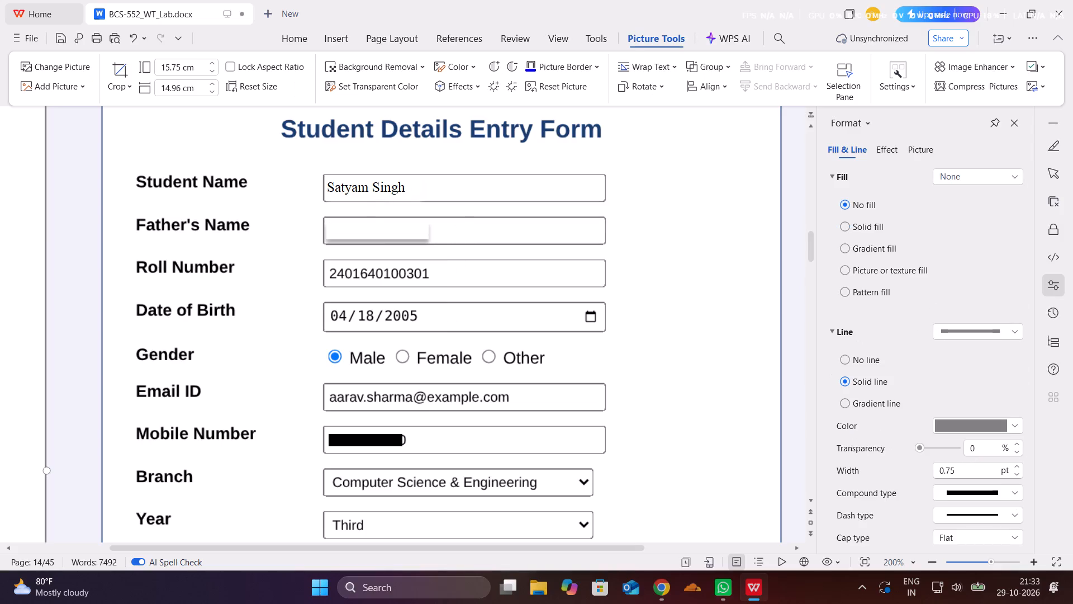
Delete the white rectangle covering the sample name in the Father's Name field.
click(377, 229)
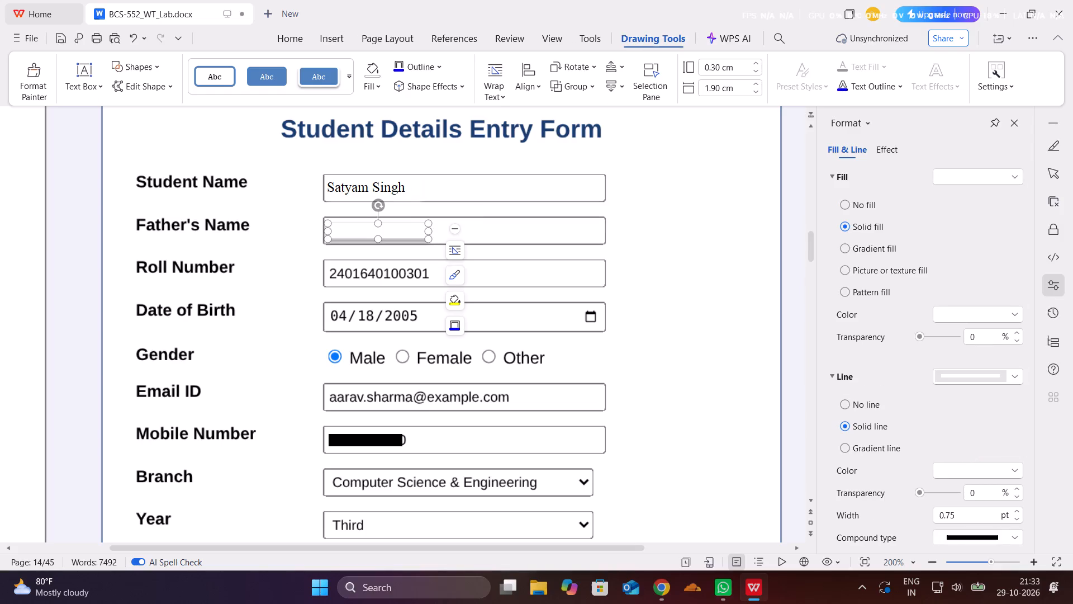
key(Delete)
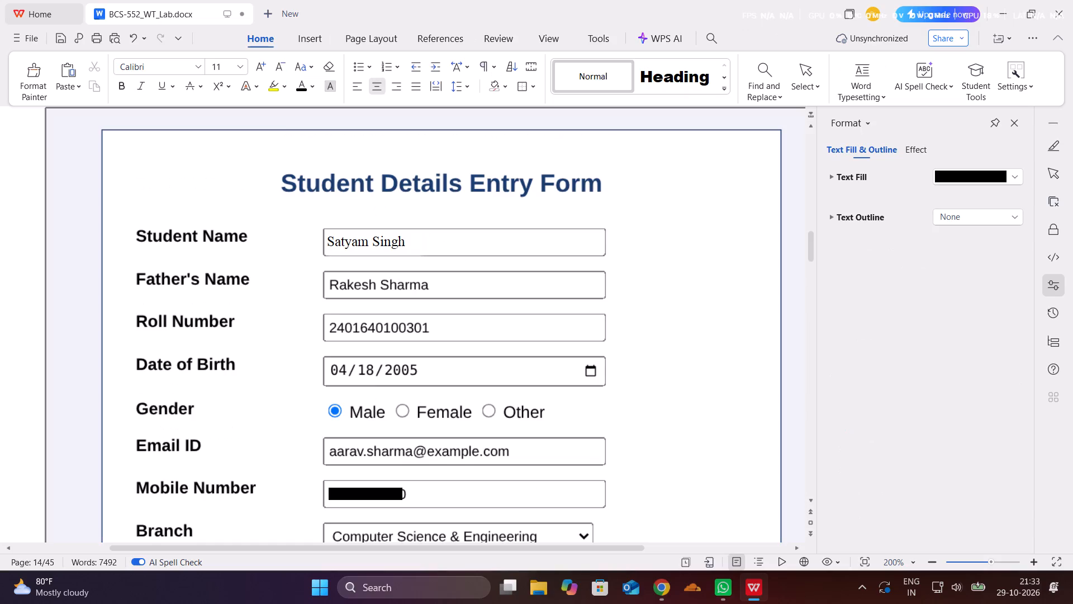
Narrow the Student Name text box to reach the white mask beneath it, and place a copy of that mask over the Father's Name sample.
click(411, 243)
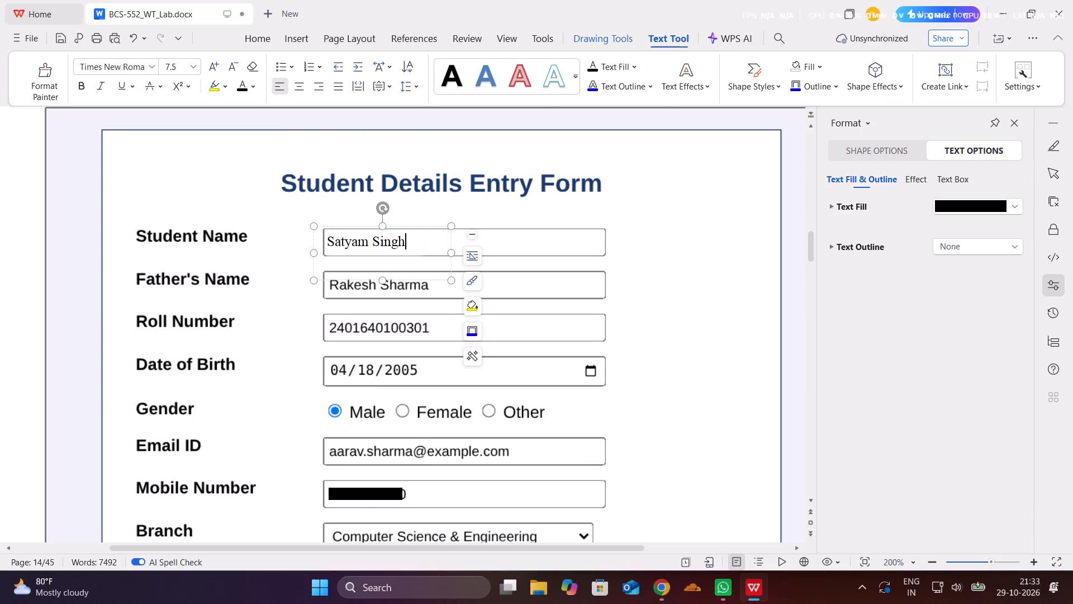
drag(454, 252, 376, 250)
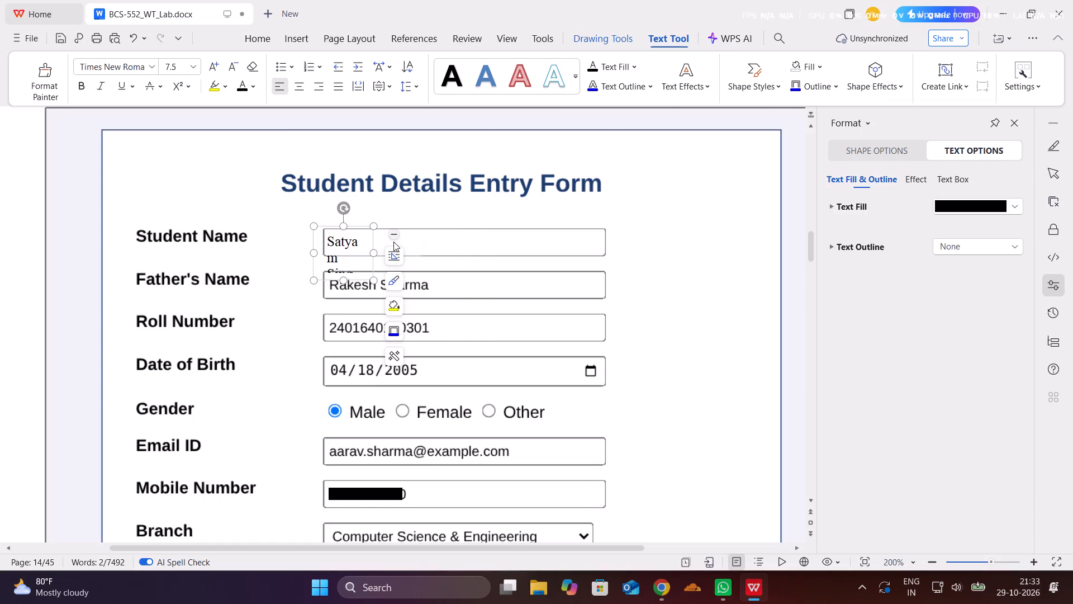
click(380, 242)
click(410, 240)
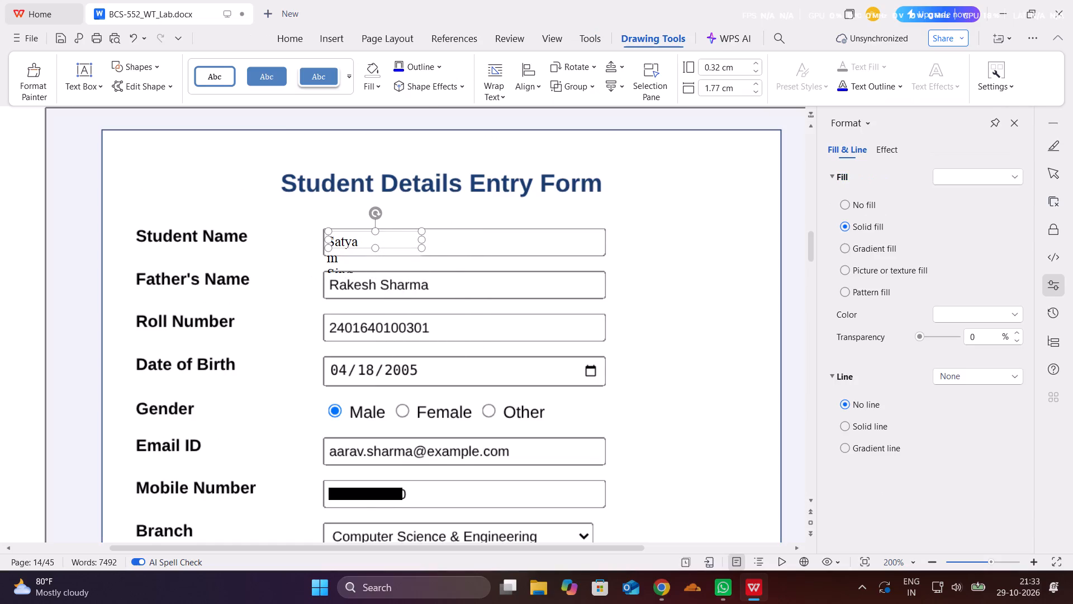
key(ctrl+c)
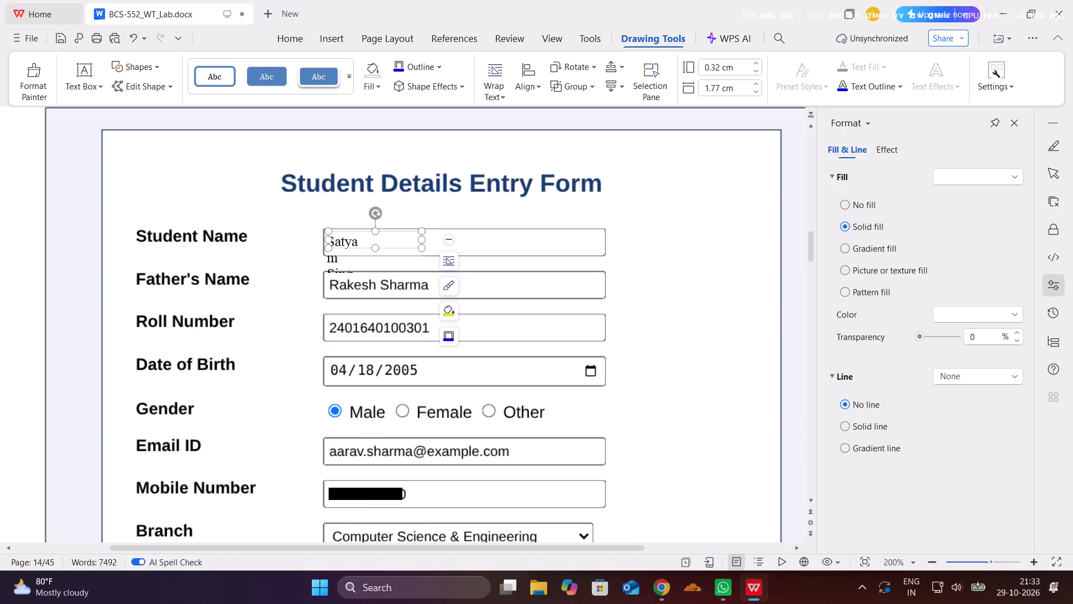
click(482, 283)
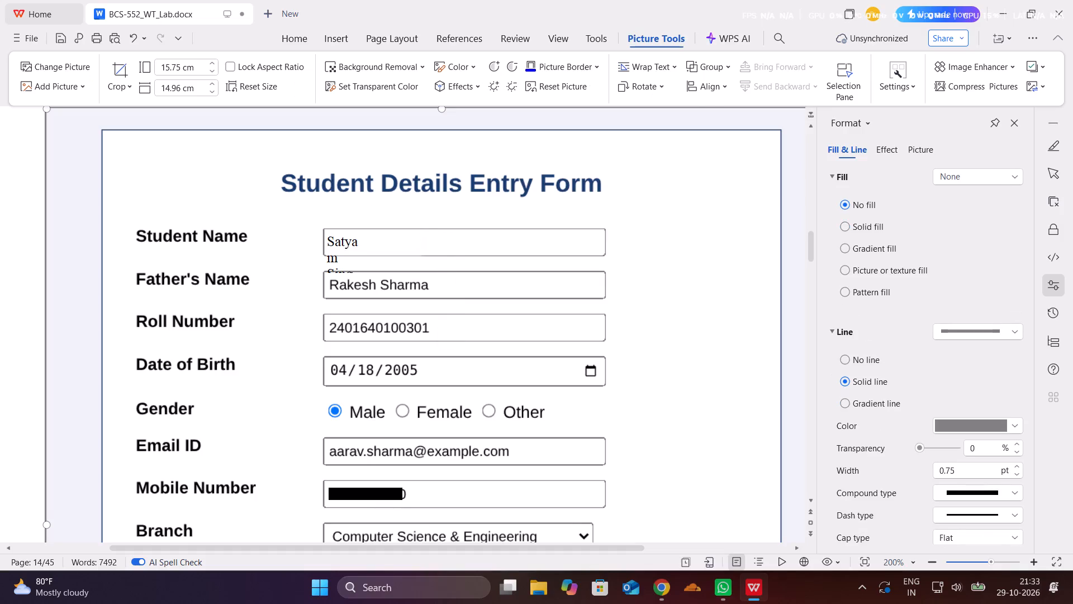
key(ctrl+v)
drag(409, 259, 389, 282)
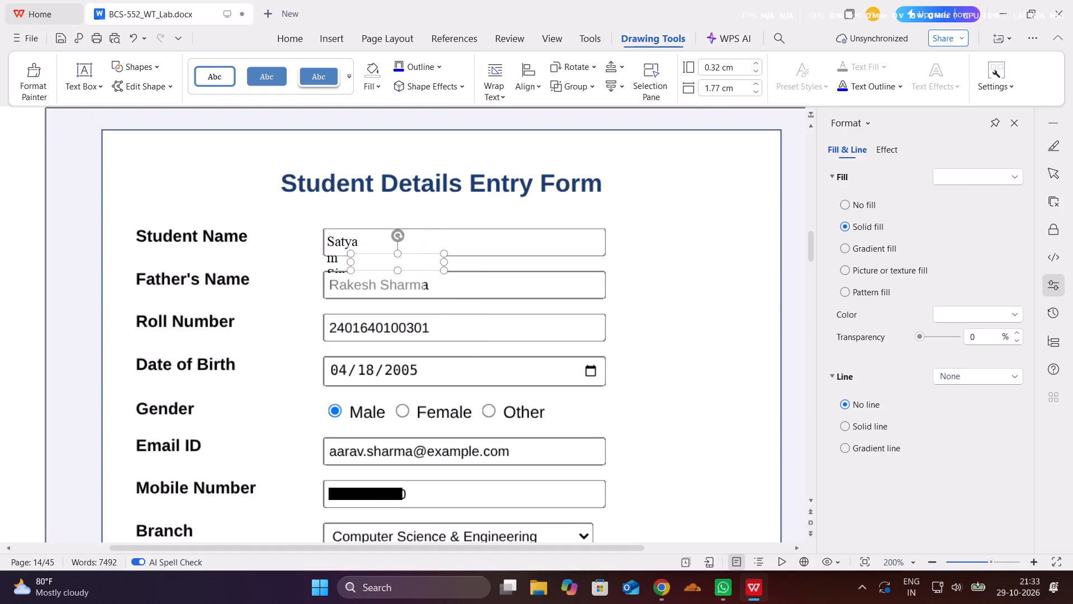
drag(389, 282, 389, 284)
Widen the Student Name text box so the name fits on one line, and shorten it to clear the Father's Name field.
click(339, 235)
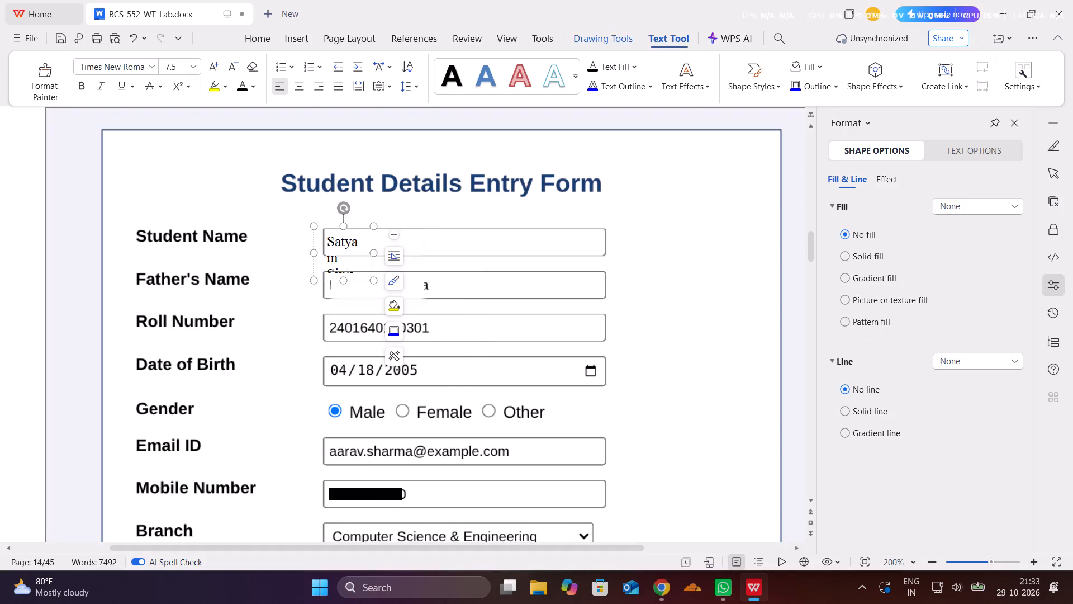
drag(376, 254, 439, 246)
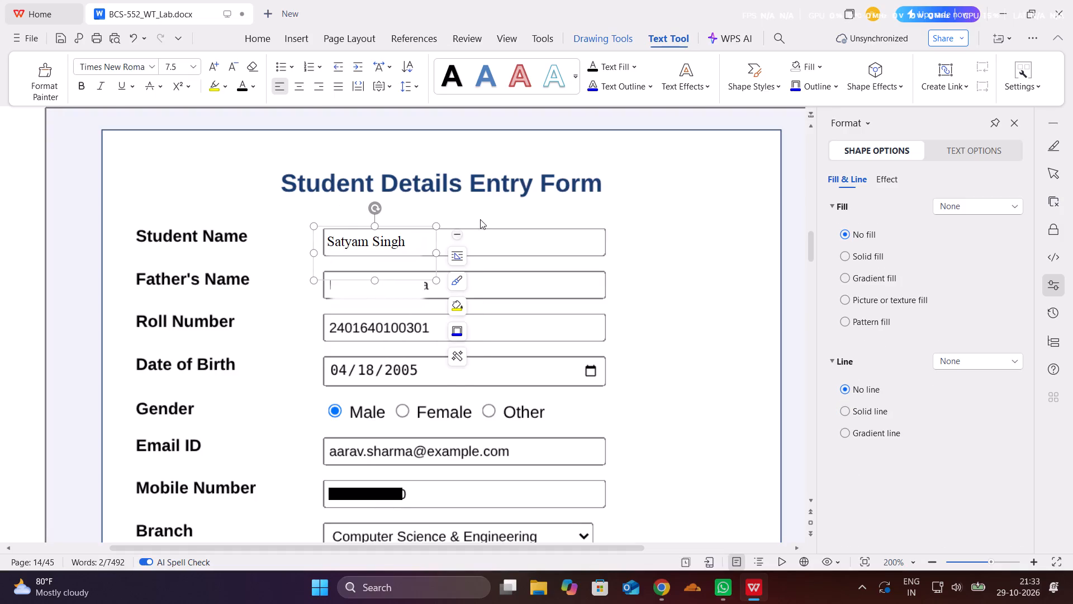
click(501, 202)
click(371, 243)
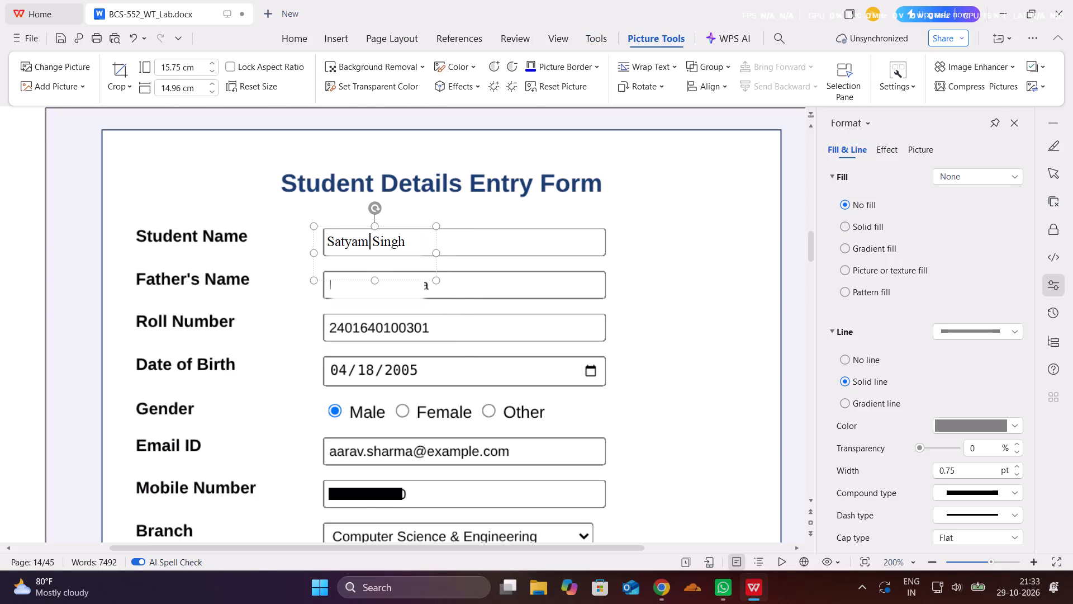
drag(375, 282, 374, 265)
Extend the copied white mask at both ends so it covers the whole sample name in the Father's Name field.
click(360, 284)
click(360, 284)
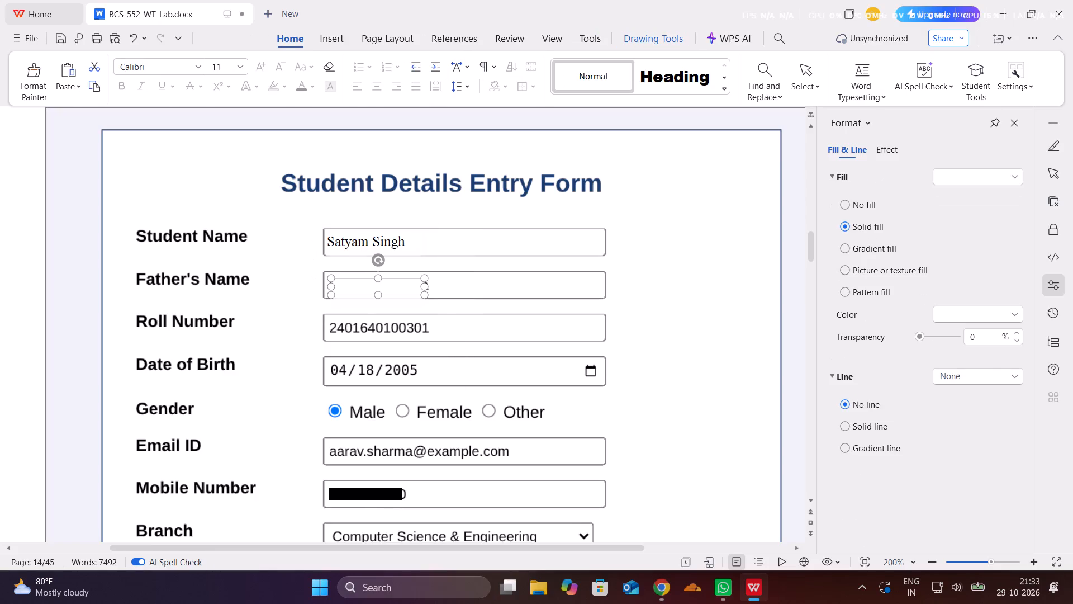
click(360, 284)
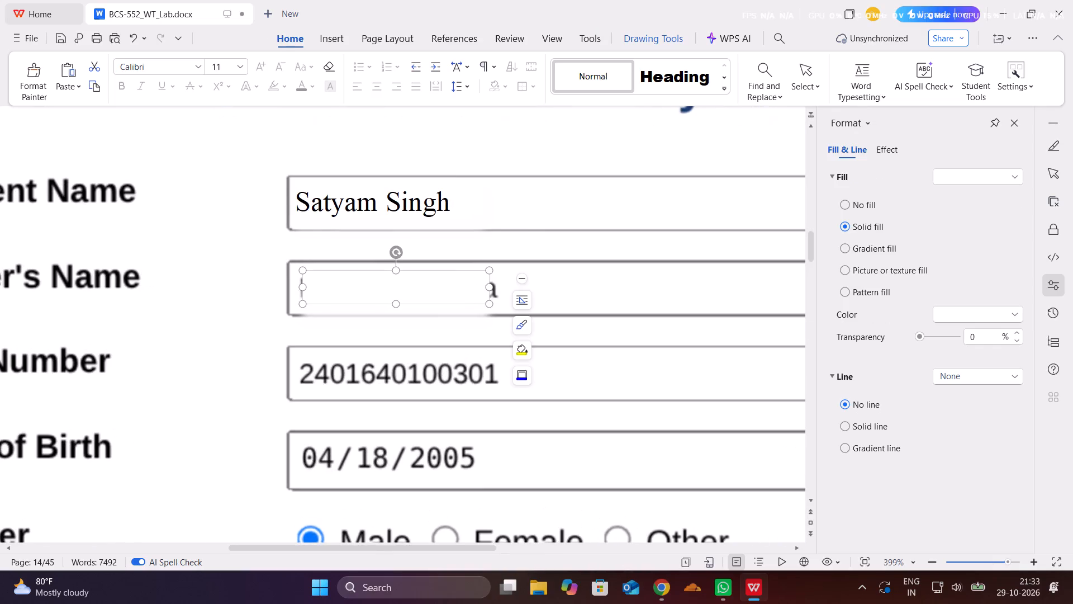
click(488, 284)
drag(490, 288, 492, 288)
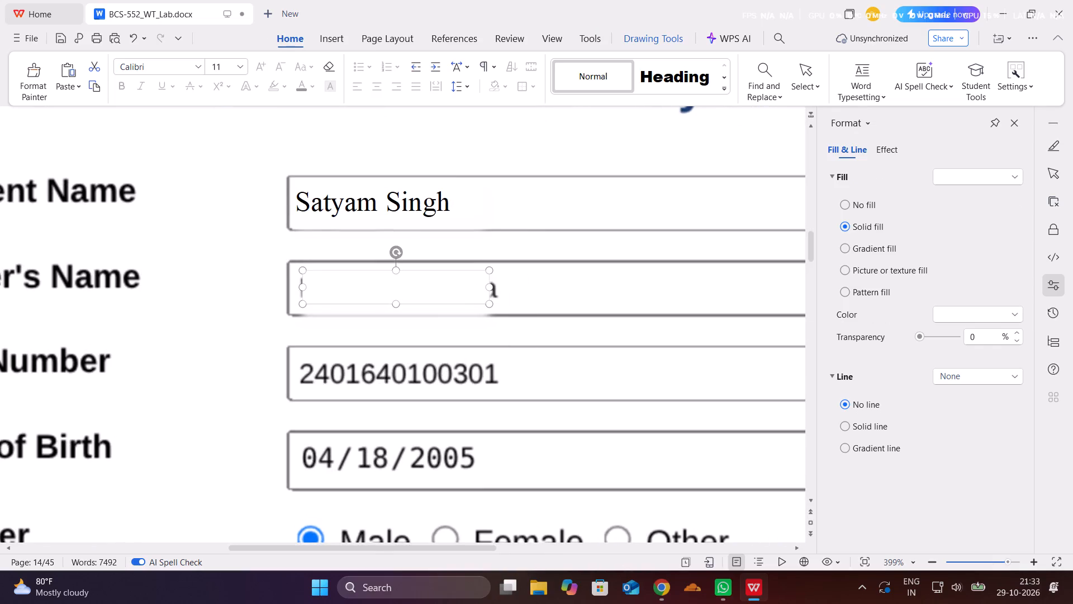
drag(492, 288, 498, 288)
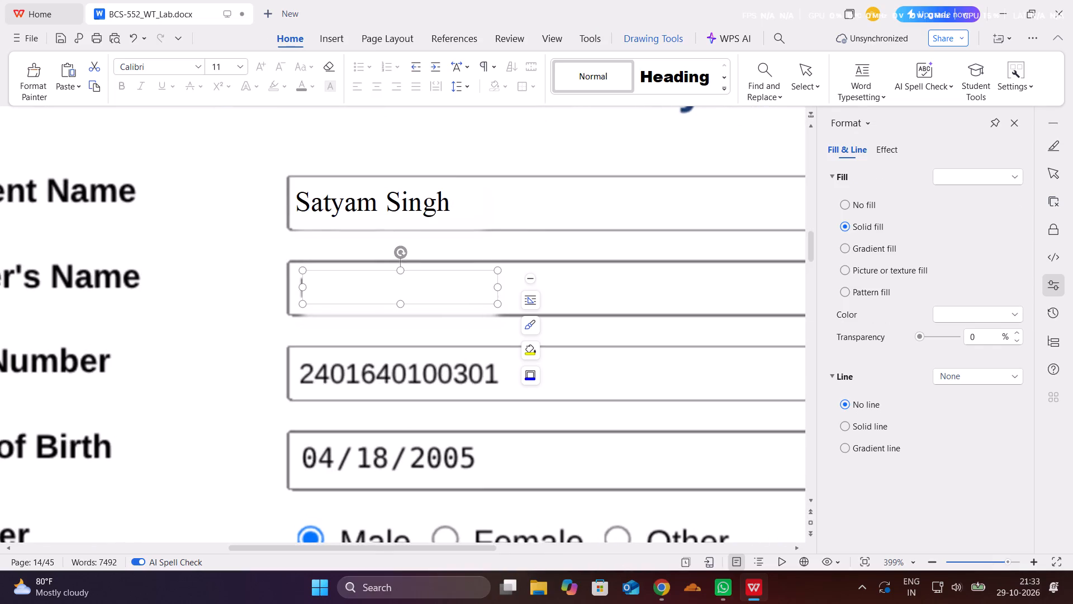
click(303, 290)
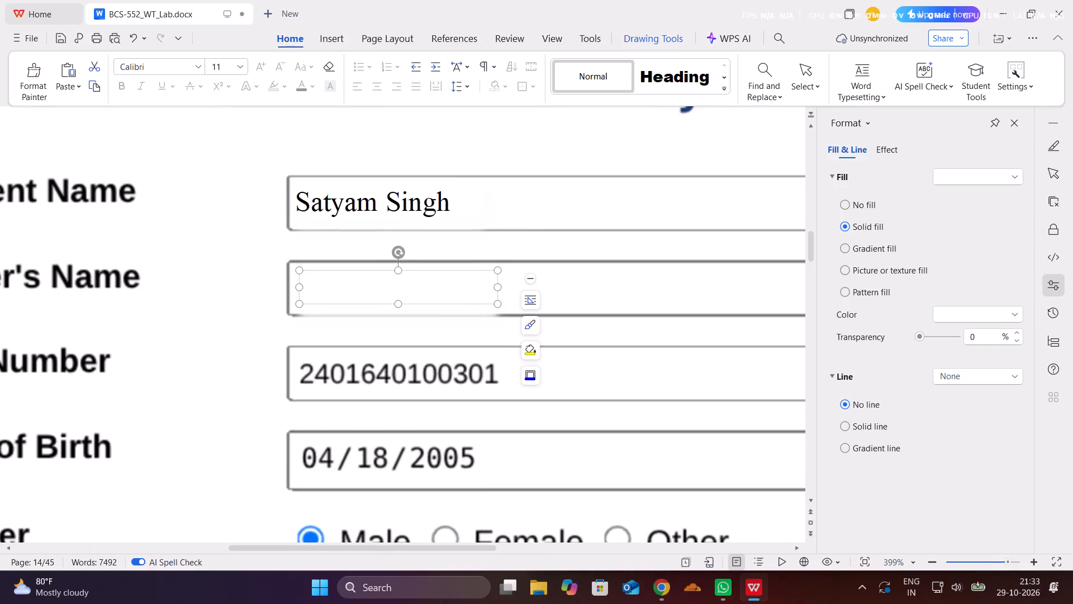
Nudge the white mask in the Father's Name field slightly so it sits cleanly inside the field's border.
click(258, 283)
click(372, 292)
drag(372, 292, 371, 291)
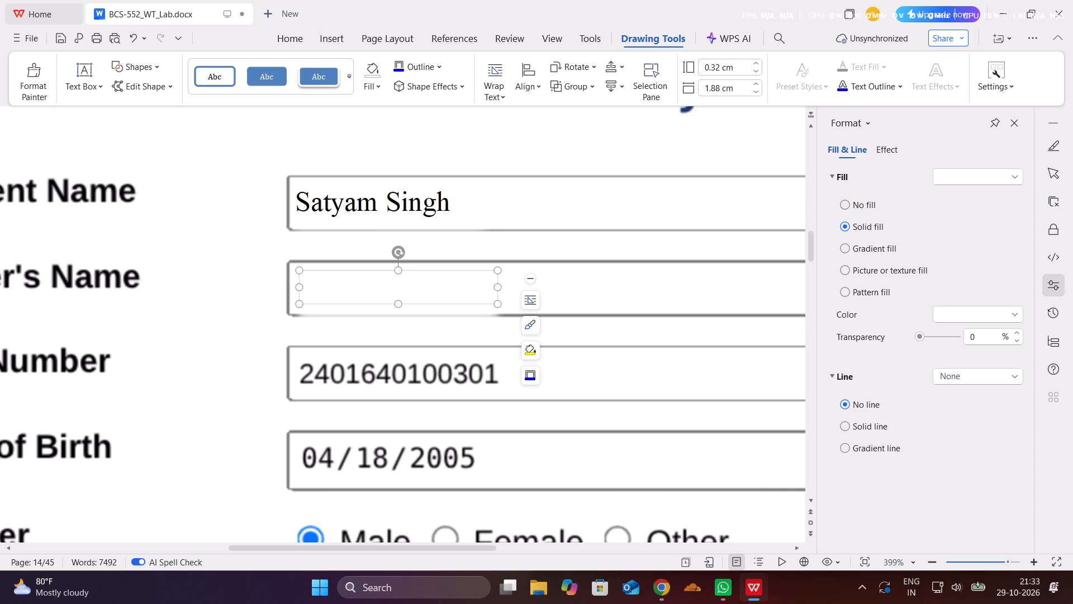
drag(371, 291, 368, 281)
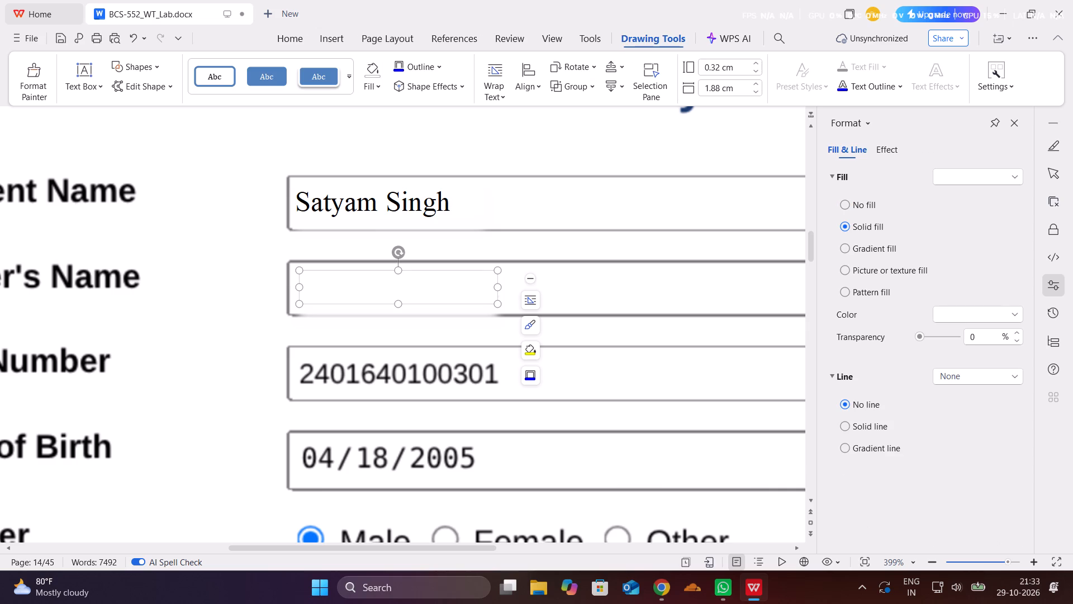
drag(368, 281, 364, 281)
click(364, 281)
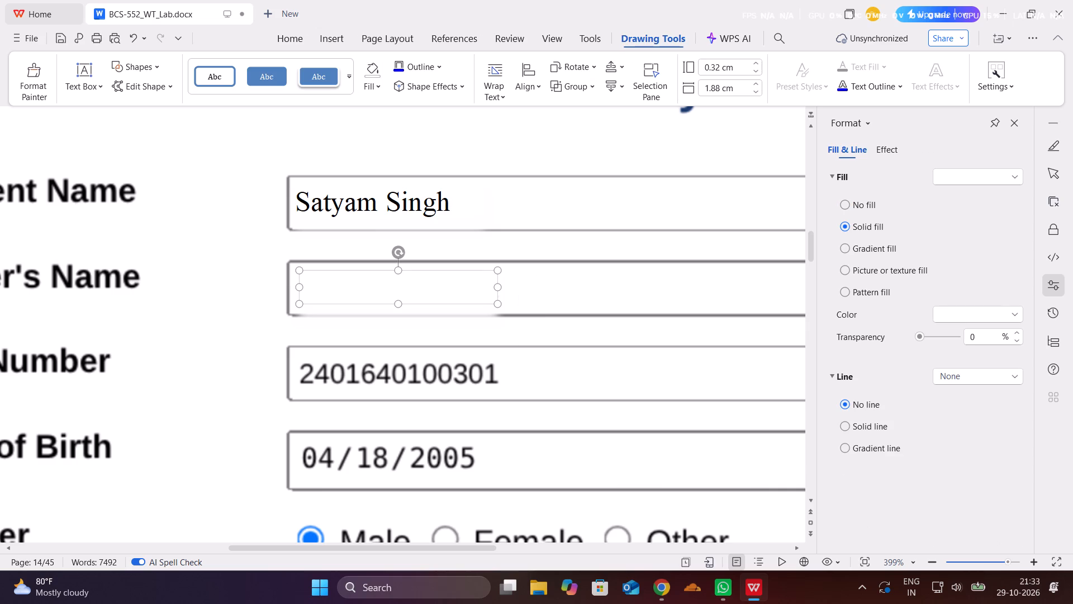
click(208, 291)
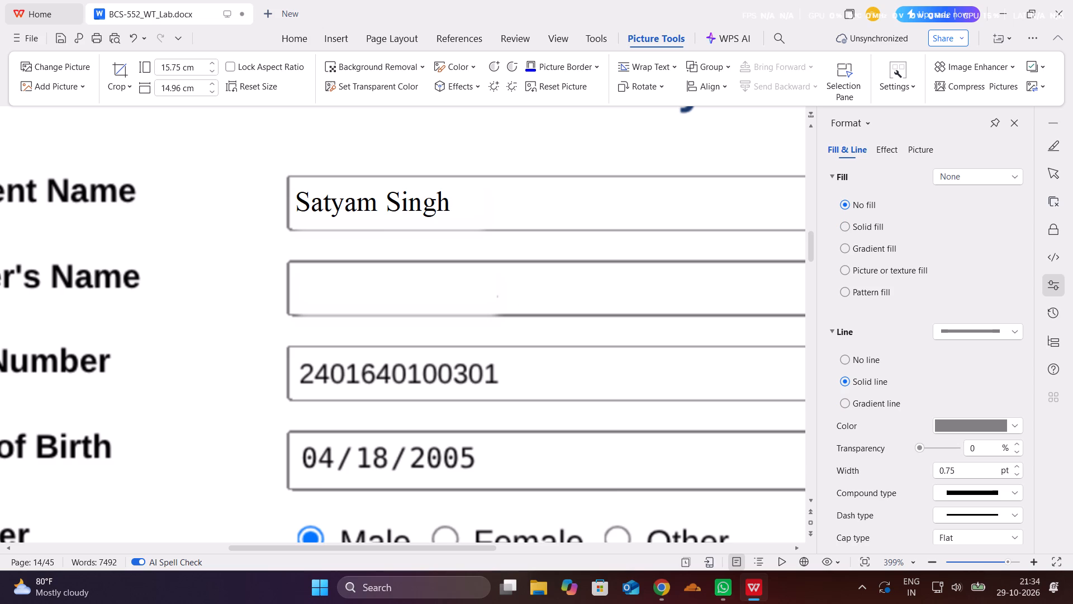
Place a copy of the Father's Name mask over the Roll Number sample and widen it to about 1.95 cm.
click(401, 293)
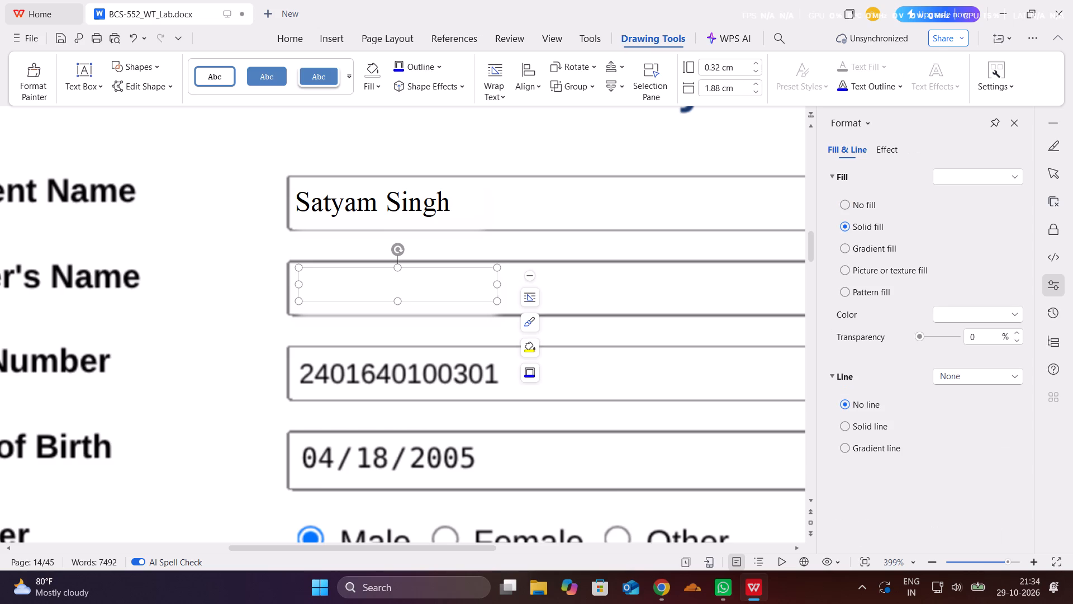
key(ctrl+c)
key(ctrl+v)
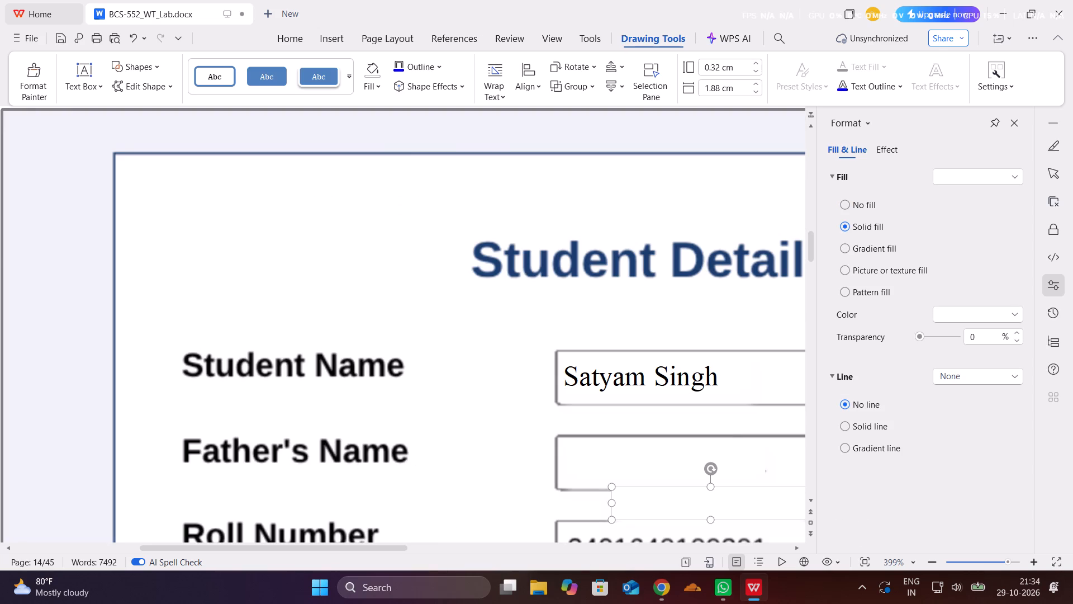
scroll(429, 393, left, 2)
scroll(429, 393, down, 4)
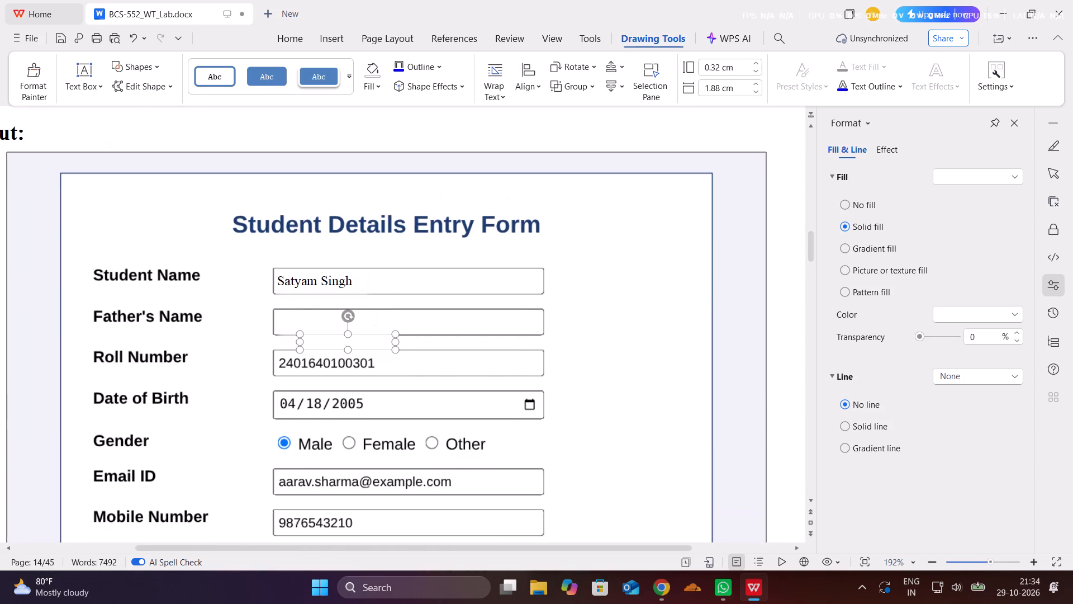
drag(356, 330, 333, 351)
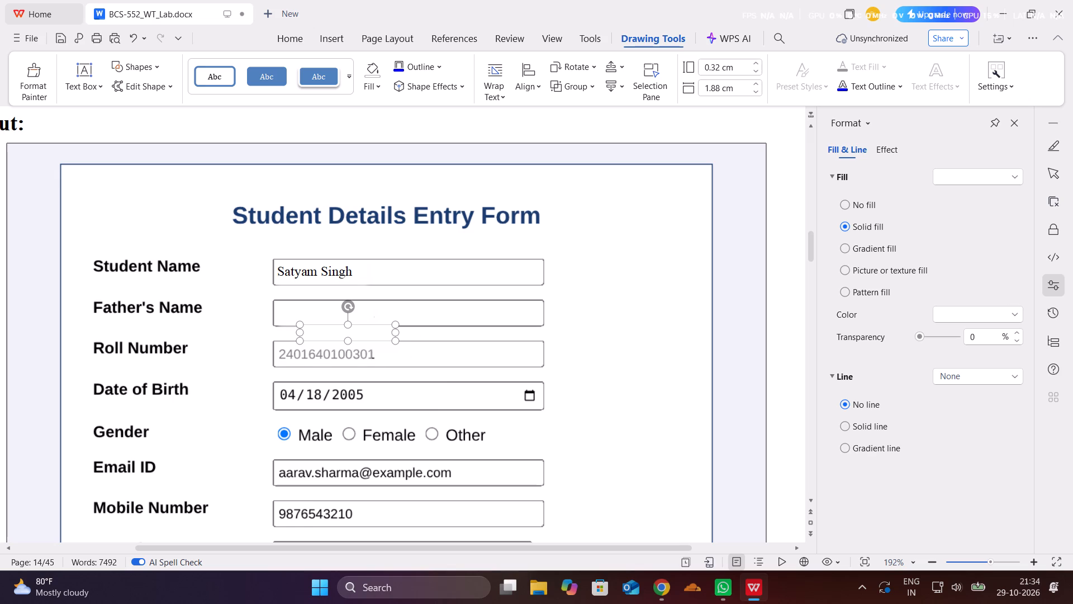
drag(333, 351, 333, 352)
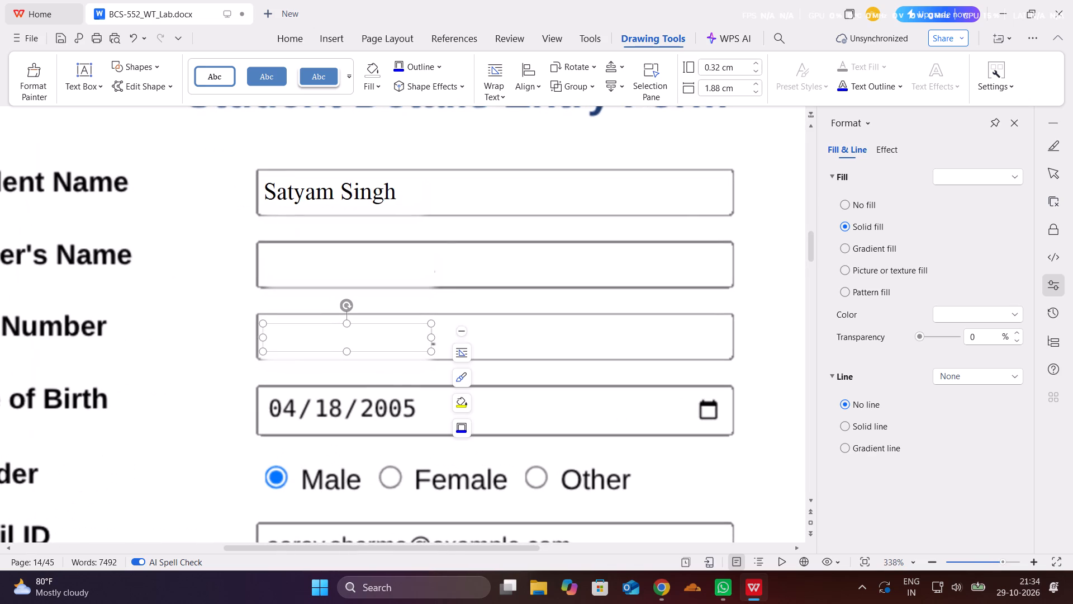
drag(333, 335, 331, 329)
scroll(331, 329, down, 1)
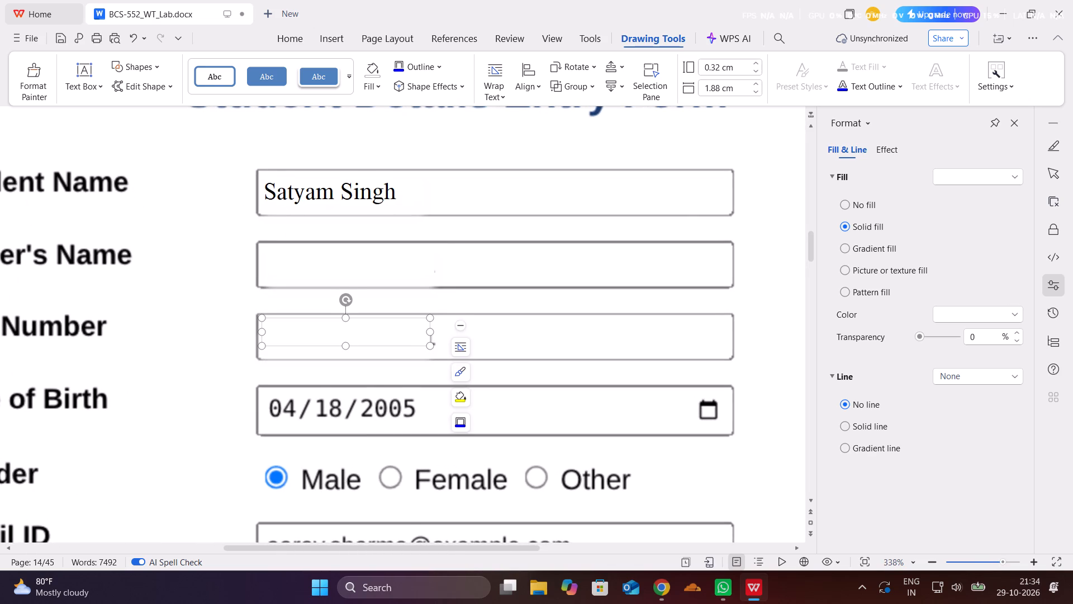
scroll(331, 329, down, 1)
drag(431, 289, 436, 289)
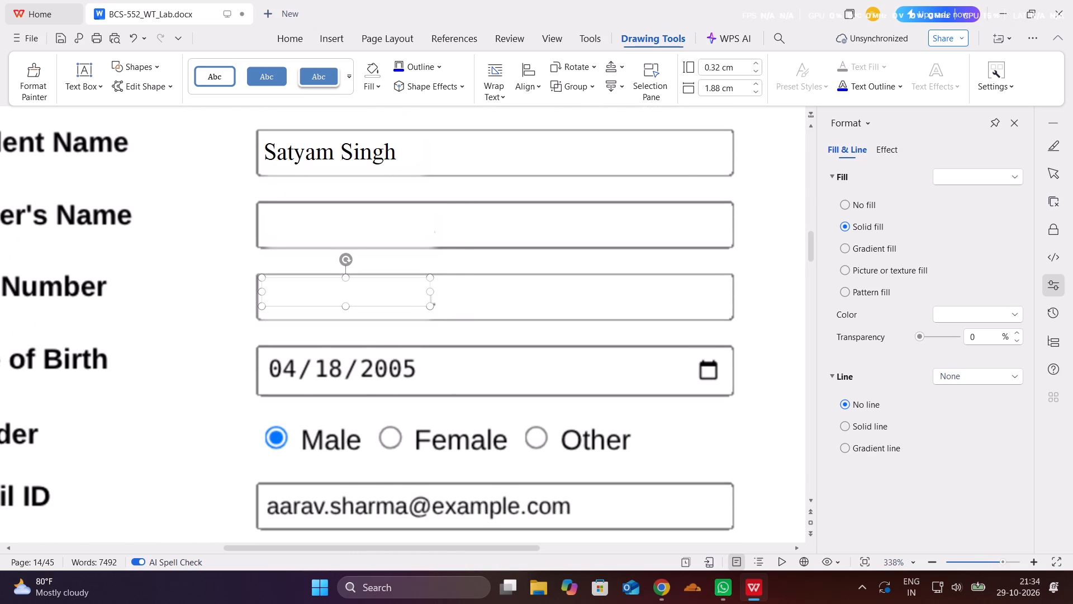
drag(436, 289, 438, 290)
click(187, 287)
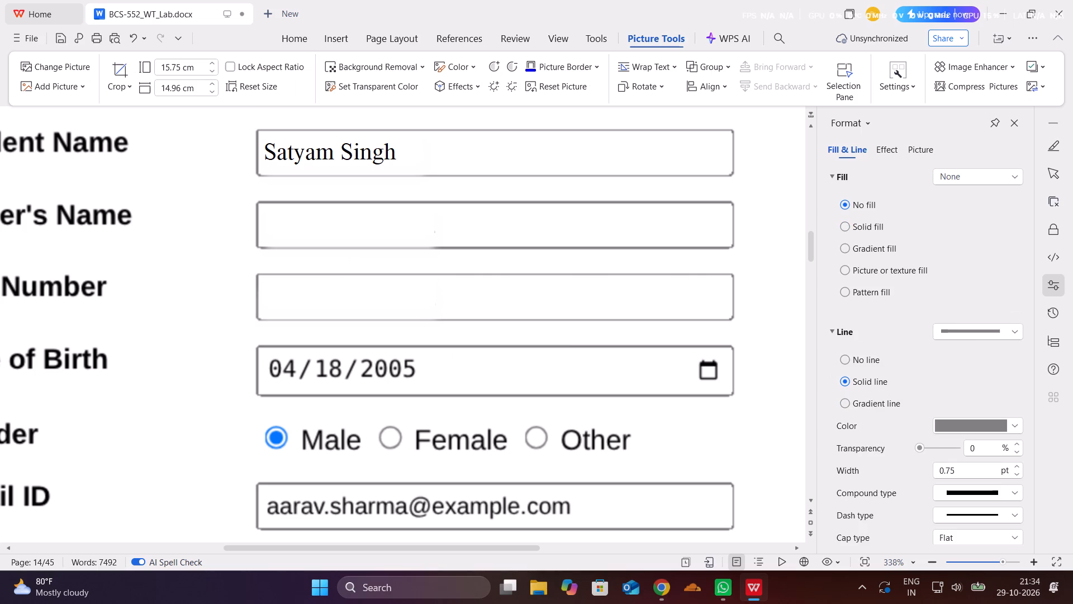
Place a copy of the Roll Number mask over the sample date in the Date of Birth field.
click(343, 294)
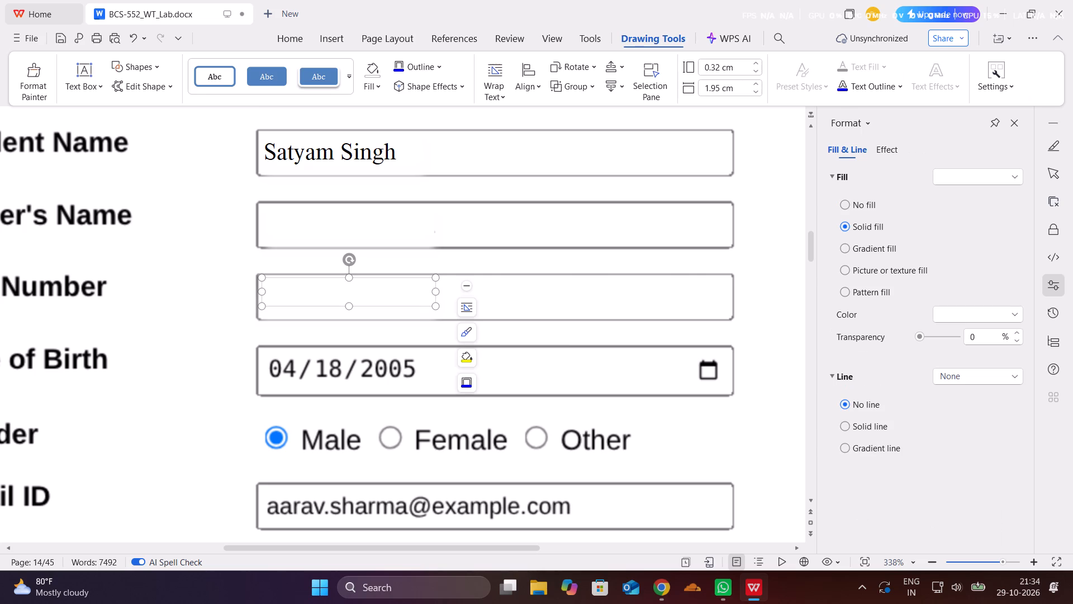
key(ctrl+c)
click(335, 325)
key(ctrl+v)
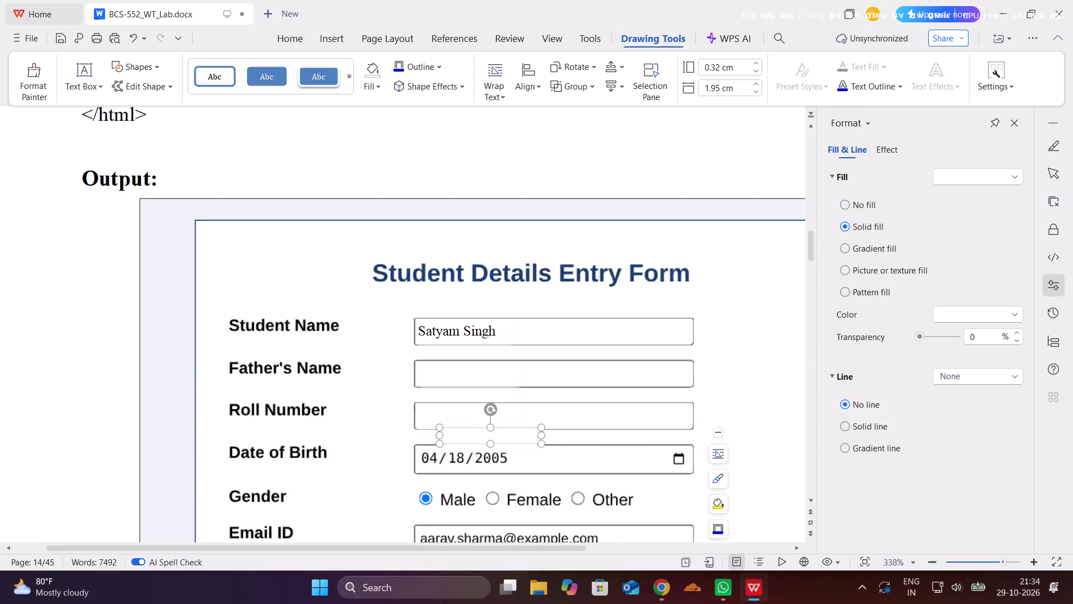
scroll(335, 325, down, 2)
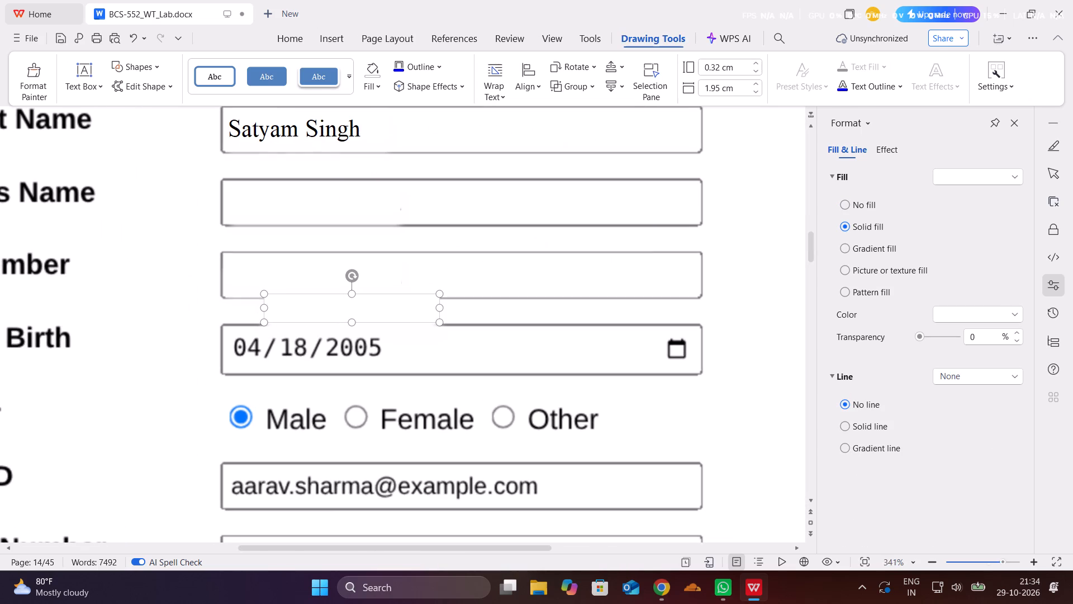
drag(397, 309, 370, 348)
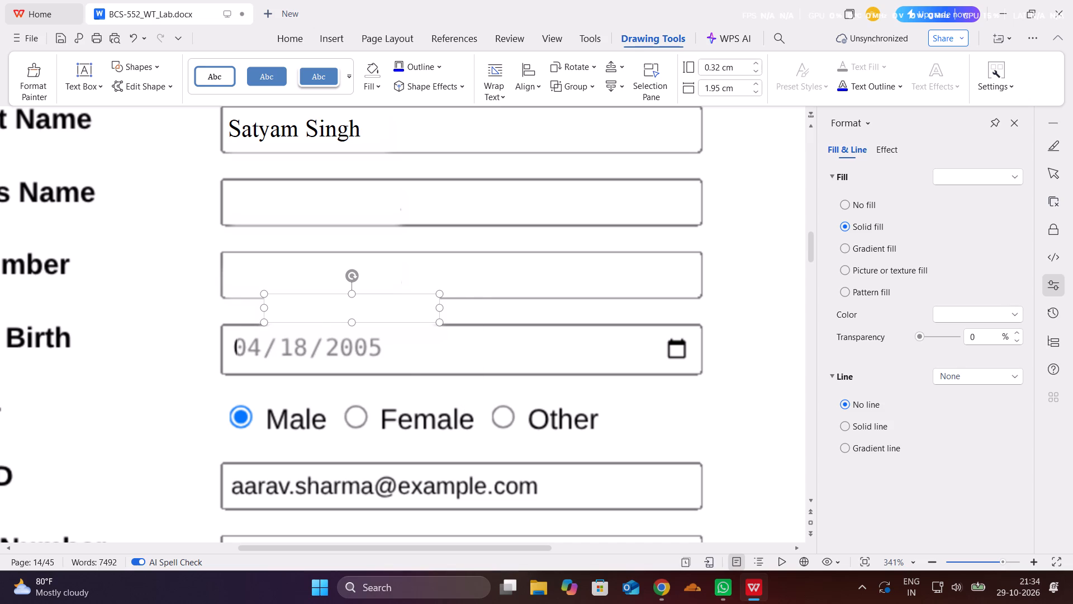
click(370, 348)
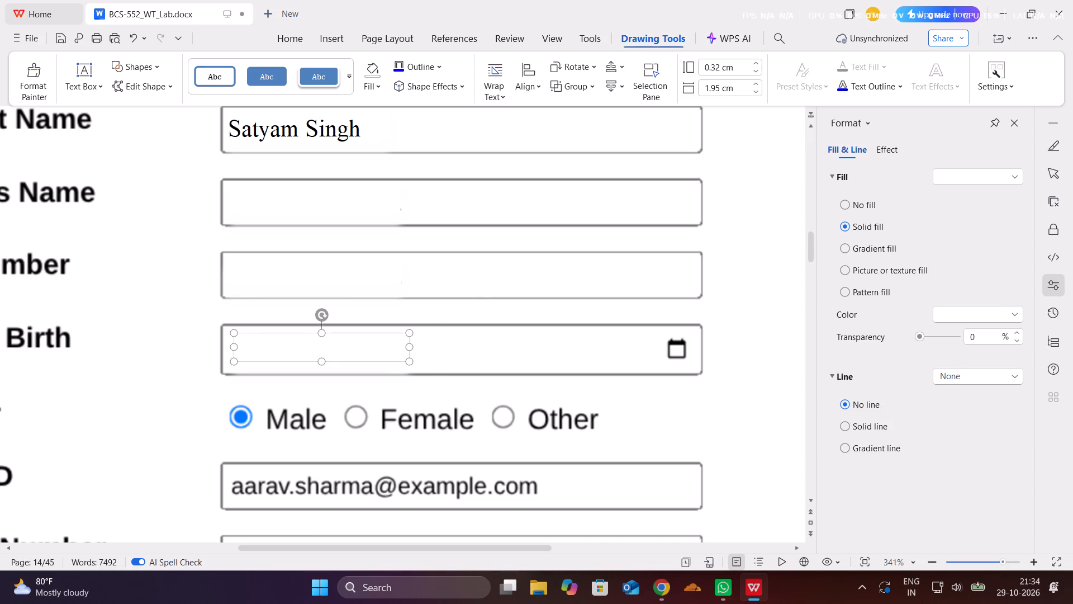
click(367, 348)
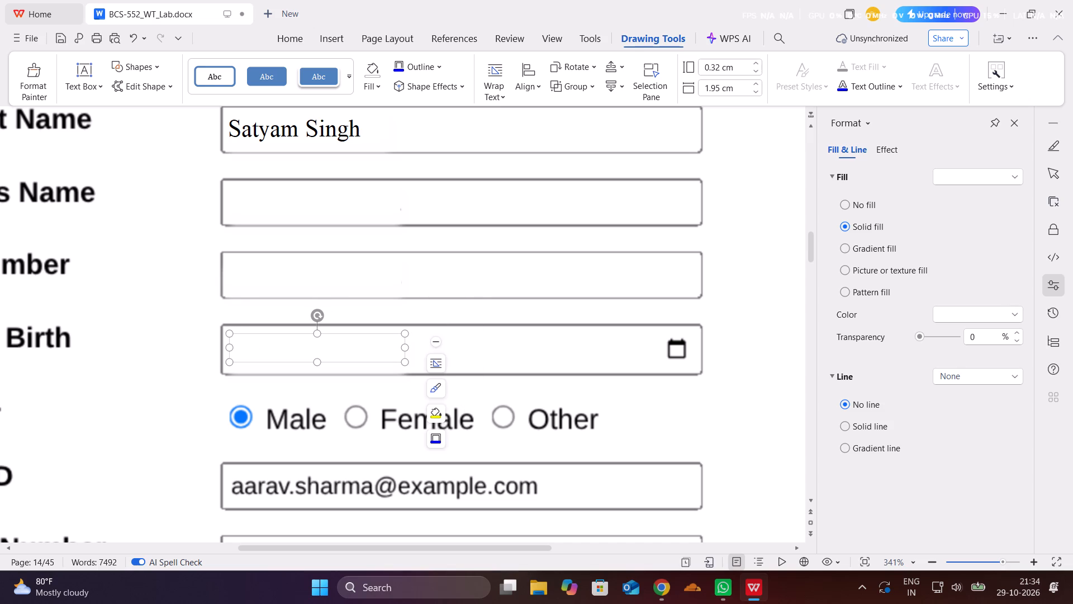
click(164, 325)
Place a copy of the Date of Birth mask at the start of the sample address in the Email ID field.
scroll(229, 410, down, 2)
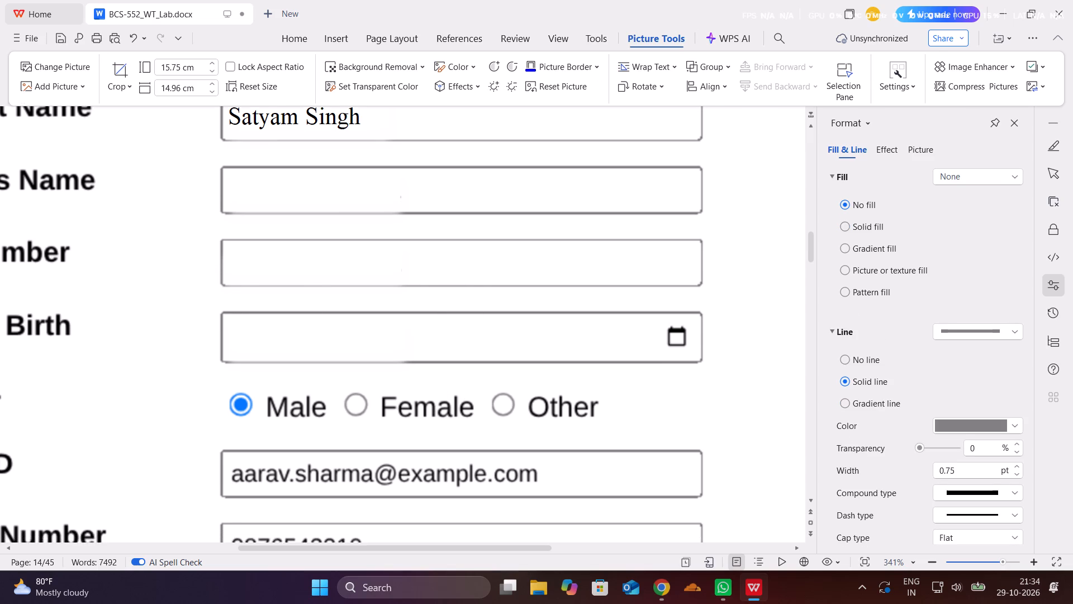
scroll(229, 410, down, 2)
scroll(229, 410, up, 1)
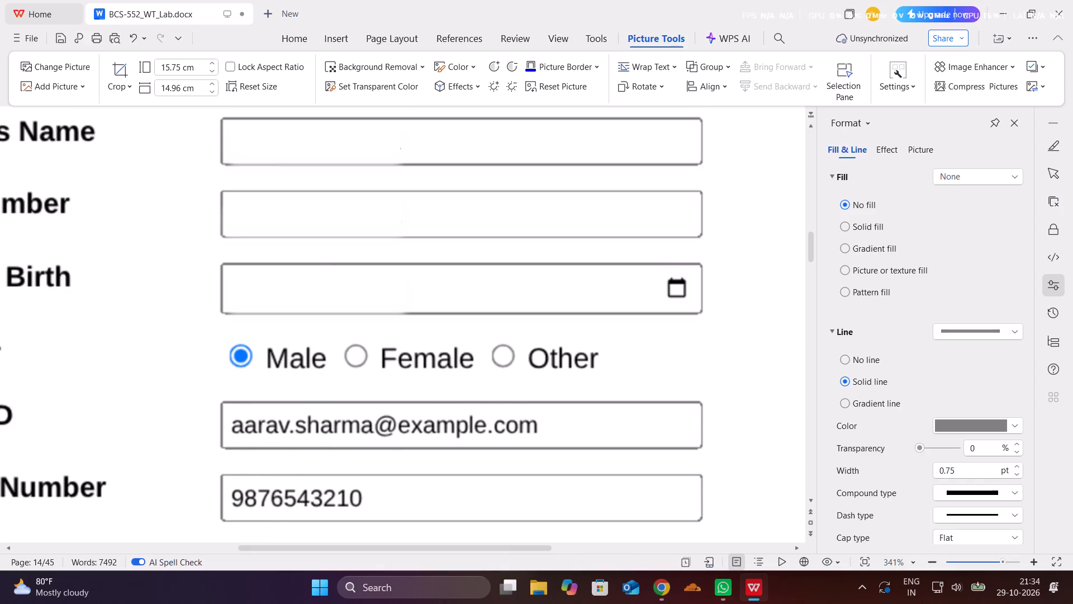
click(271, 295)
key(ctrl+c)
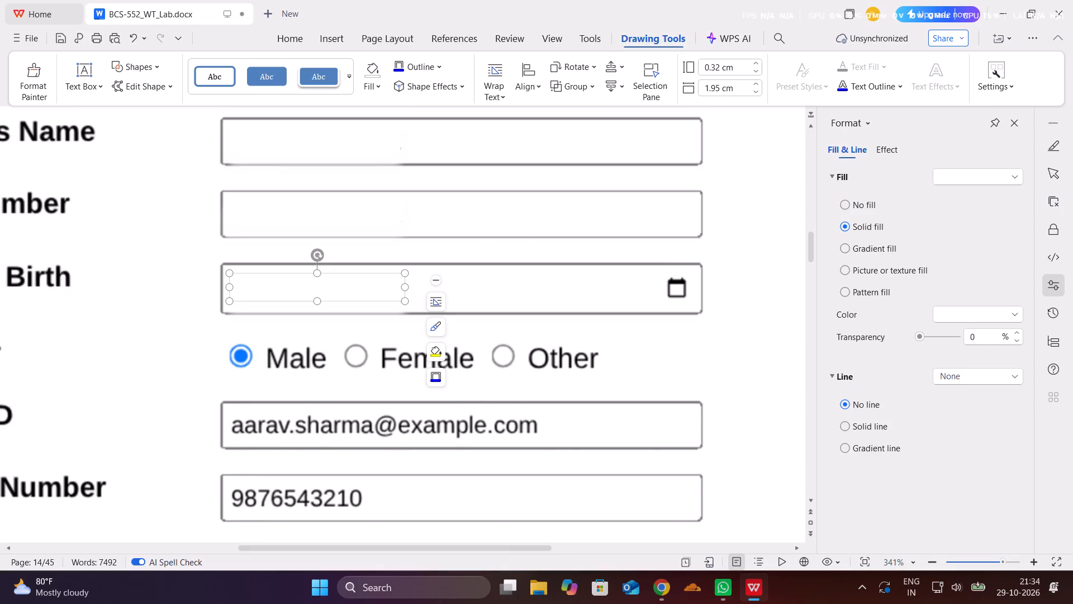
key(ctrl+v)
scroll(392, 361, down, 2)
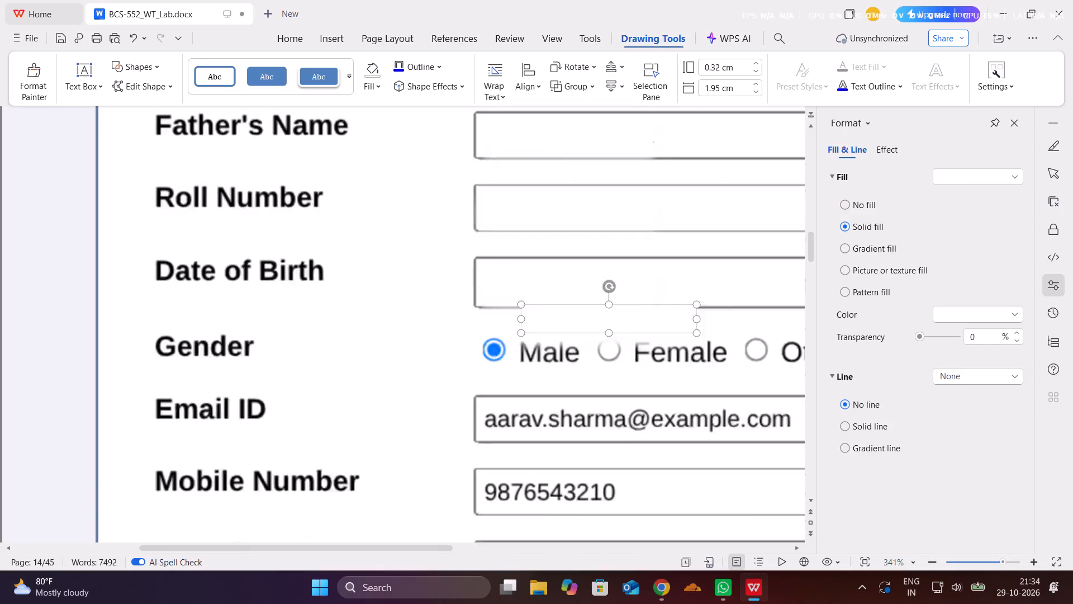
scroll(392, 361, left, 4)
drag(329, 251, 295, 349)
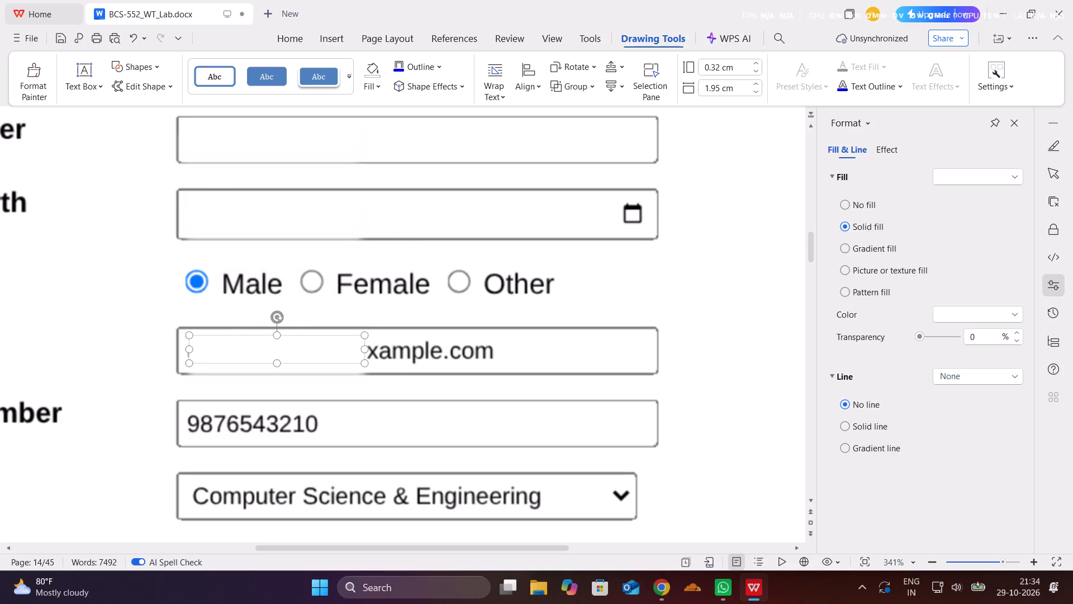
click(295, 349)
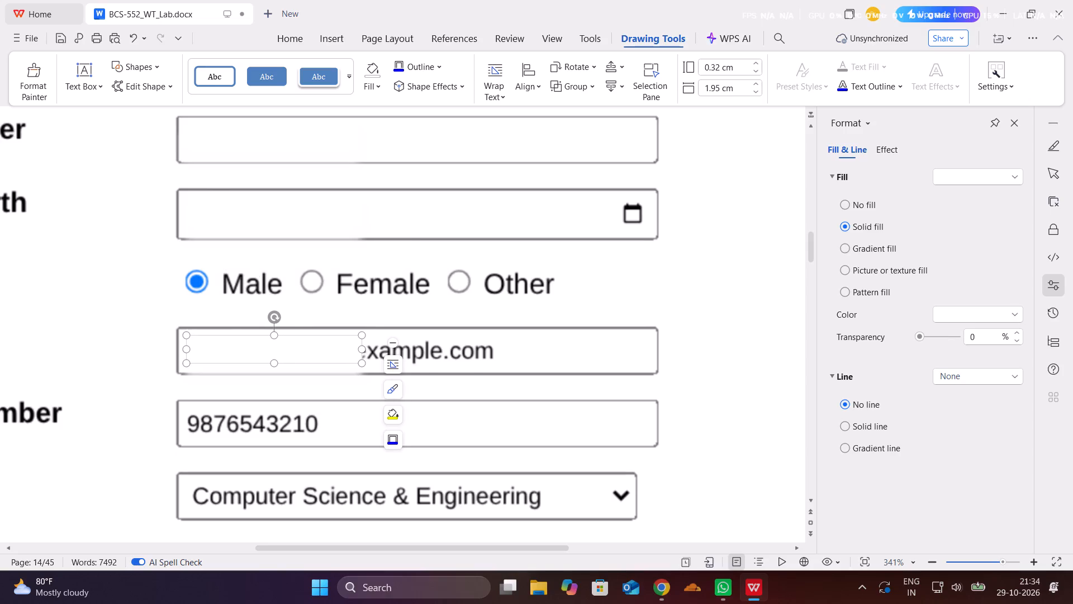
Widen the Email ID mask to about 3.43 cm so it spans the sample address.
drag(361, 350, 469, 356)
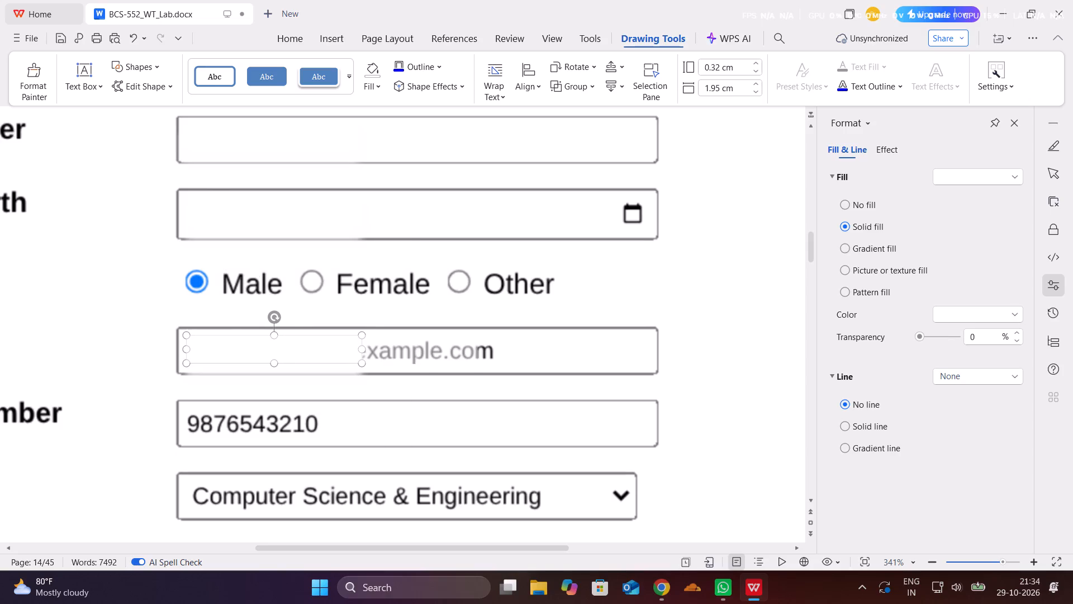
drag(469, 356, 248, 355)
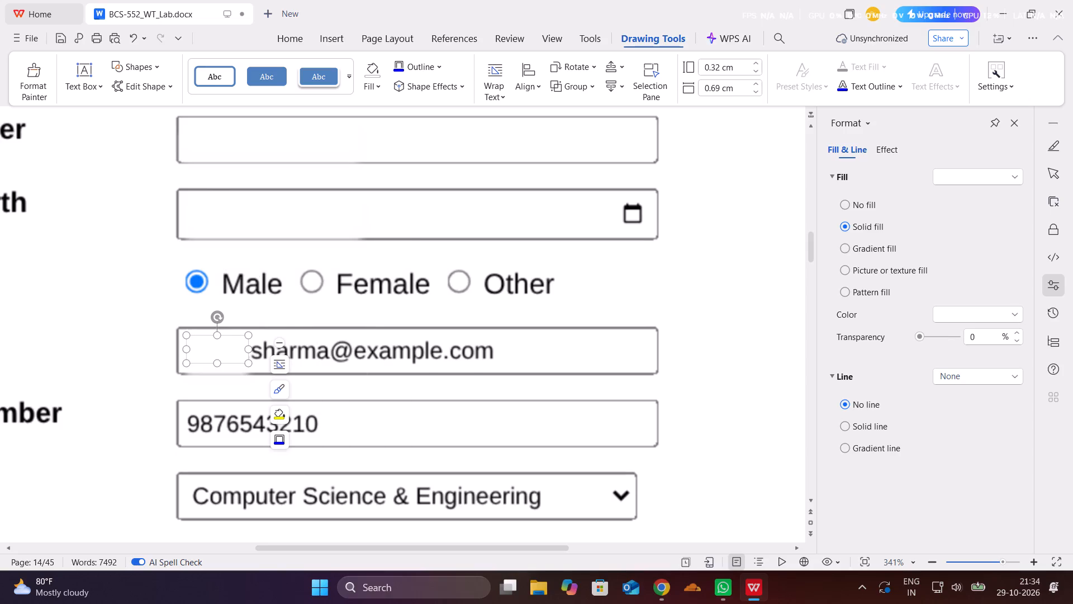
drag(251, 352, 501, 364)
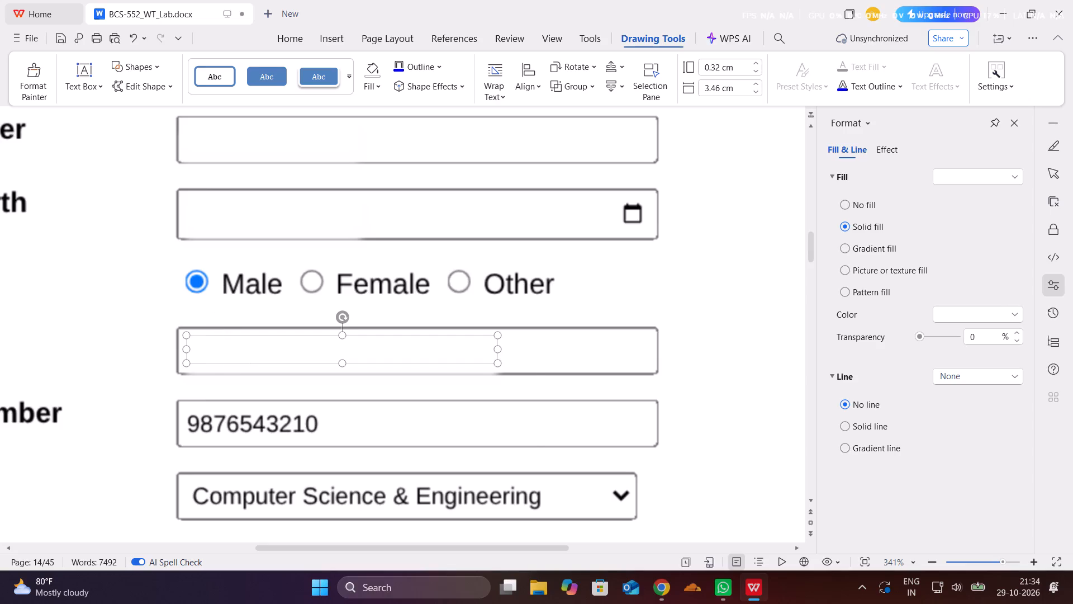
drag(186, 348, 353, 335)
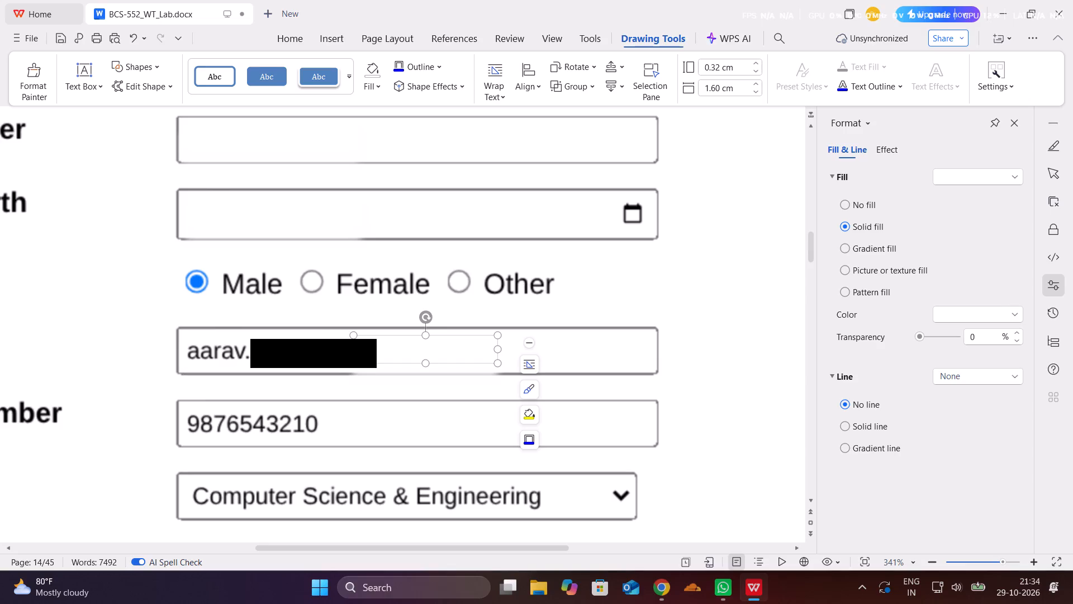
drag(350, 347, 183, 356)
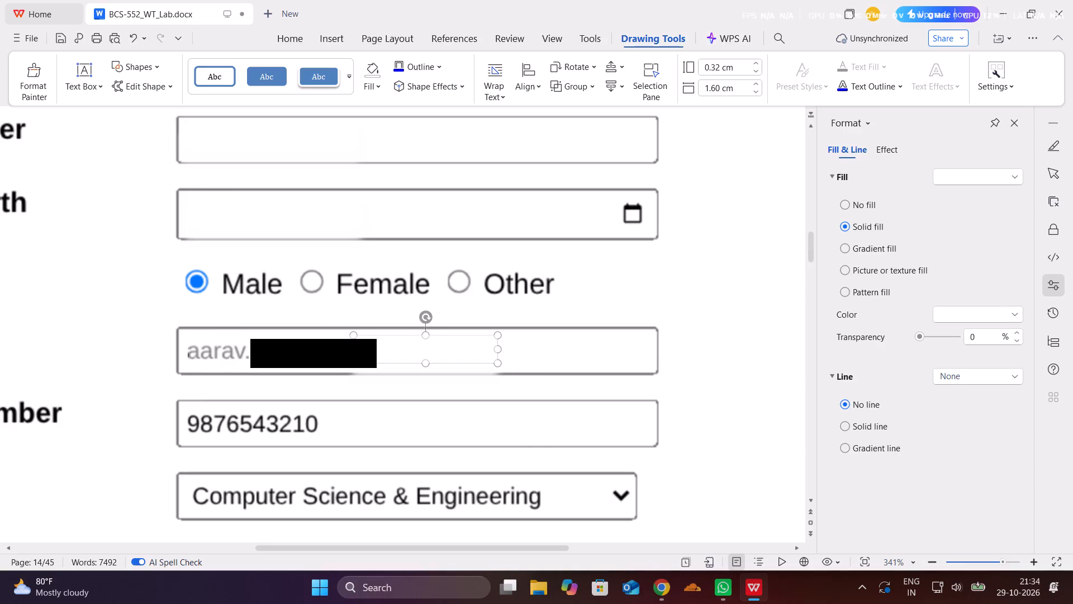
Place a copy of the Email ID mask over the sample number in the Mobile Number field.
scroll(290, 370, down, 2)
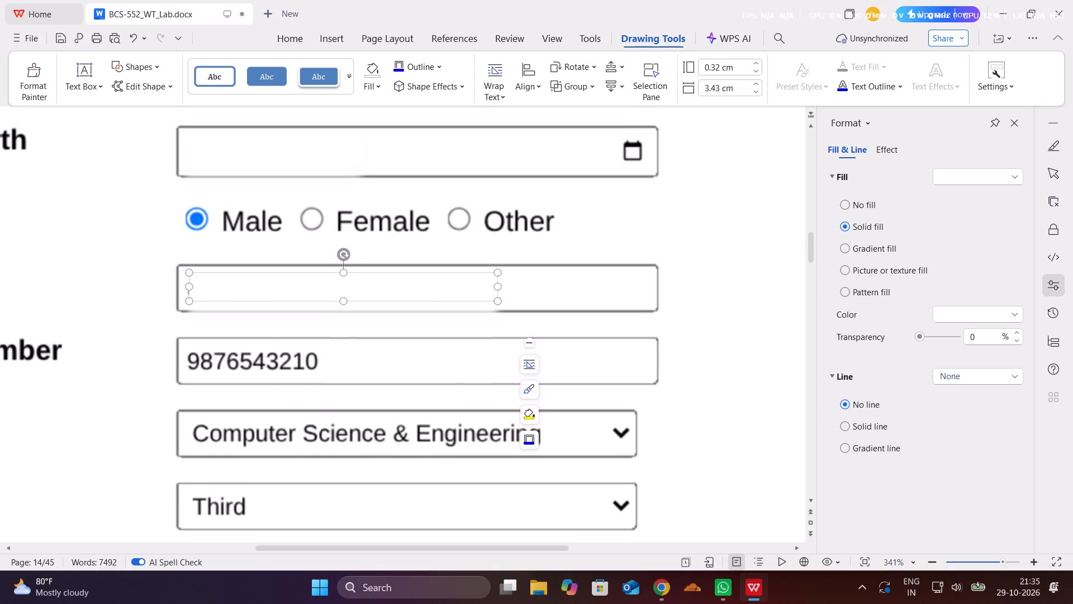
key(ctrl+c)
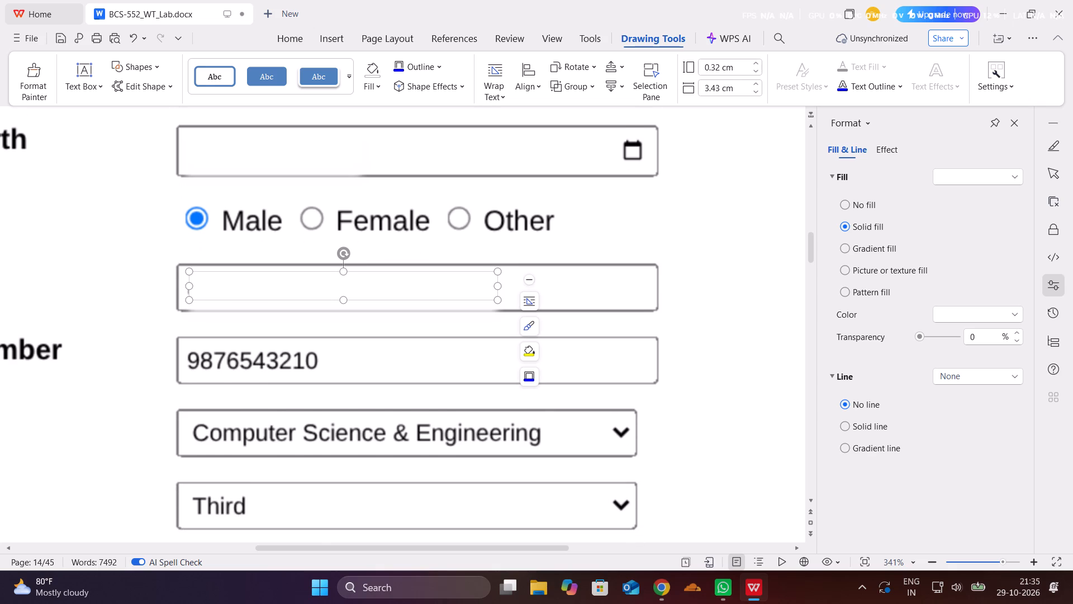
key(ctrl+v)
scroll(521, 421, down, 3)
scroll(521, 421, left, 1)
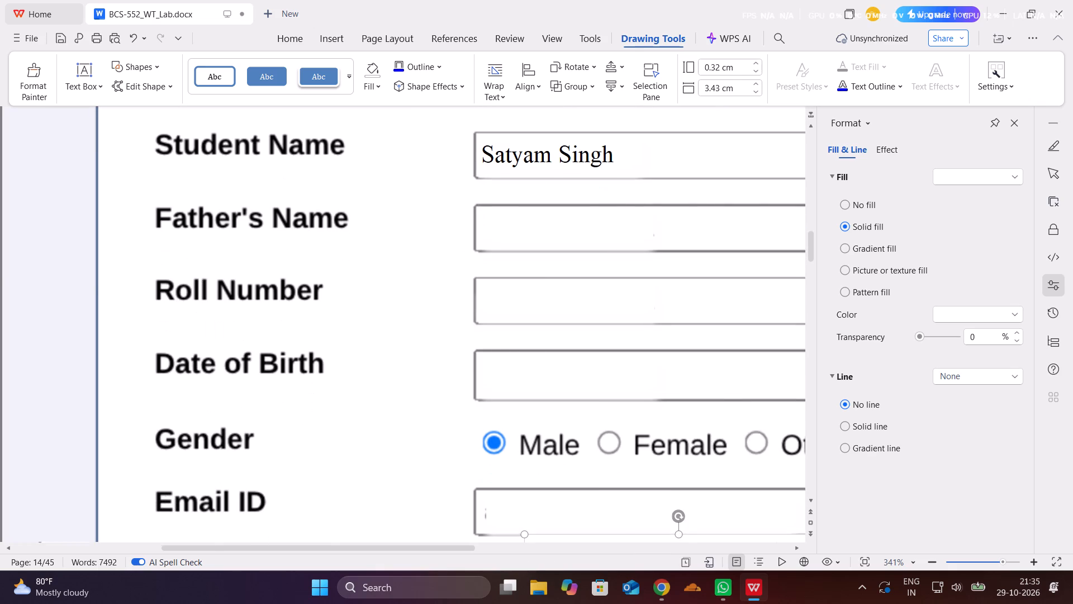
scroll(521, 421, left, 1)
scroll(521, 421, down, 2)
drag(482, 432, 453, 465)
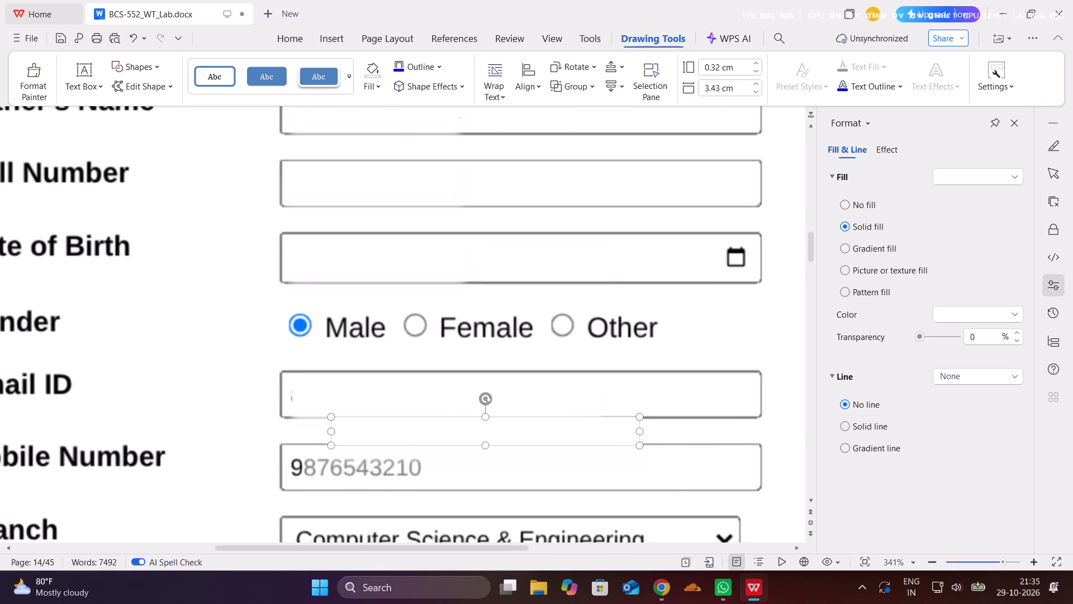
drag(453, 465, 439, 470)
scroll(439, 470, down, 2)
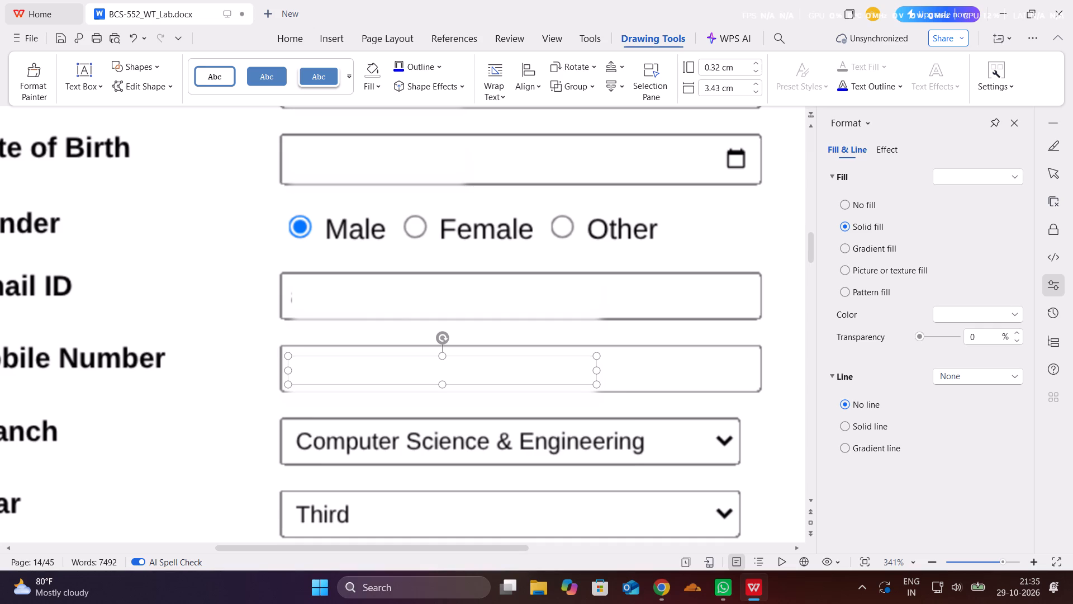
Nudge the Mobile Number mask slightly upward and narrow it to about 2.35 cm wide.
click(442, 376)
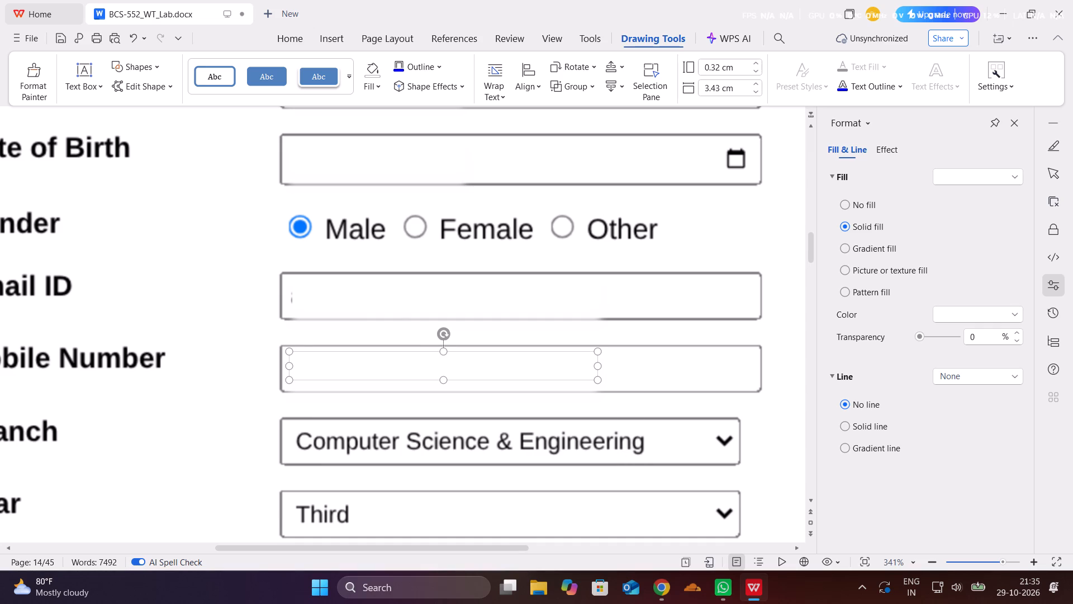
drag(598, 367, 501, 360)
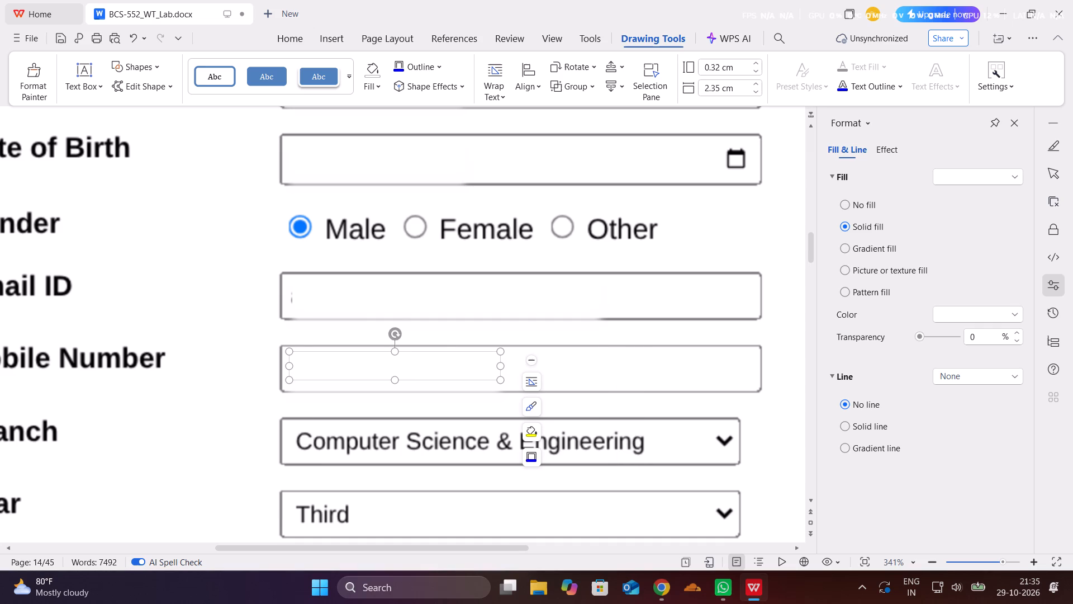
Place a copy of the Mobile Number mask over the start of "Computer Science & Engineering" in the Branch field.
click(523, 291)
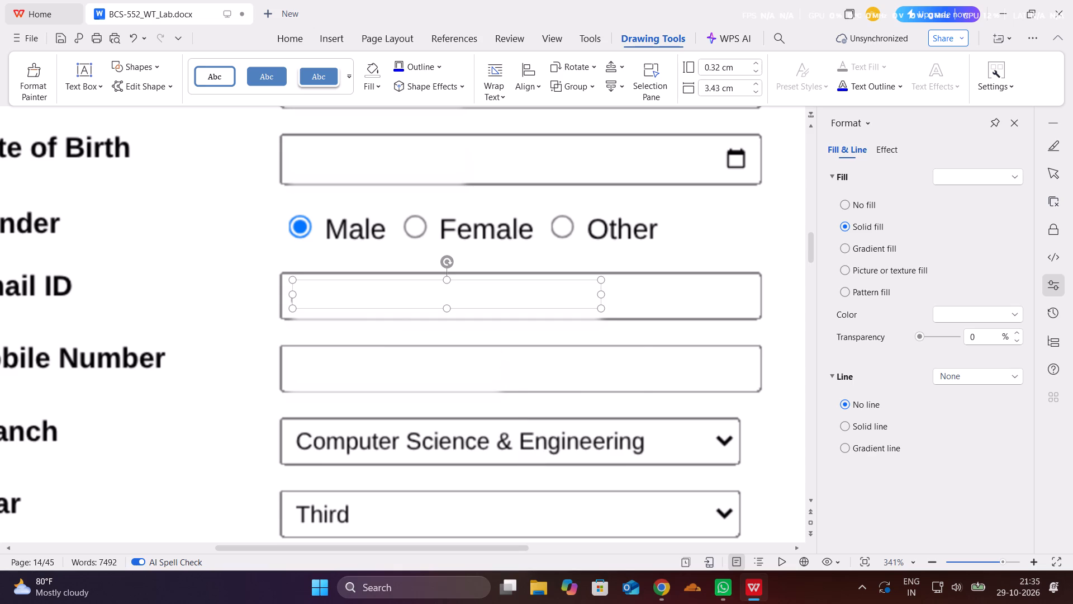
scroll(474, 366, down, 2)
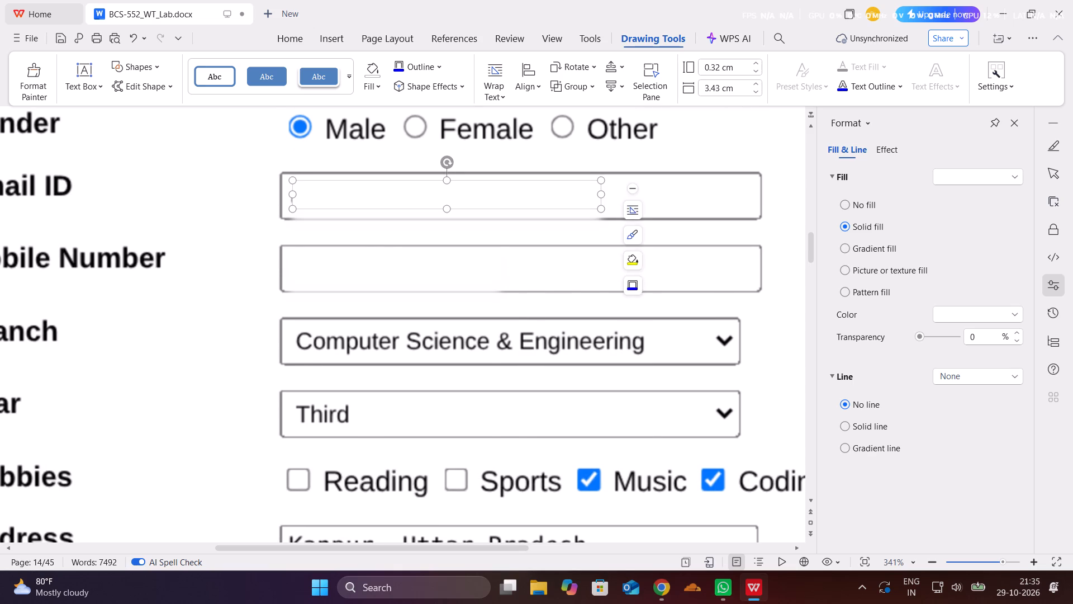
click(449, 267)
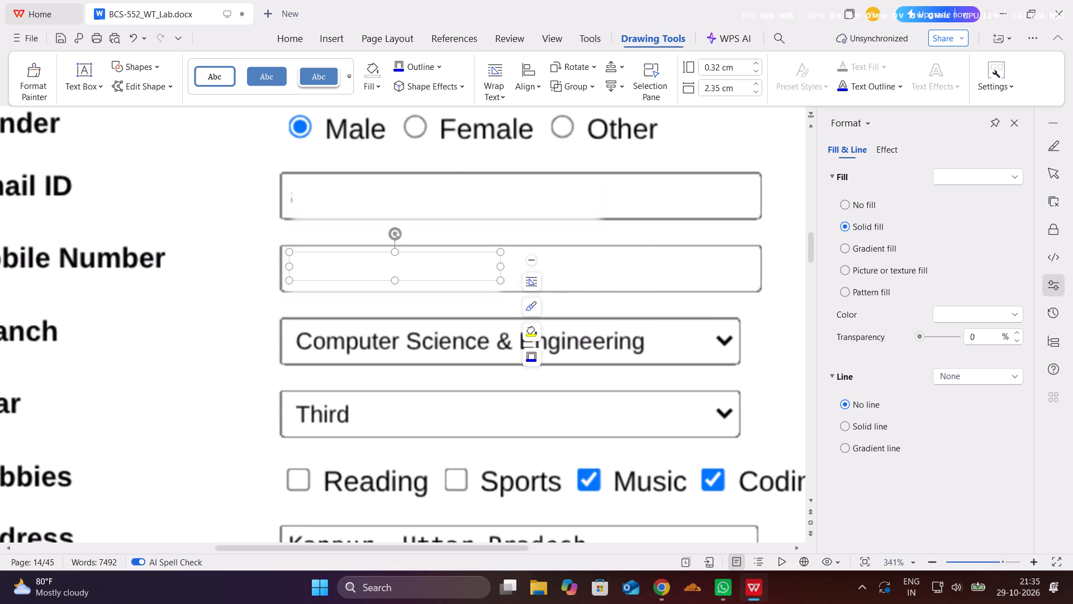
key(ctrl+c)
key(ctrl+v)
scroll(443, 367, down, 4)
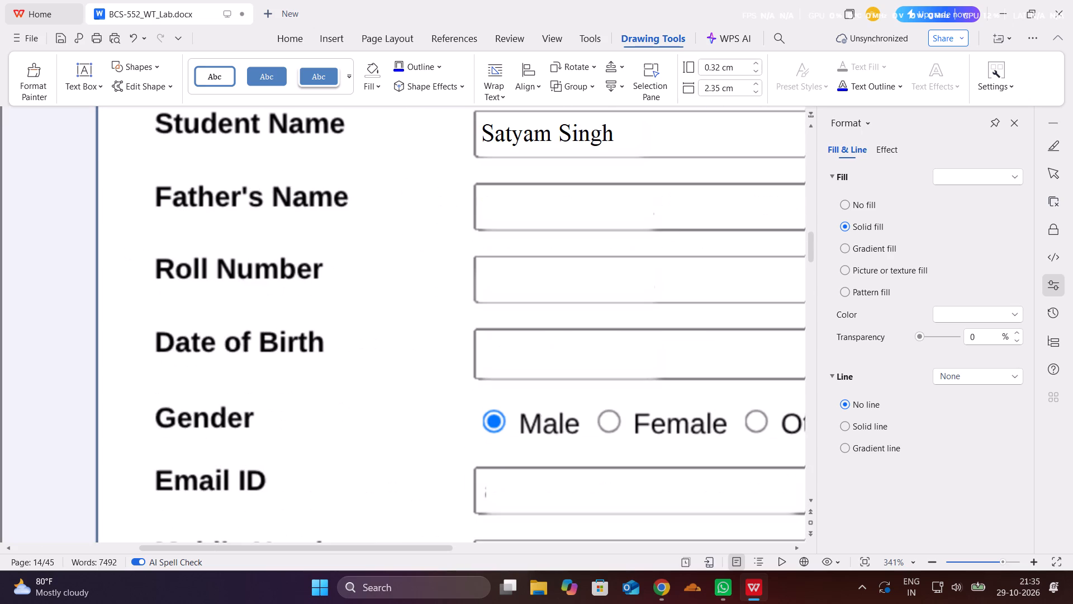
scroll(443, 367, left, 2)
scroll(443, 367, down, 3)
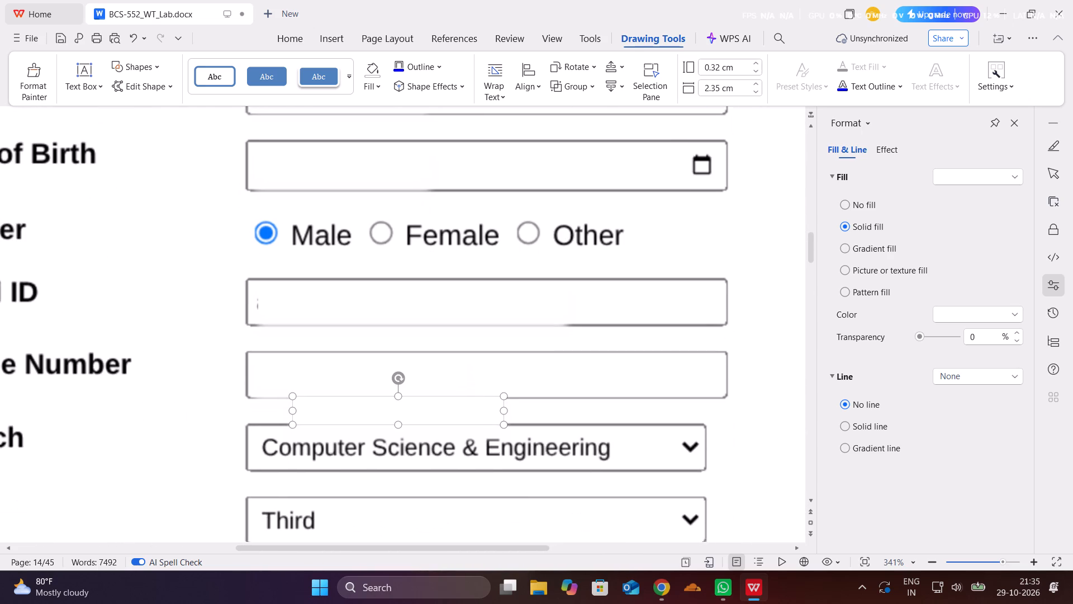
scroll(443, 367, down, 1)
drag(327, 369, 309, 394)
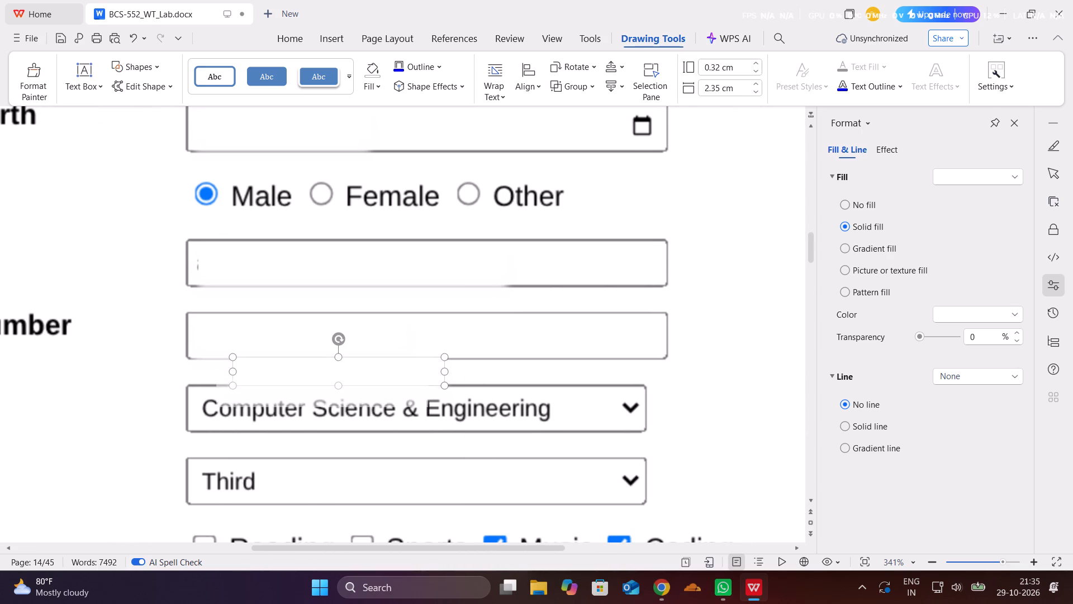
drag(309, 394, 294, 404)
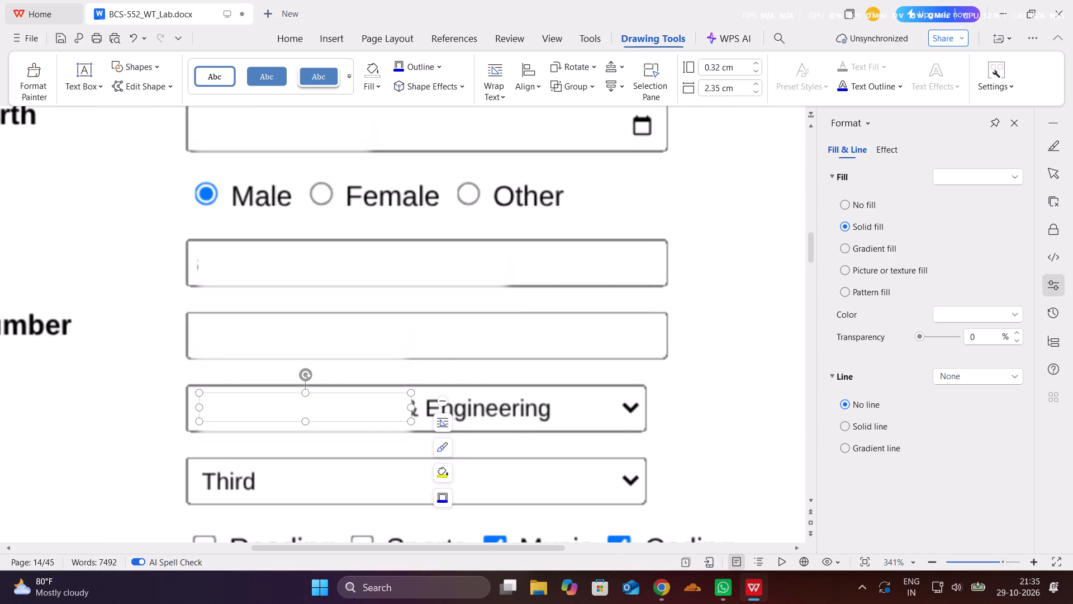
Resize the Branch mask to about 3.92 cm wide and 0.27 cm high so it spans the sample branch text.
drag(411, 409, 567, 412)
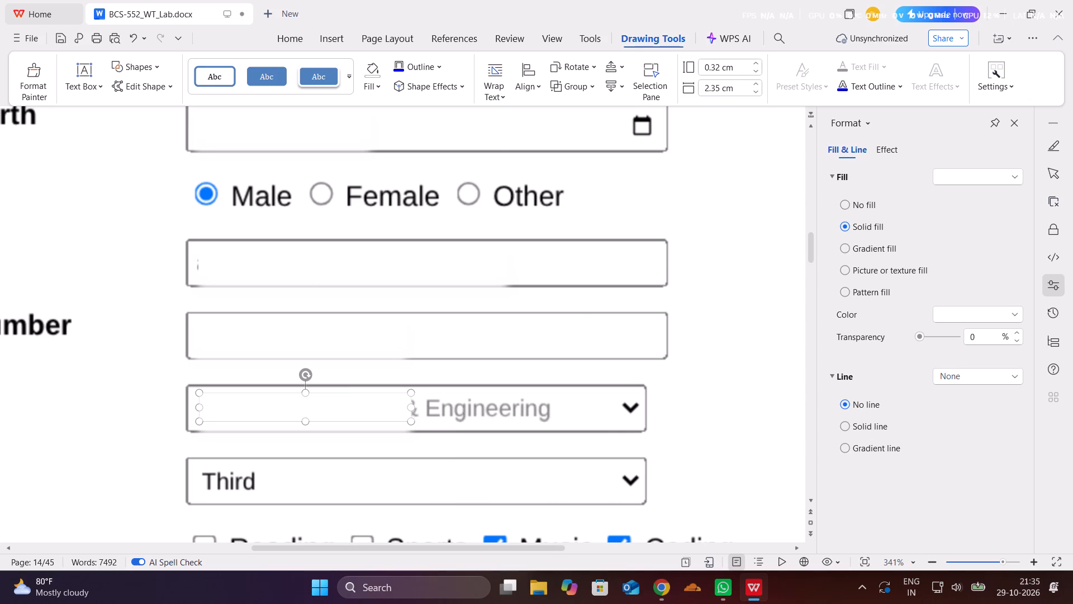
drag(567, 412, 545, 410)
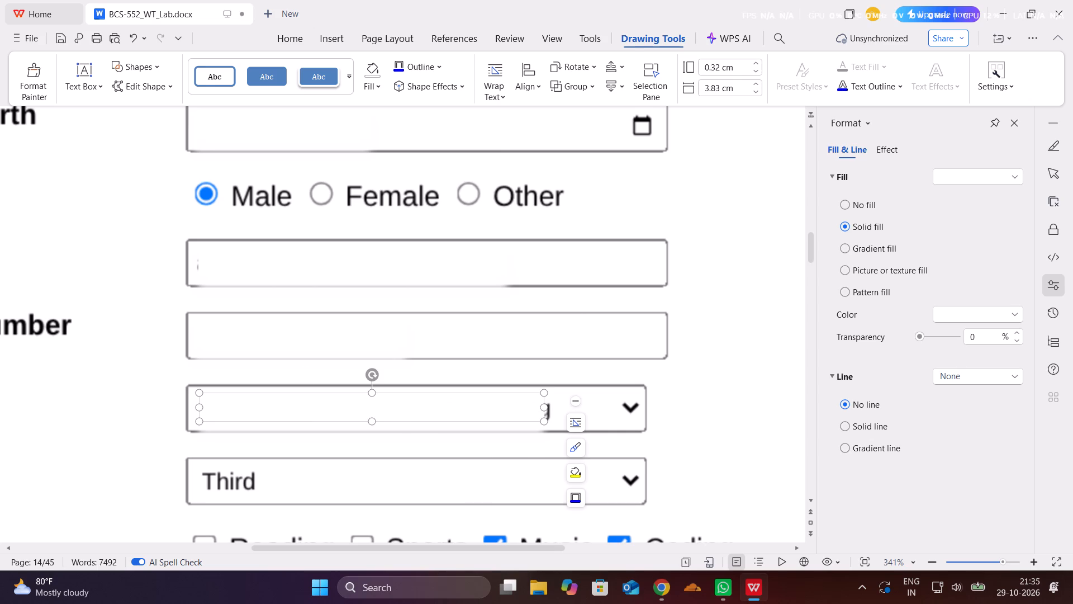
click(369, 422)
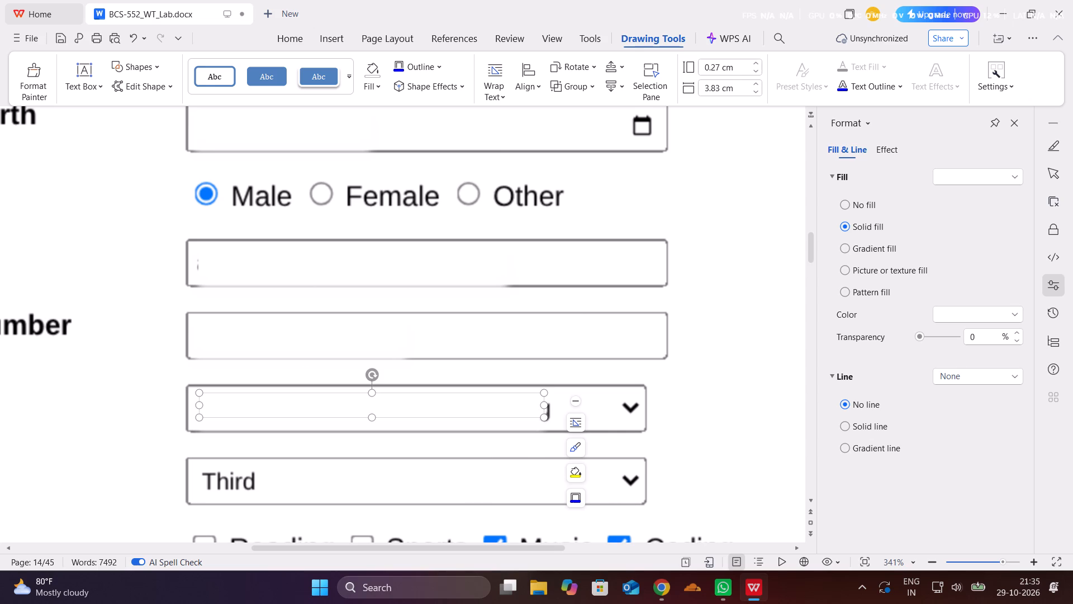
drag(546, 408, 553, 408)
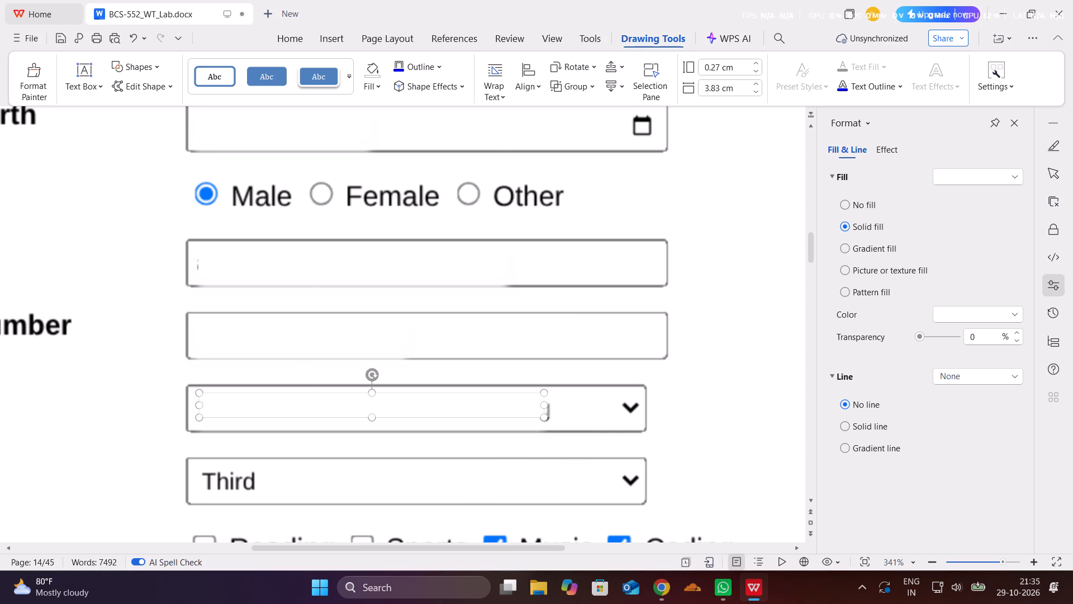
drag(553, 408, 554, 409)
Resize the Mobile Number mask to about 2.46 cm wide and 0.28 cm high.
click(368, 347)
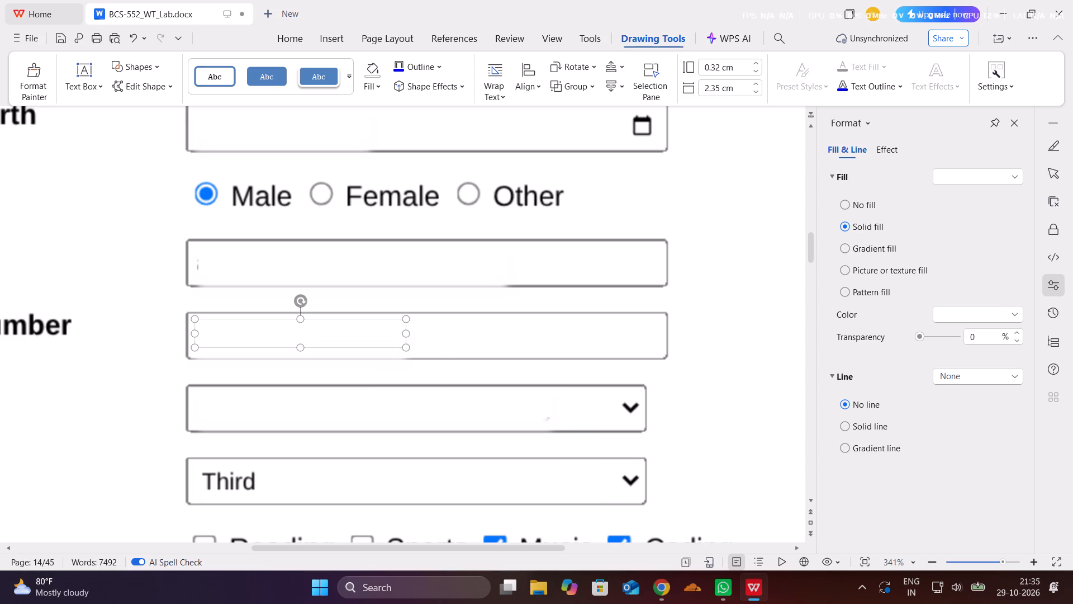
click(298, 348)
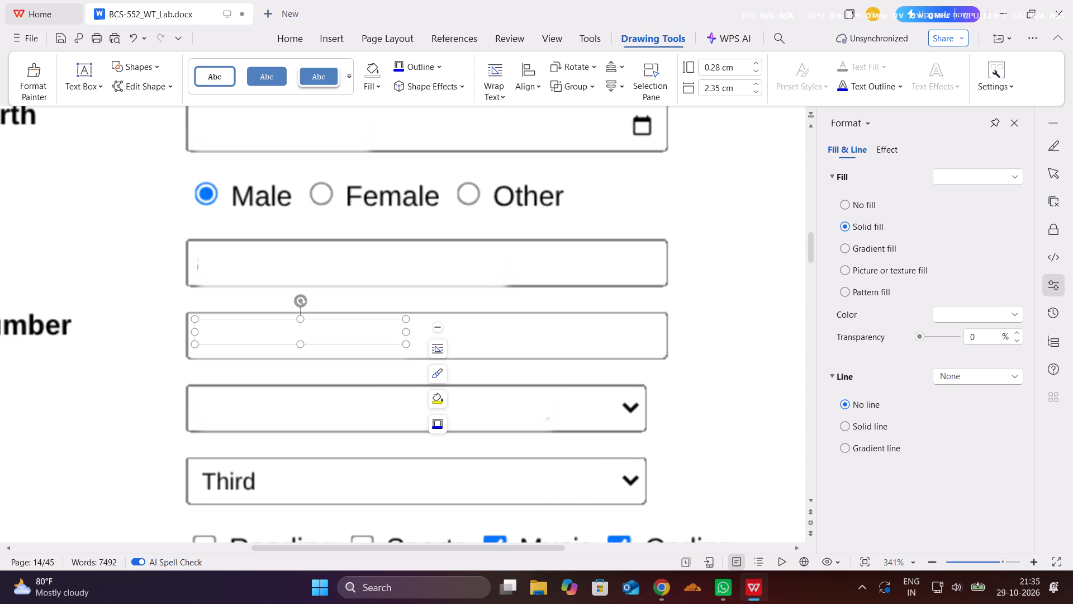
drag(407, 333, 417, 334)
Reduce the height of the Date of Birth mask to about 0.21 cm and the Email ID mask to about 0.24 cm.
click(350, 272)
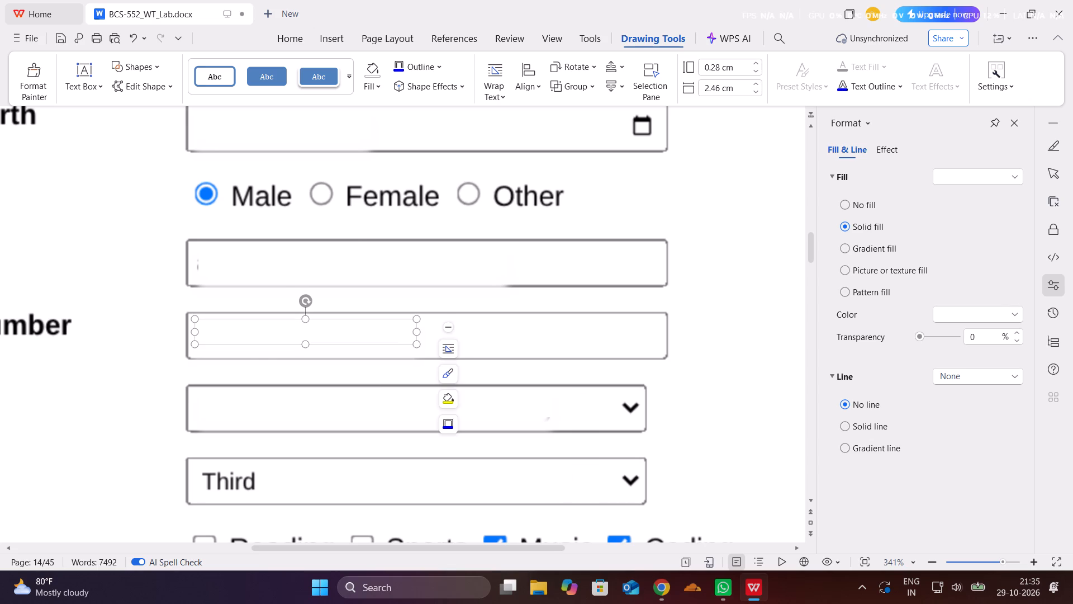
click(354, 276)
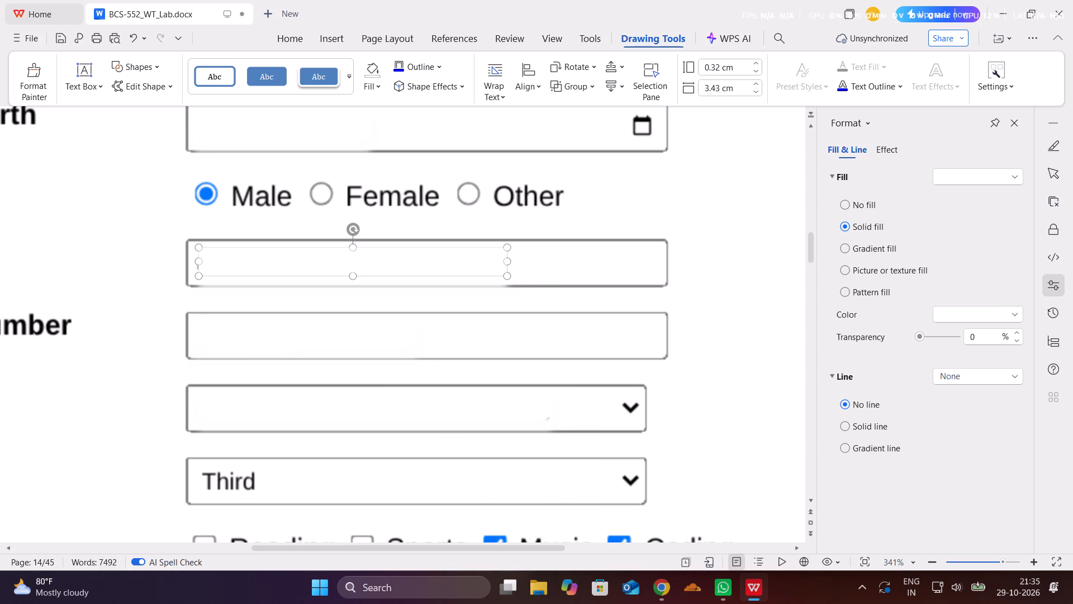
click(299, 120)
click(283, 140)
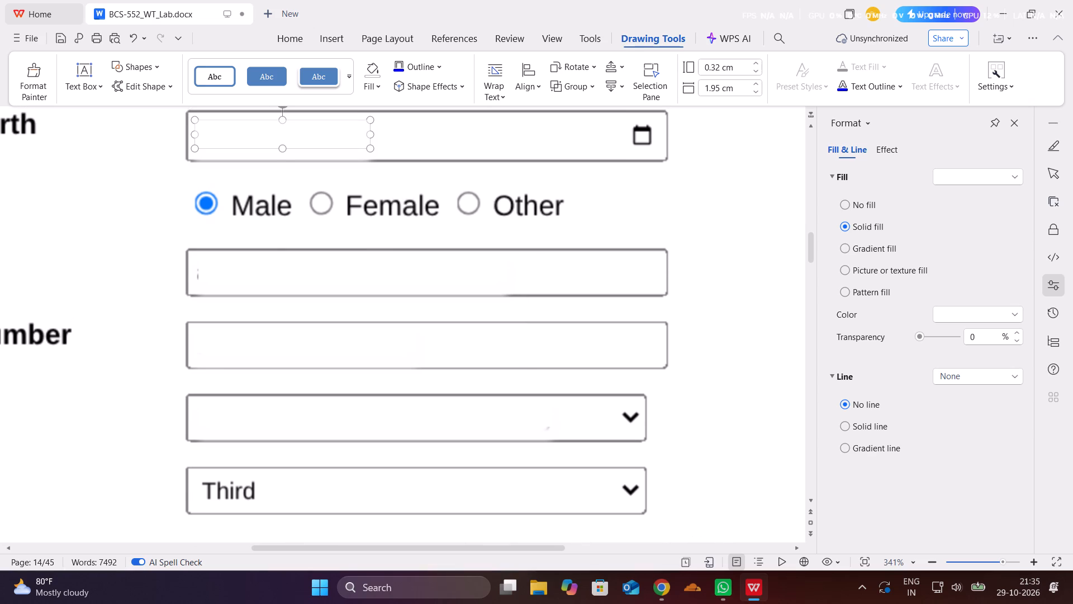
click(350, 270)
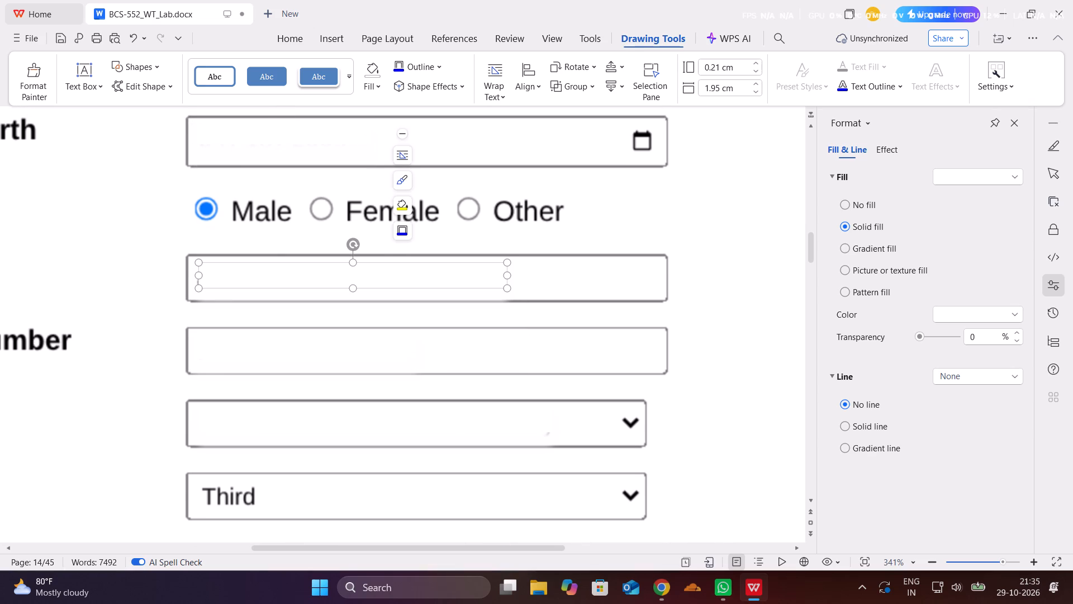
click(355, 289)
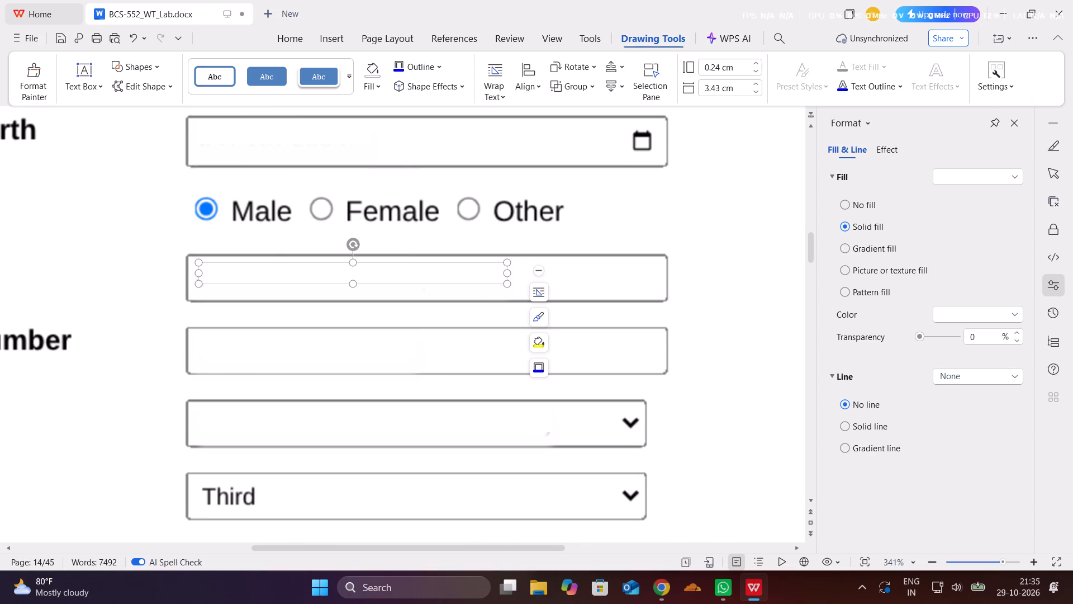
Reduce the height of the Mobile Number mask to about 0.26 cm and the Branch mask to about 0.24 cm.
click(330, 354)
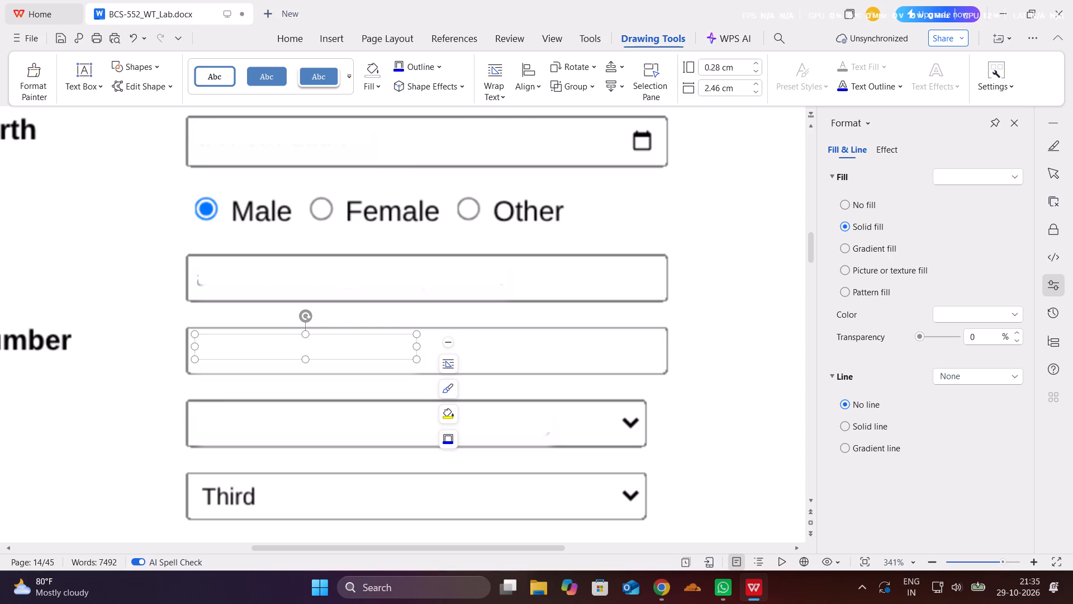
click(305, 357)
click(295, 429)
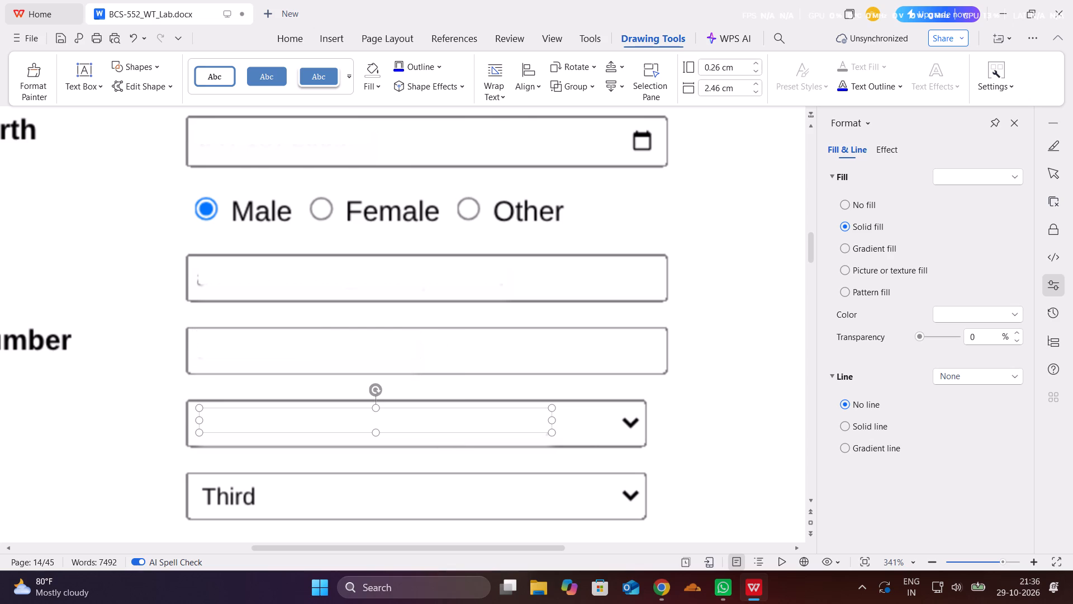
click(378, 436)
Slightly reduce the heights of the Father's Name and Roll Number masks from their lower edges.
scroll(312, 460, down, 1)
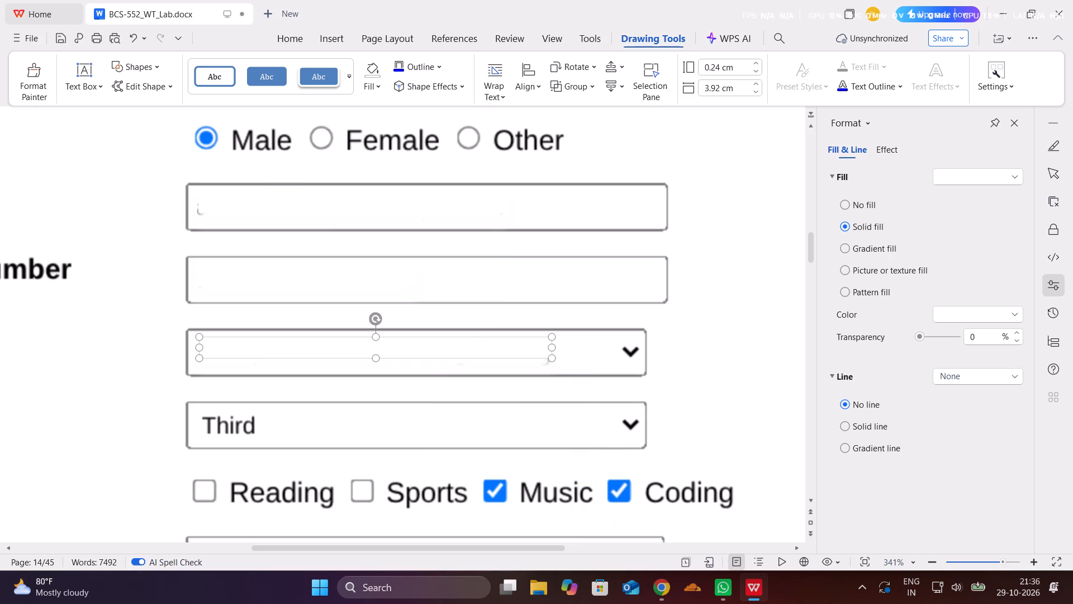
scroll(247, 408, up, 1)
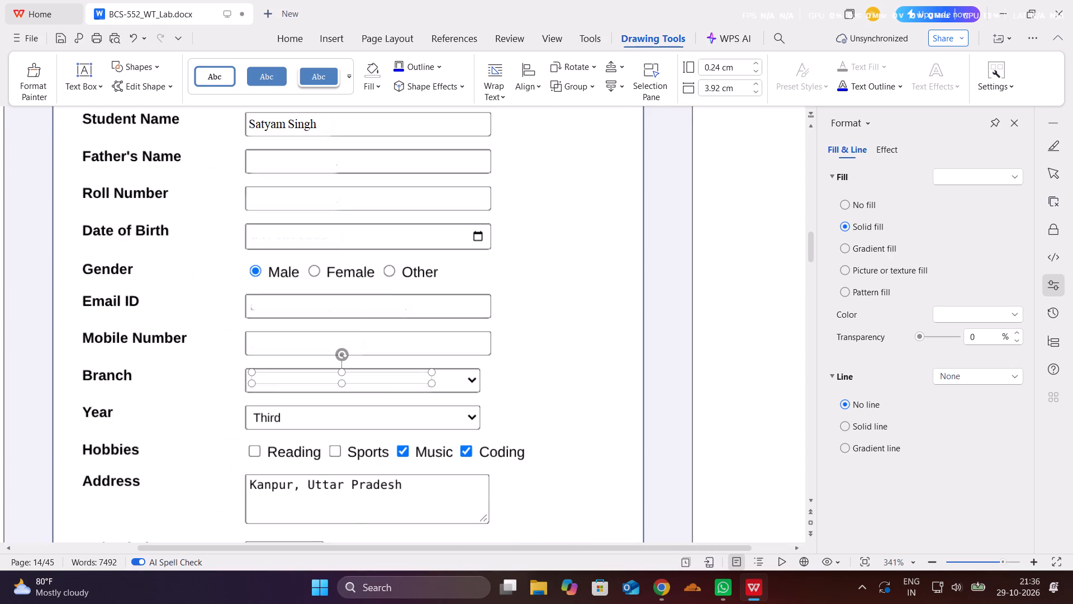
scroll(247, 408, up, 1)
scroll(247, 408, down, 1)
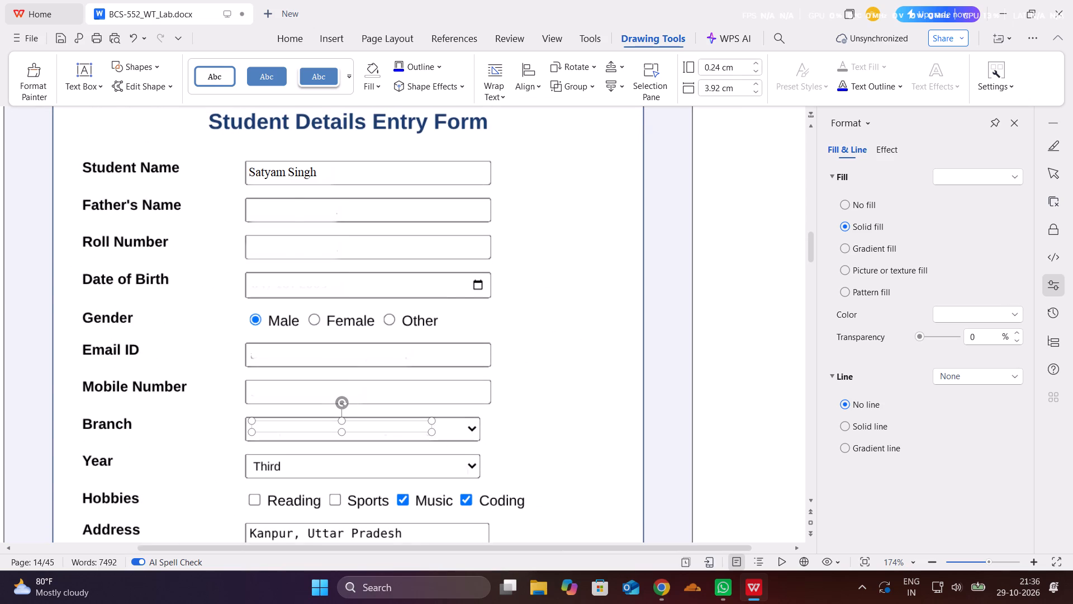
click(292, 213)
click(294, 217)
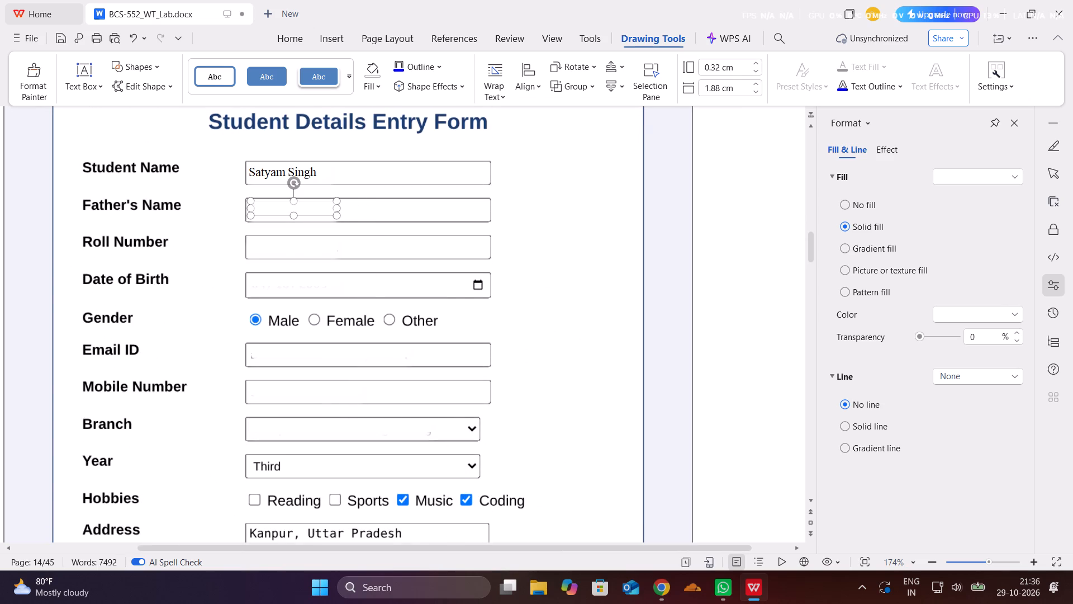
click(285, 254)
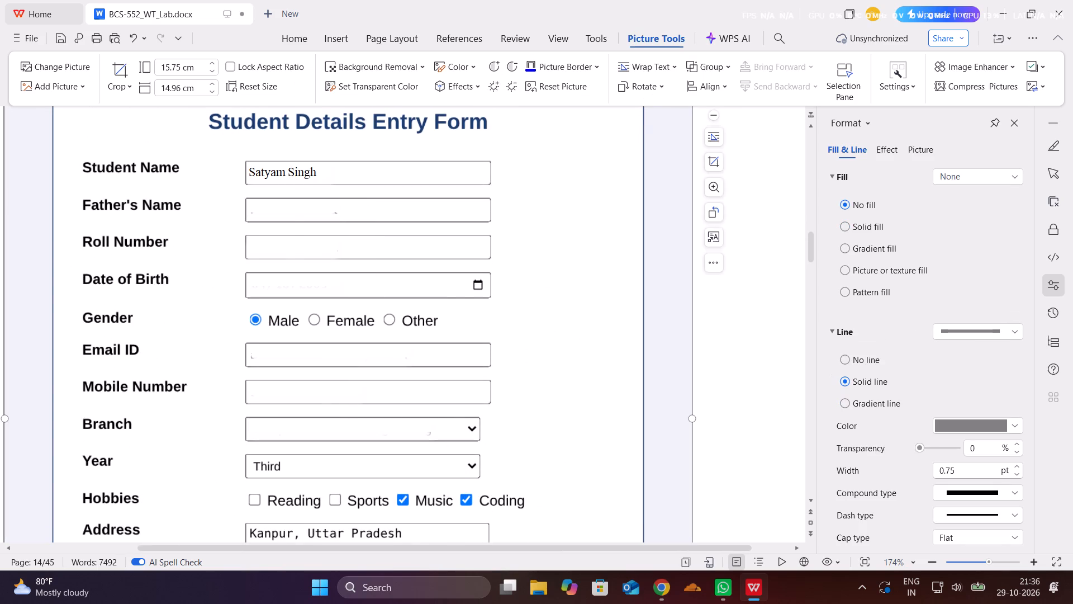
click(299, 252)
click(293, 252)
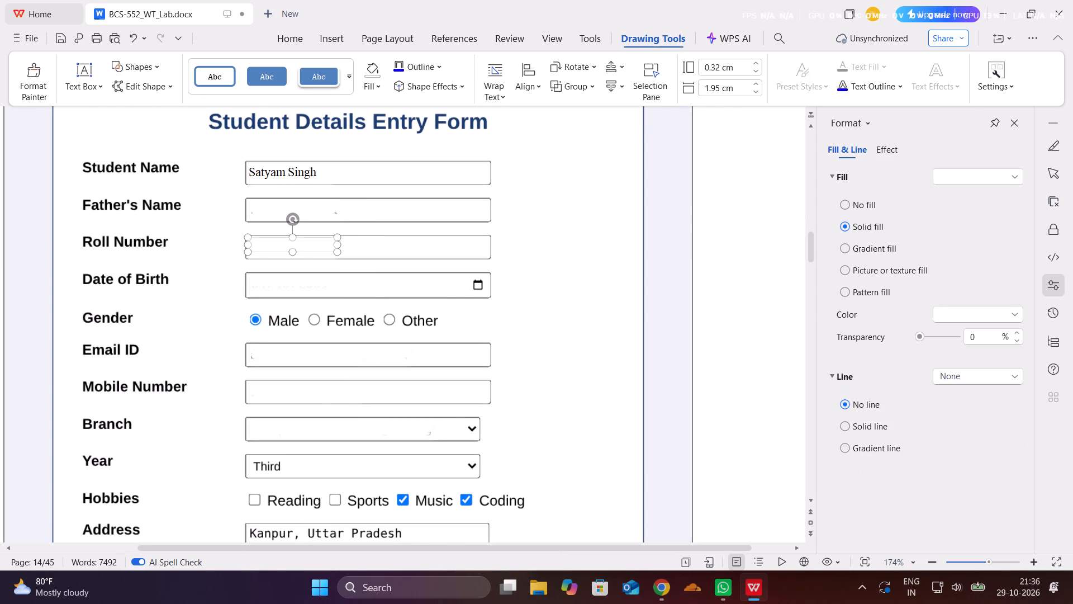
click(210, 259)
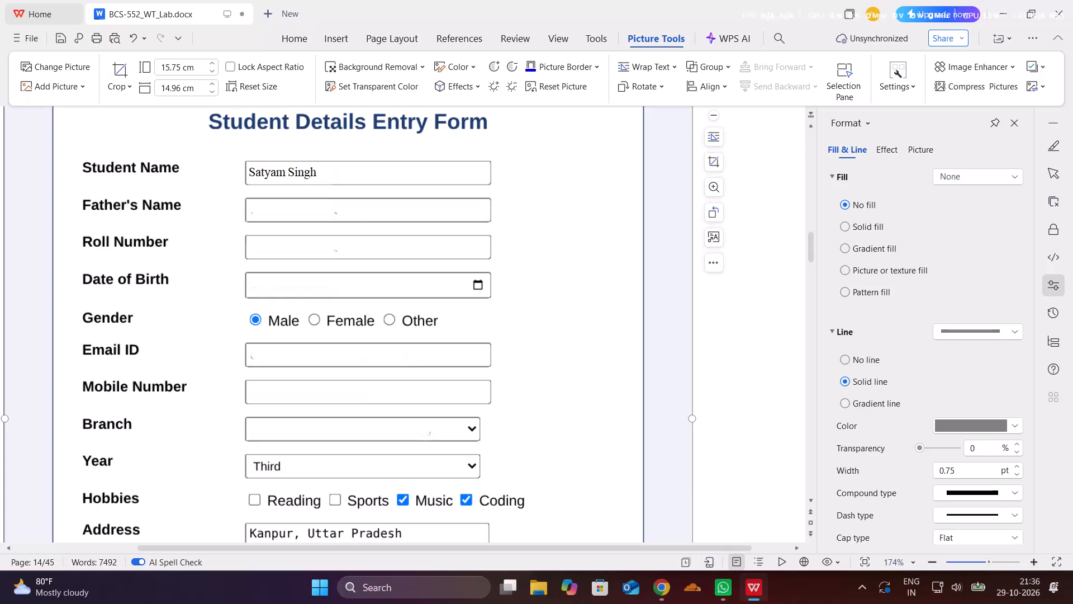
Format the overlay text in the Student Name field as Calibri, size 8, without bold.
triple_click(316, 172)
click(316, 172)
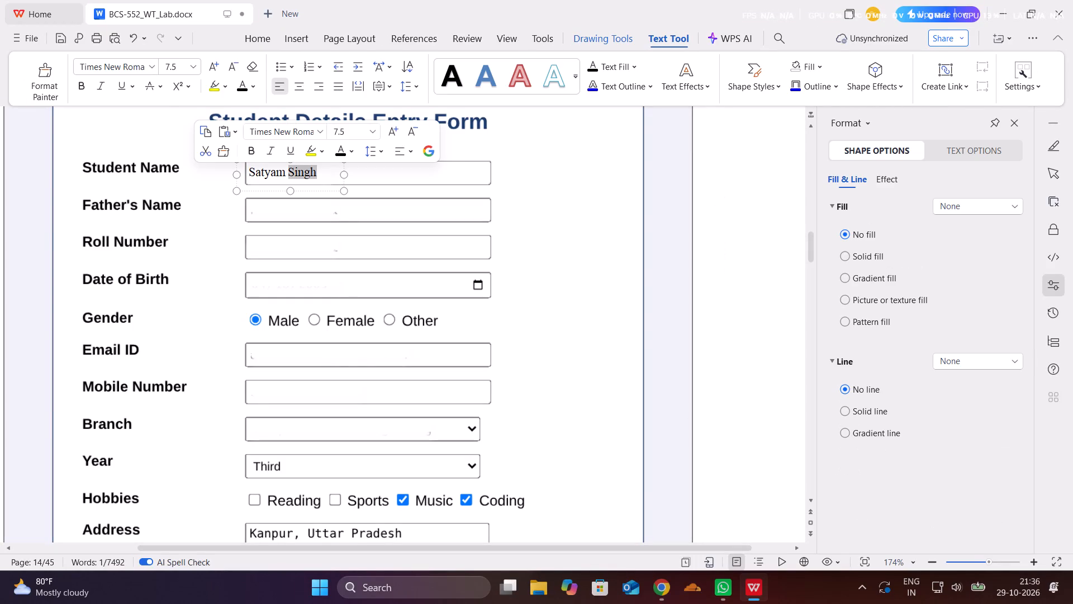
double_click(316, 172)
triple_click(316, 172)
click(316, 172)
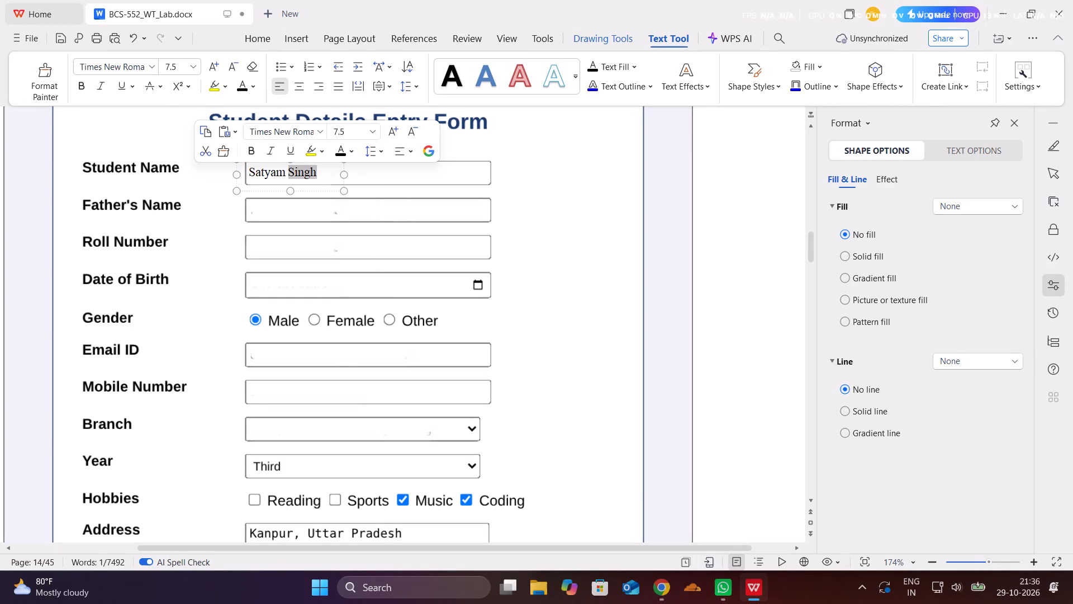
double_click(316, 172)
double_click(316, 172)
double_click(316, 172)
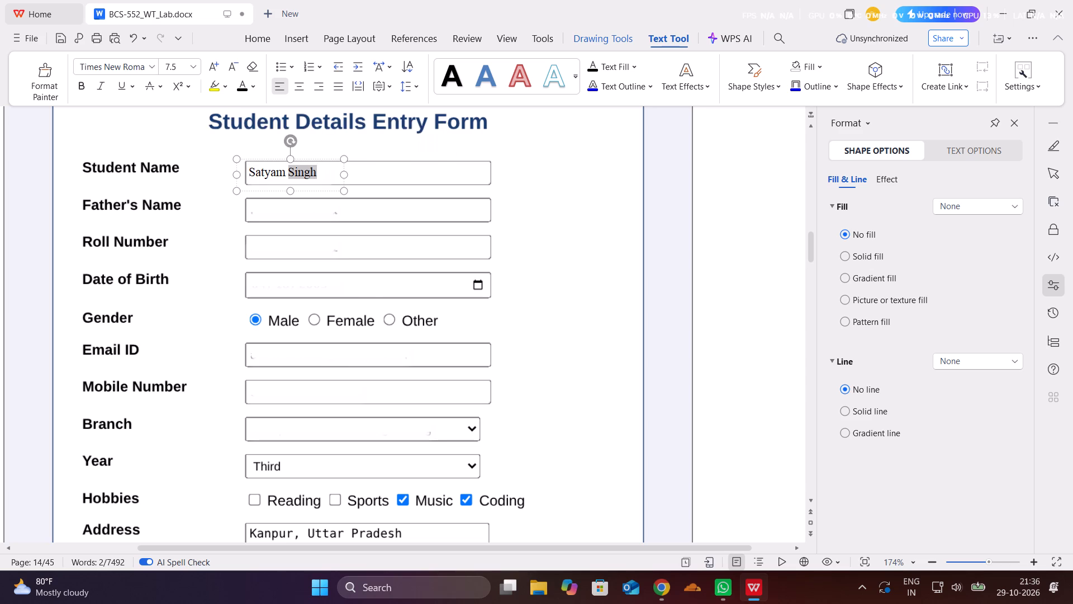
click(316, 172)
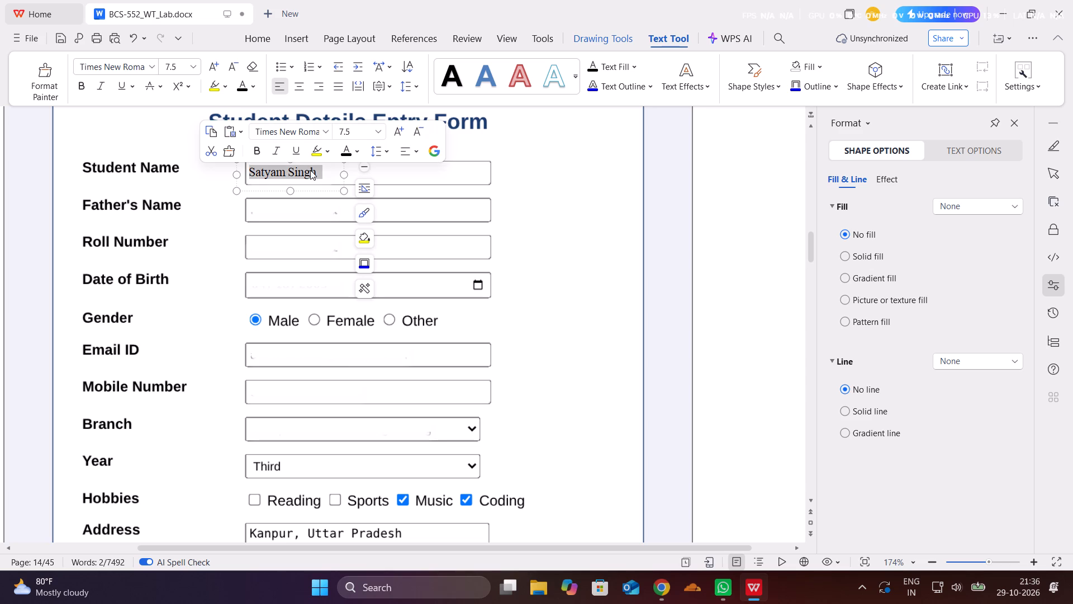
click(315, 131)
click(326, 136)
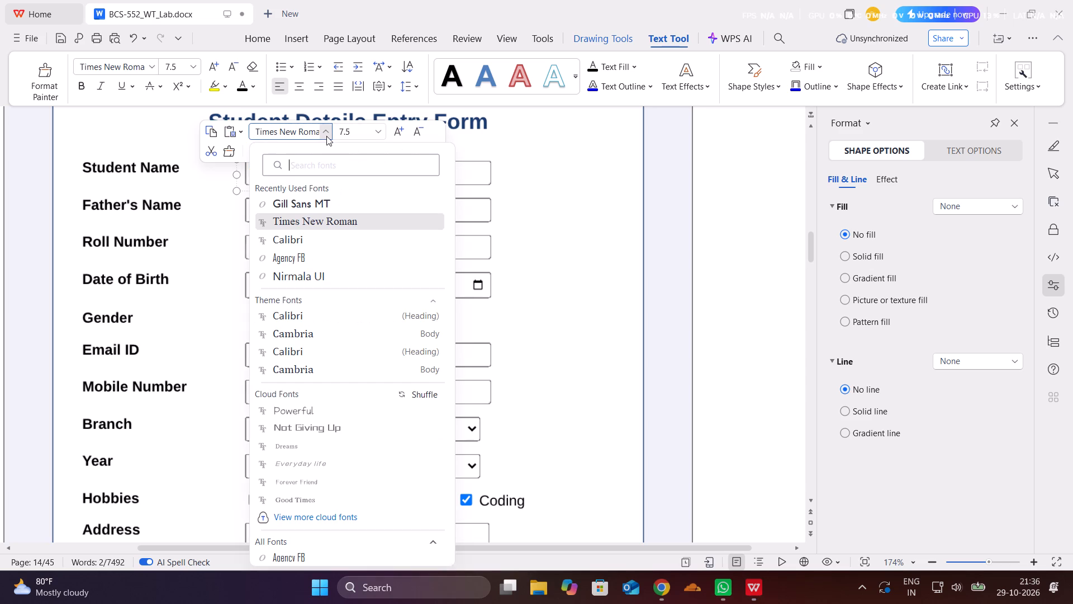
click(302, 244)
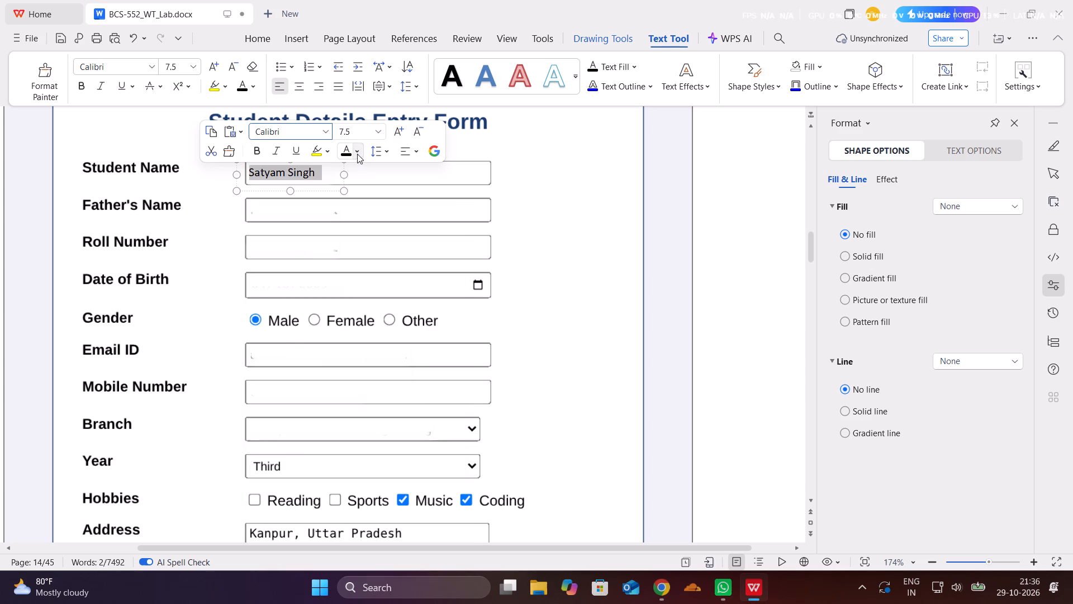
click(260, 153)
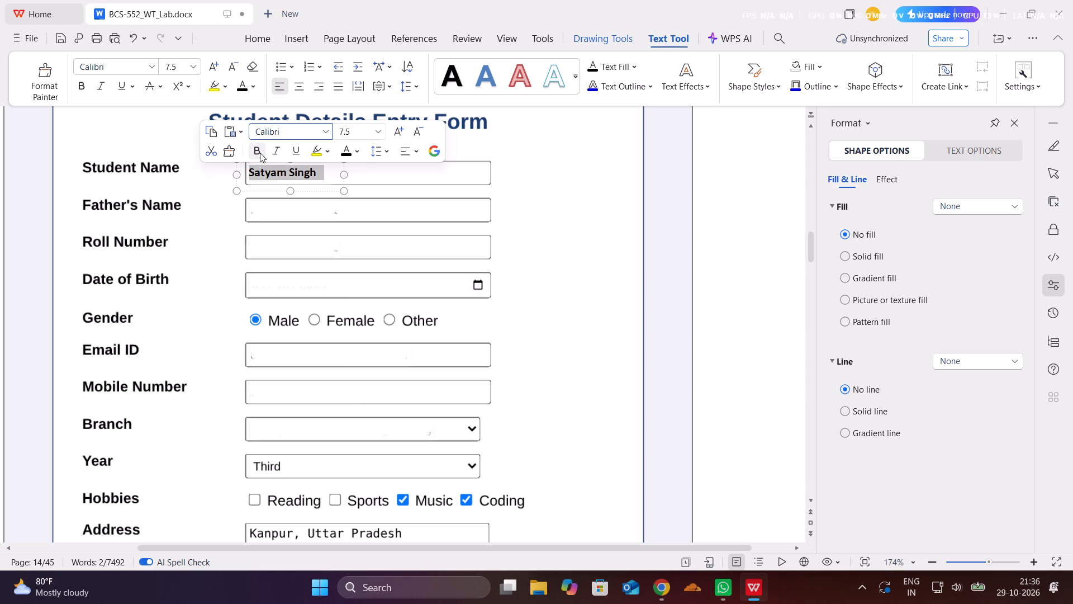
click(260, 153)
click(379, 131)
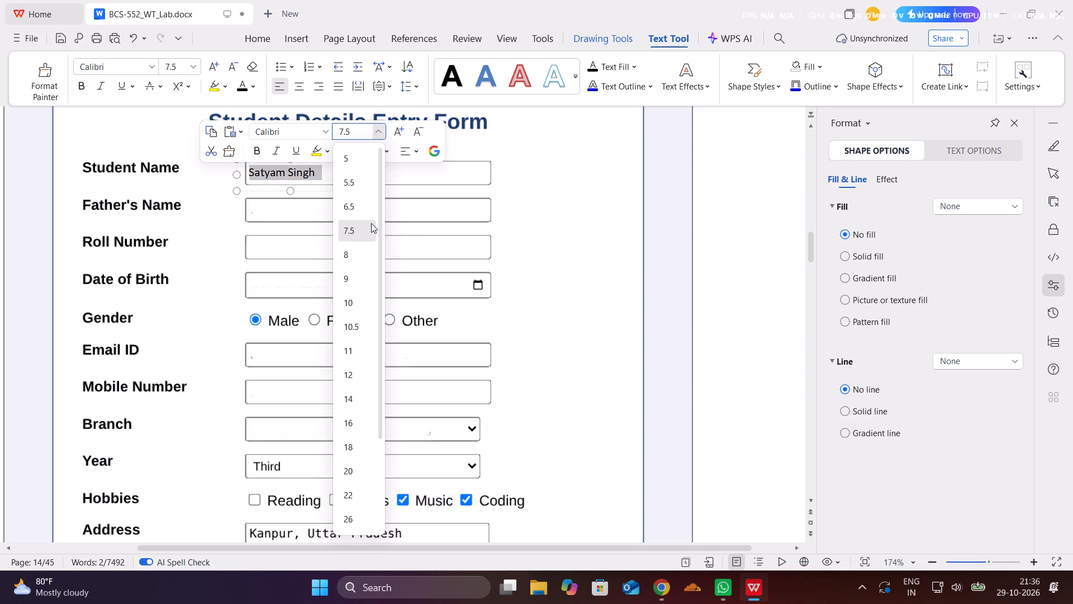
click(349, 253)
click(564, 232)
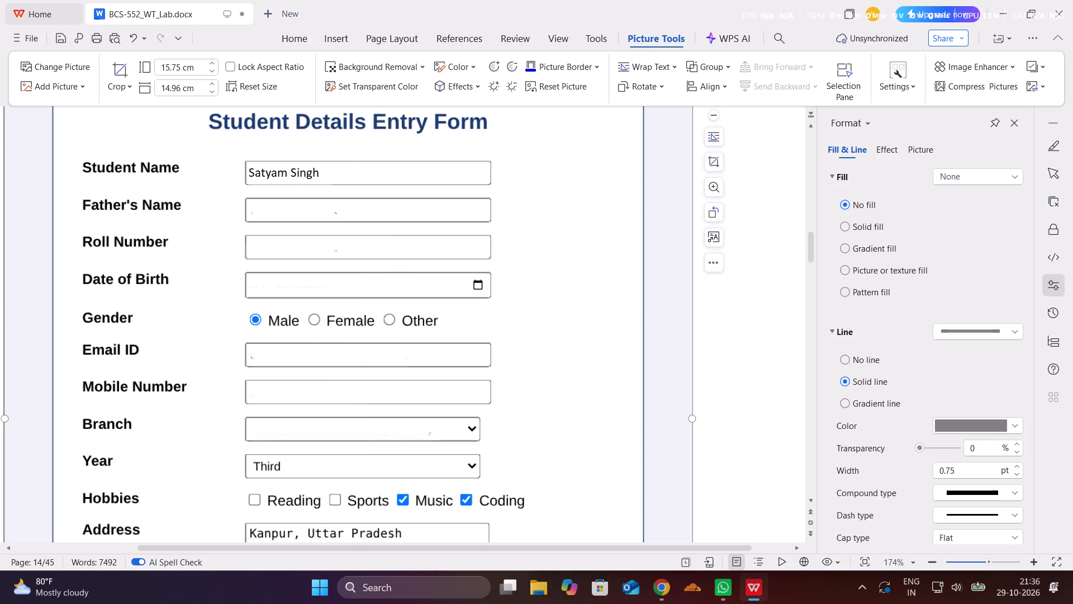
Duplicate the Student Name text box and position the copy inside the Father's Name field, aligned with the name above.
click(320, 185)
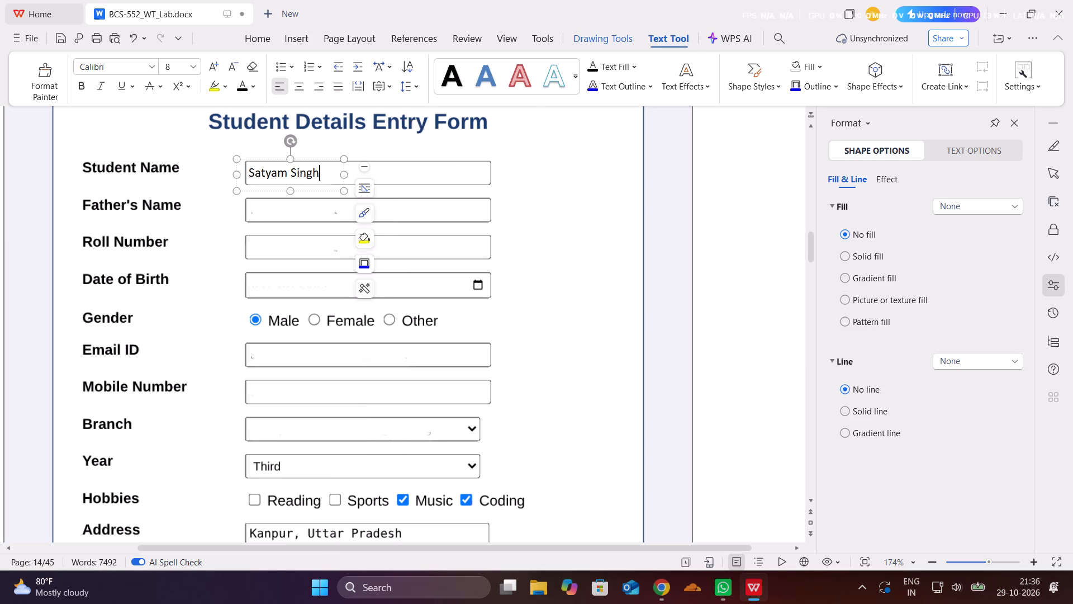
click(329, 162)
click(325, 159)
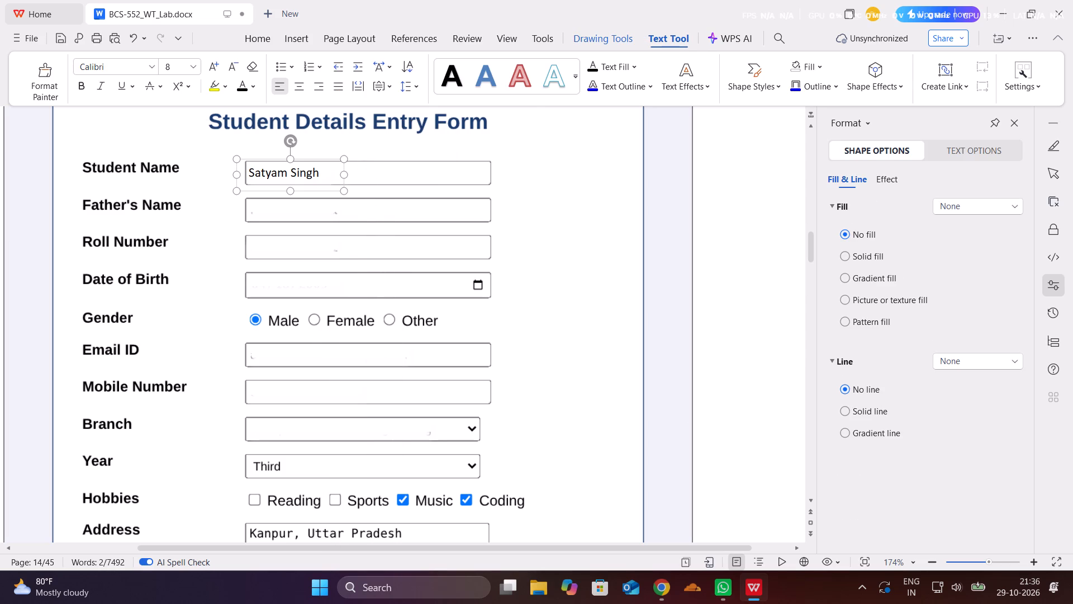
key(ctrl+c)
key(ctrl+v)
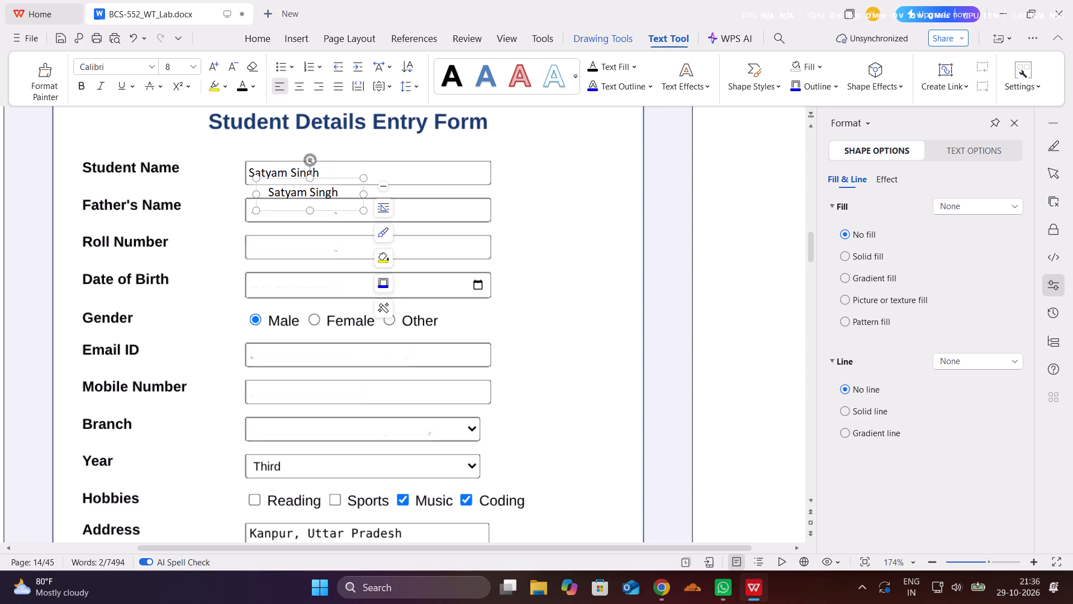
drag(345, 182, 341, 192)
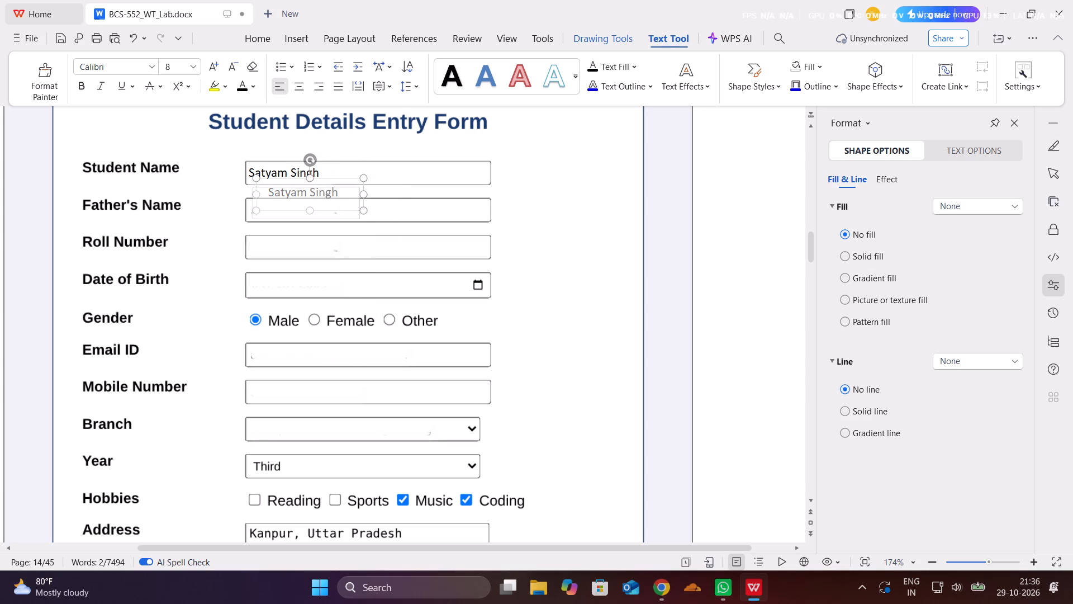
drag(341, 192, 338, 195)
click(338, 195)
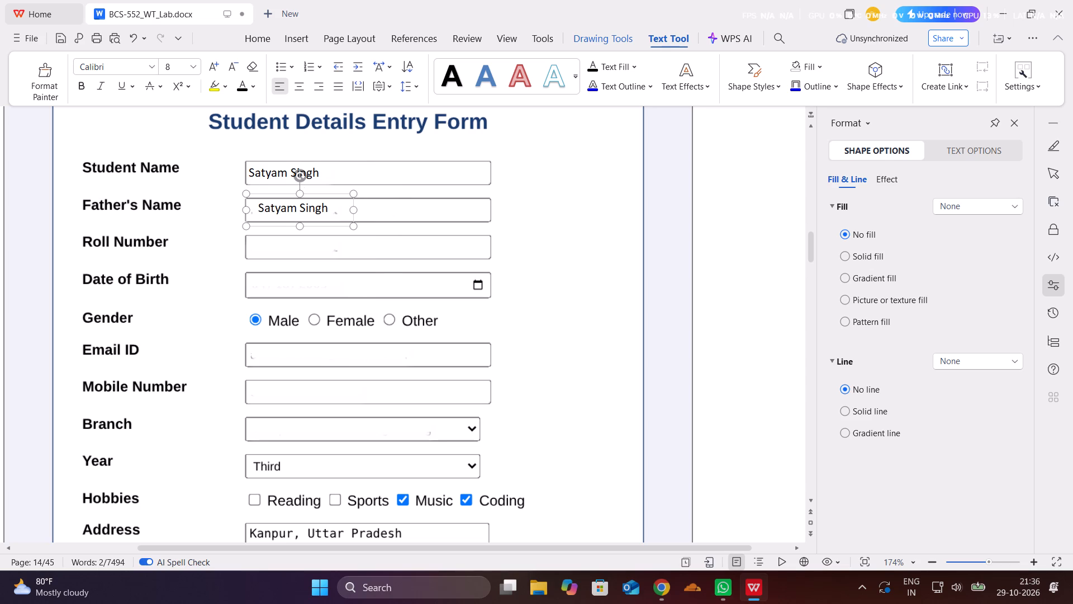
click(335, 197)
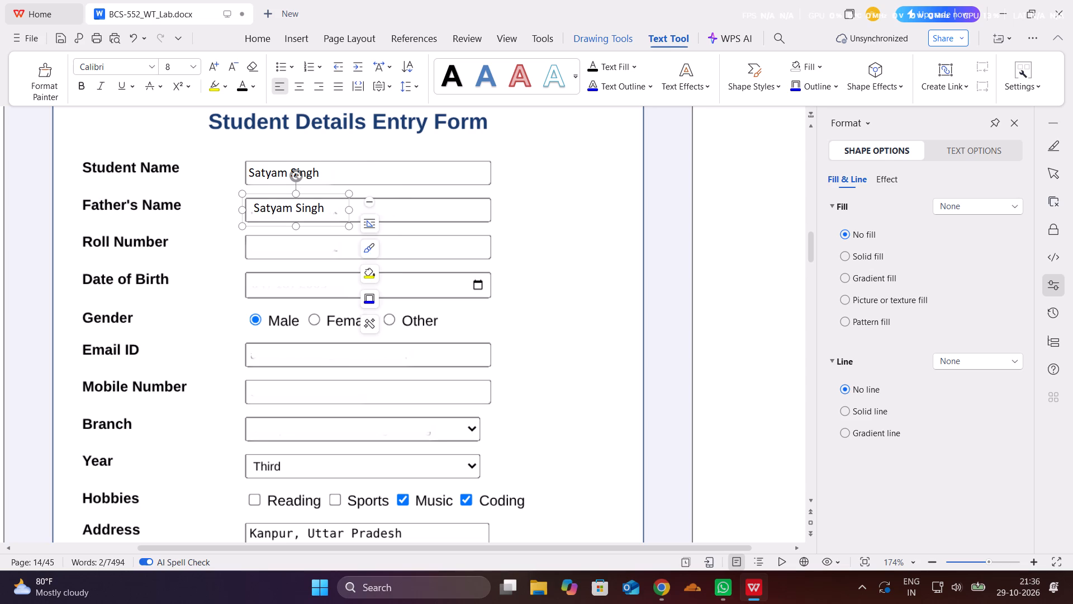
click(331, 197)
click(327, 197)
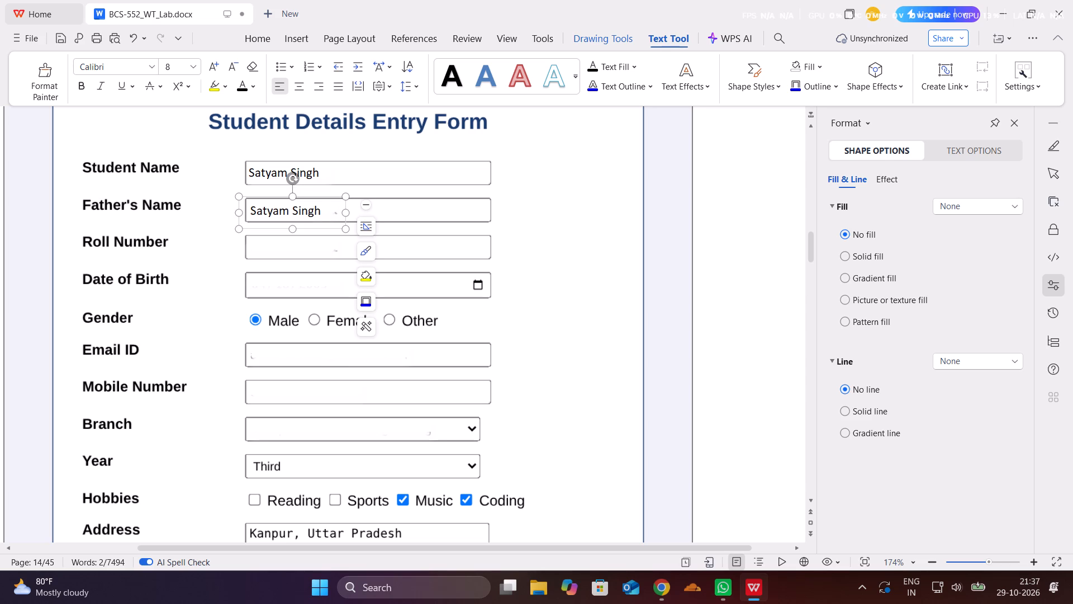
Replace the copied text with the father's name, capitalizing both words, and slightly reduce the text box height.
click(322, 211)
key(BackSpace)
key(BackSpace)
key(BackSpace)
key(BackSpace)
key(BackSpace)
key(BackSpace)
key(BackSpace)
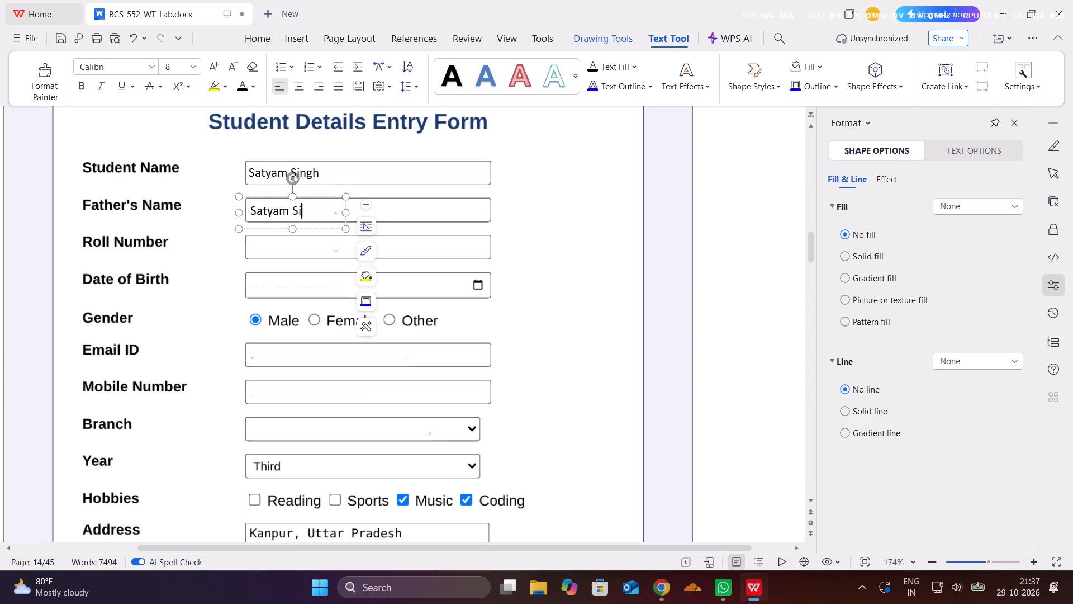
key(BackSpace)
key(BackSpace)
key(BackSpace)
key(BackSpace)
key(BackSpace)
click(292, 230)
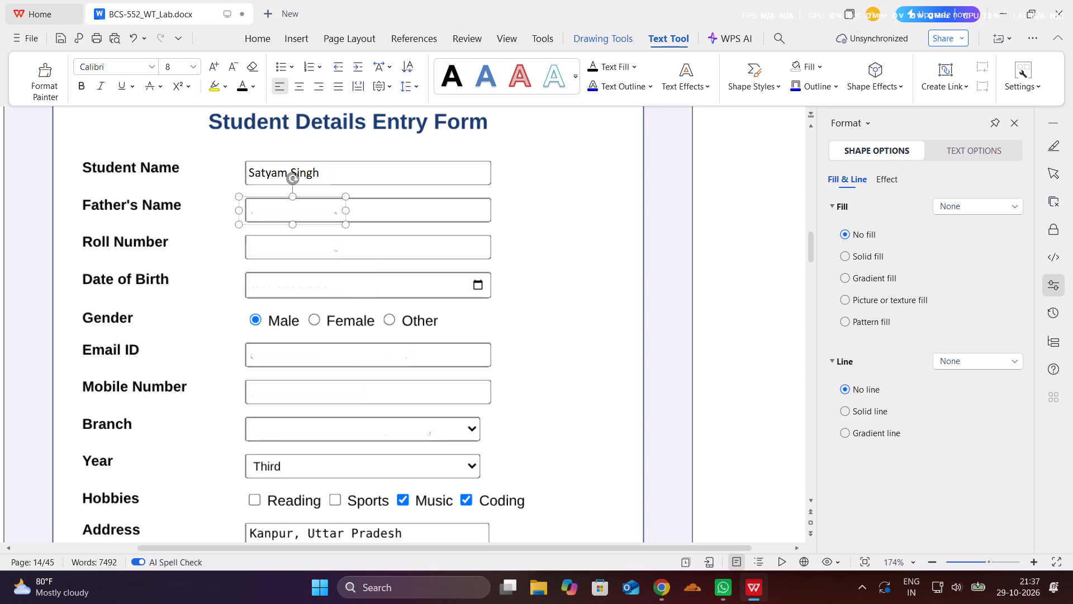
click(278, 217)
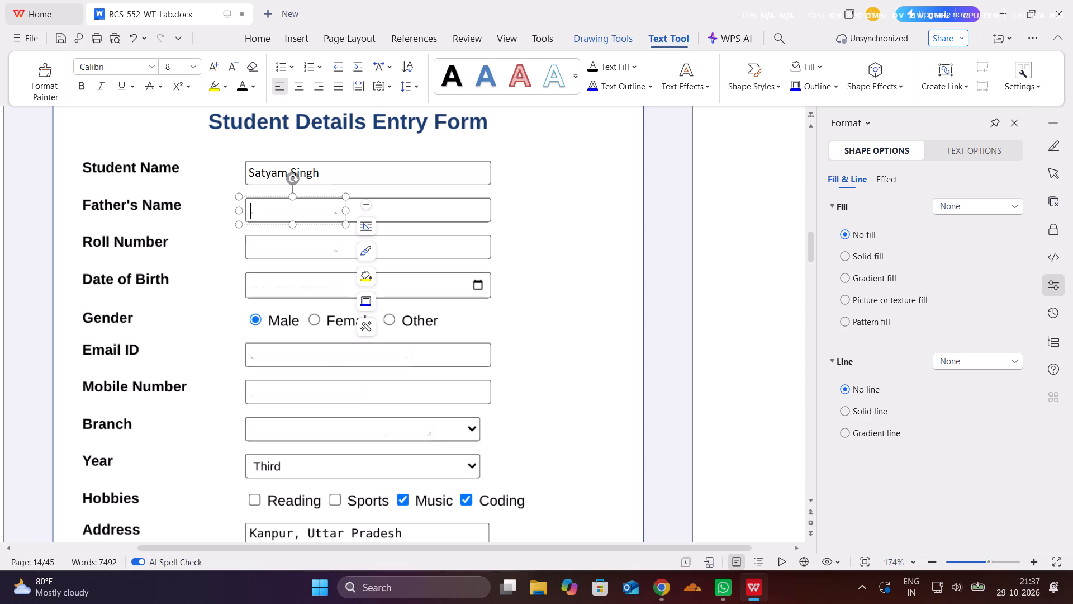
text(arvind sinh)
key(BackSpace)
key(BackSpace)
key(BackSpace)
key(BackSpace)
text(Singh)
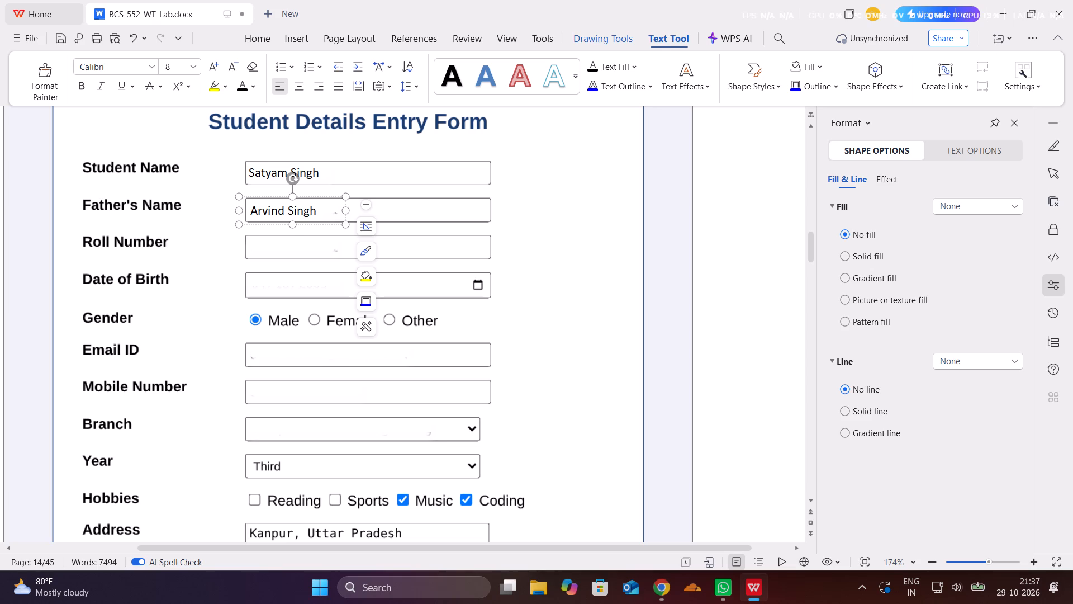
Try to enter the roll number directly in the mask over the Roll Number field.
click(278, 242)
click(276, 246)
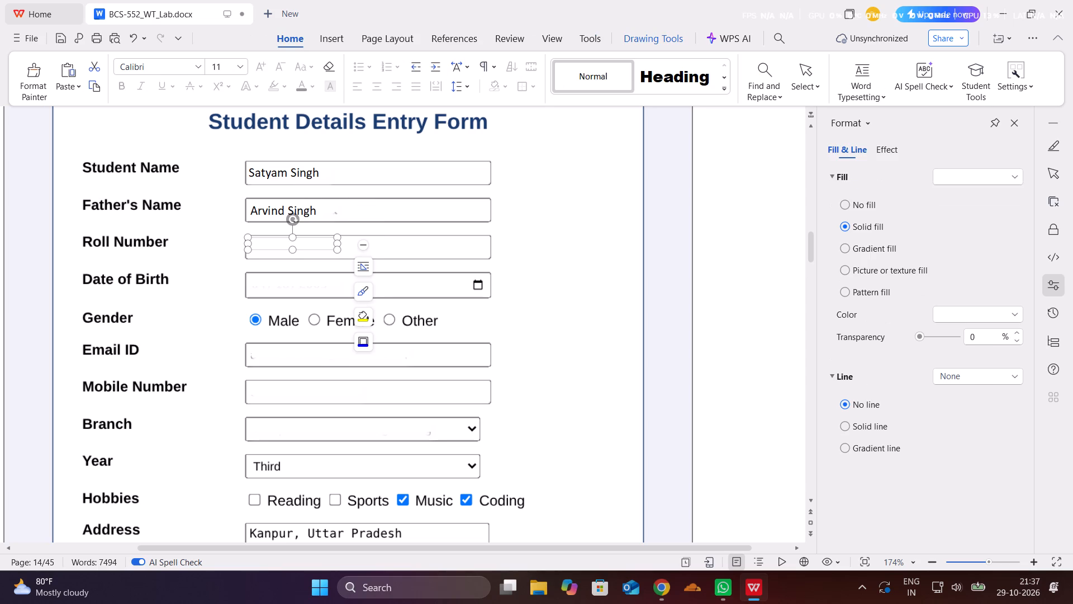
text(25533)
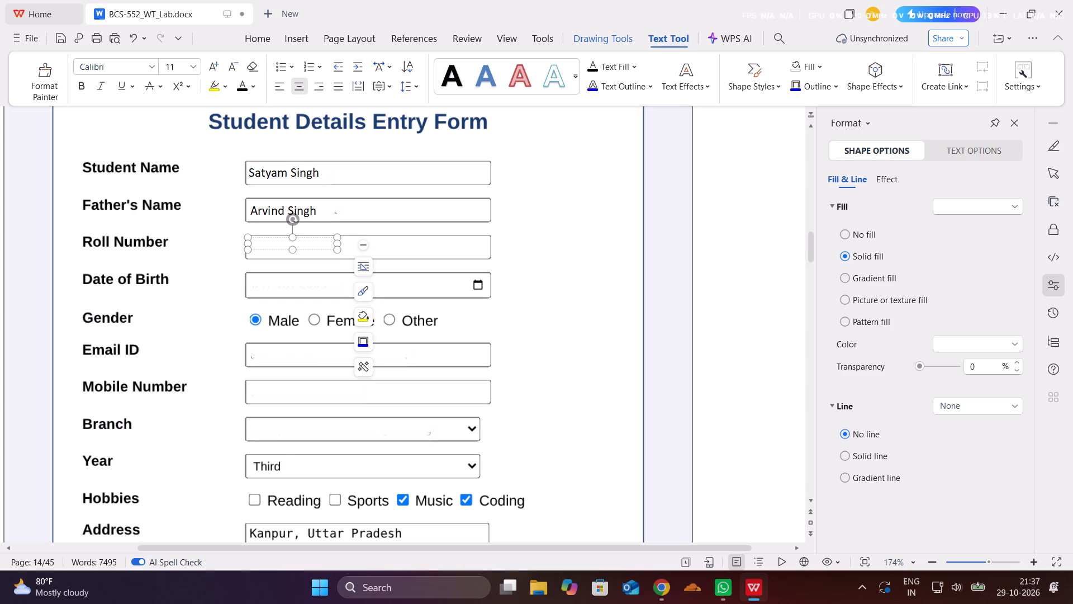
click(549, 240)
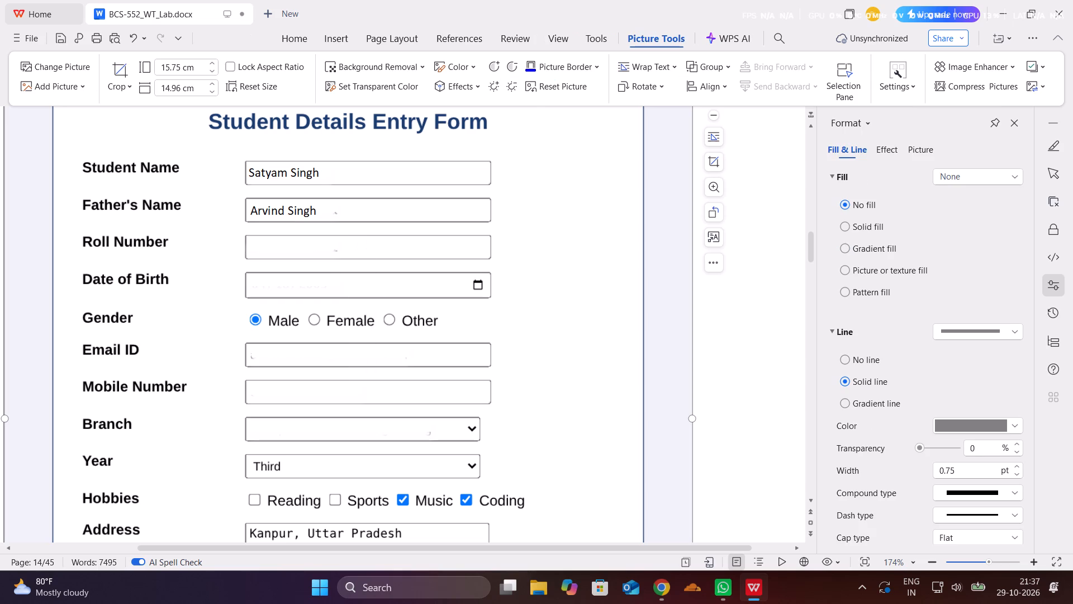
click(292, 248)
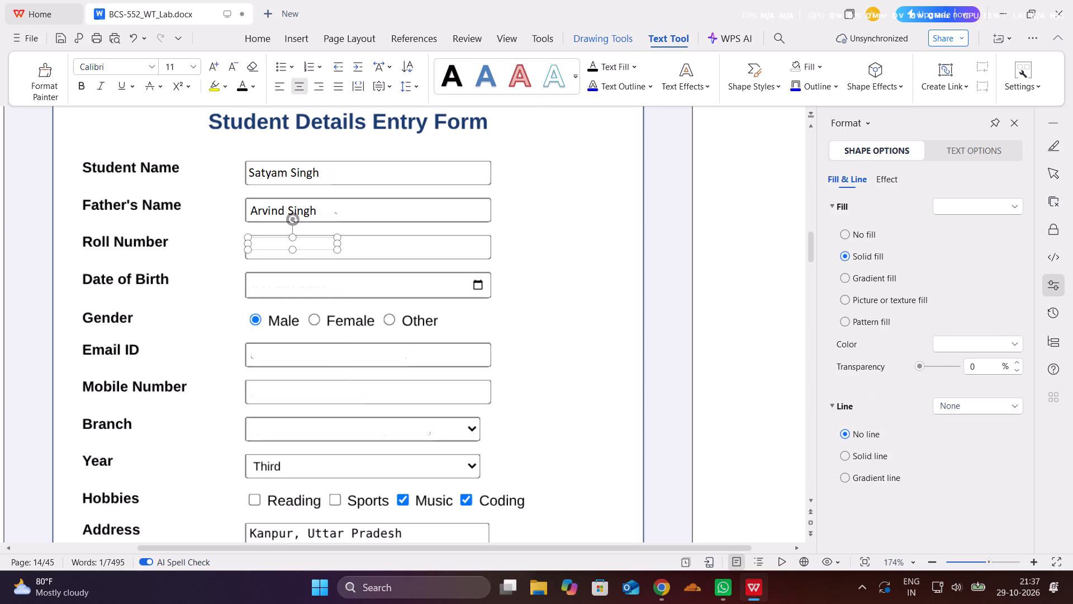
Adjust the Father's Name text box so its text sits slightly higher in the field.
click(260, 209)
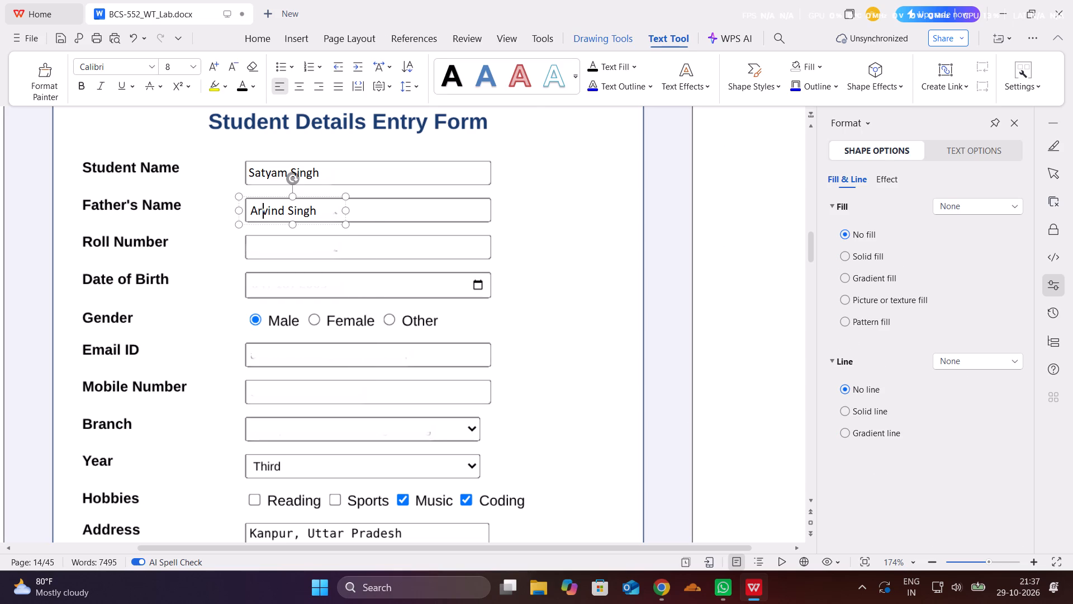
click(291, 198)
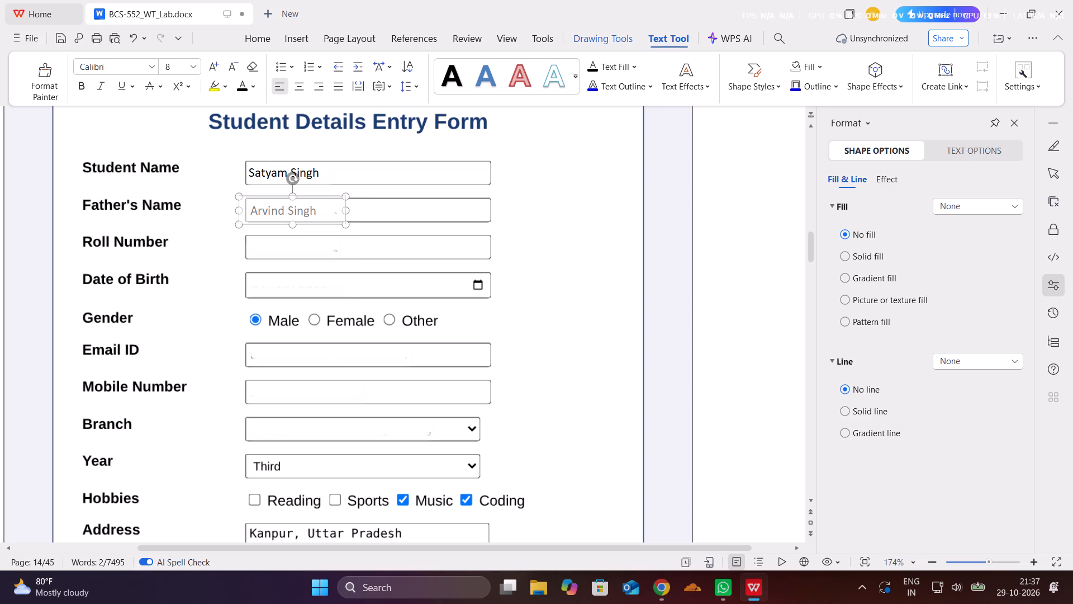
click(294, 195)
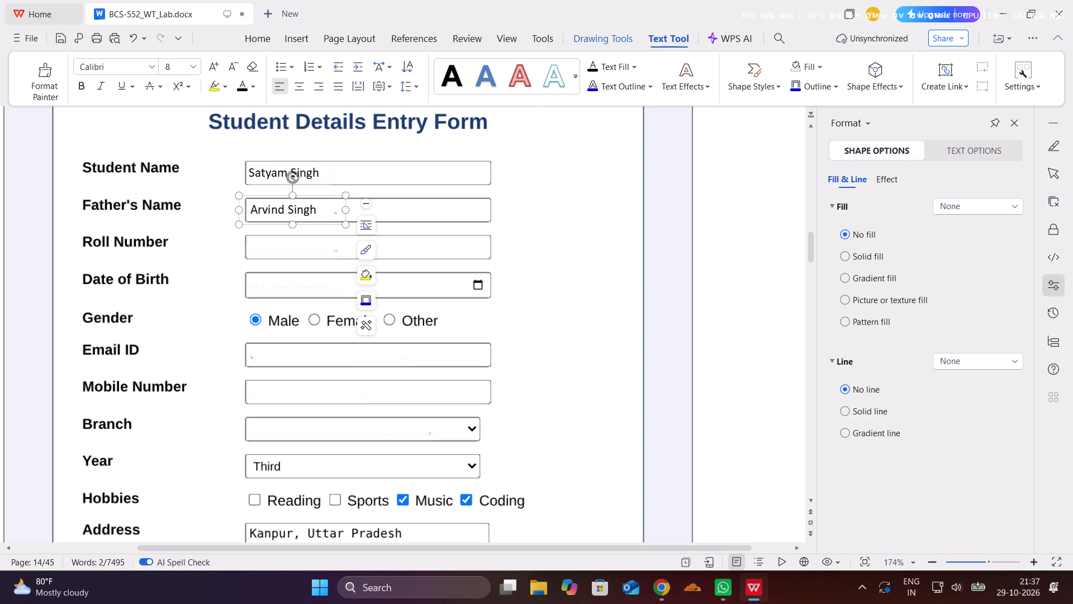
click(549, 208)
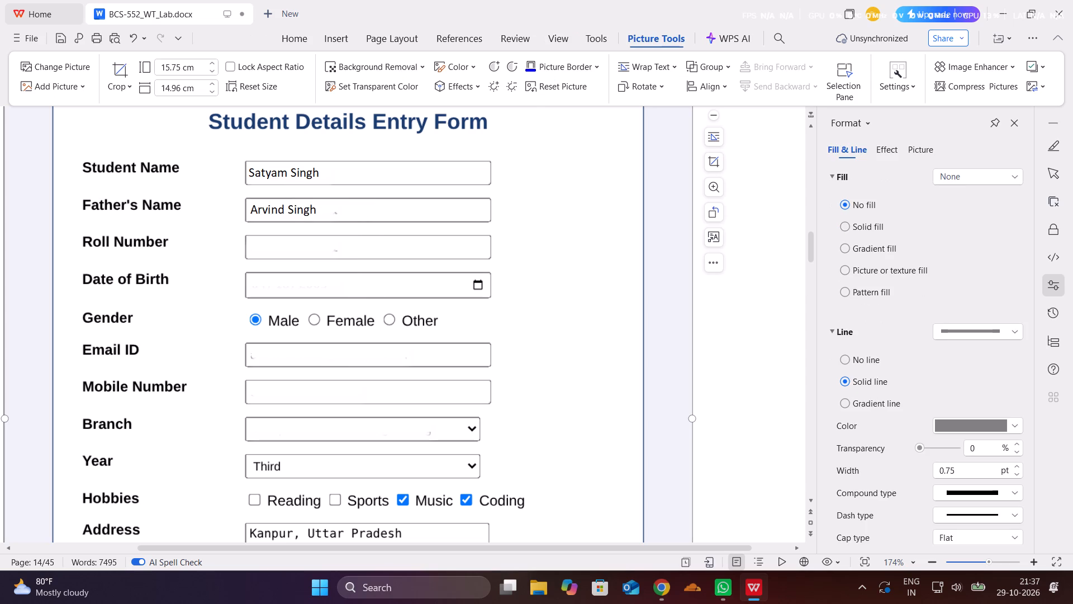
Duplicate the Father's Name text box and position the copy inside the Roll Number field, aligned with the names above.
click(296, 206)
click(319, 195)
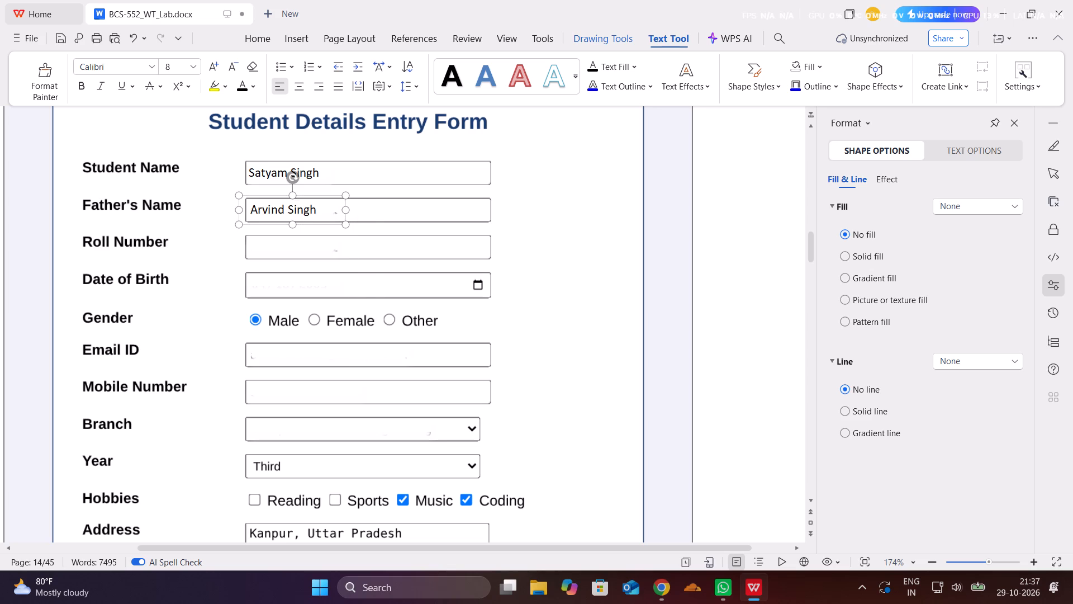
key(ctrl+c)
key(ctrl+v)
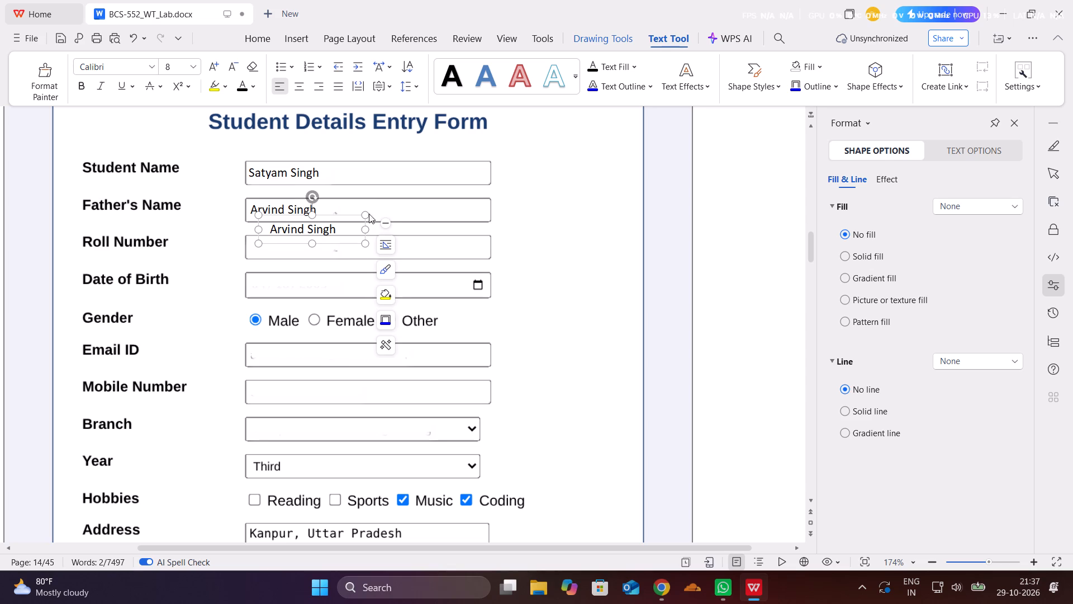
drag(346, 215, 337, 229)
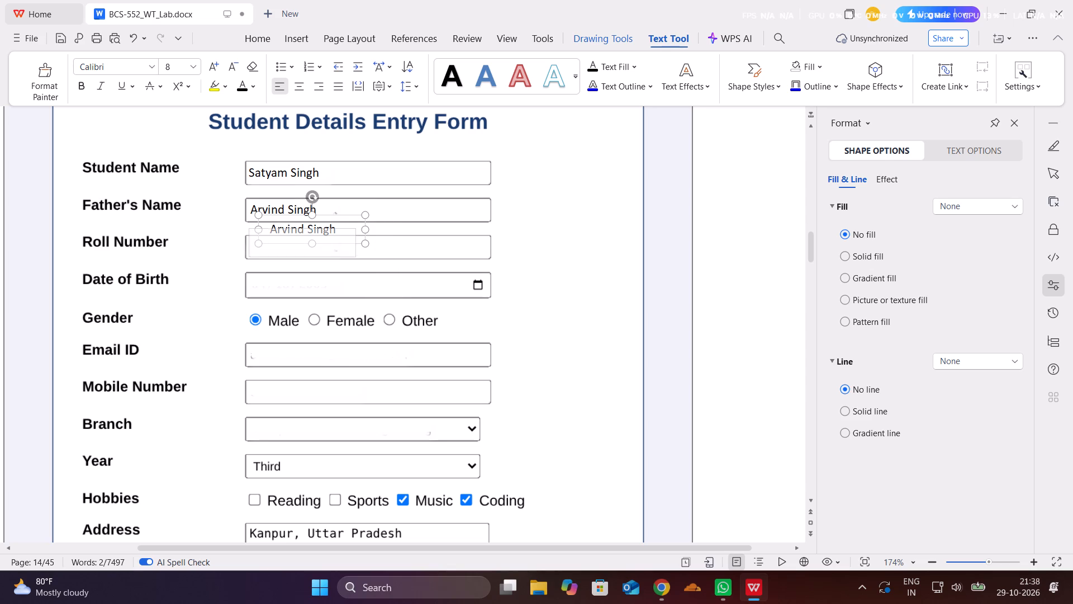
drag(337, 229, 330, 229)
click(330, 229)
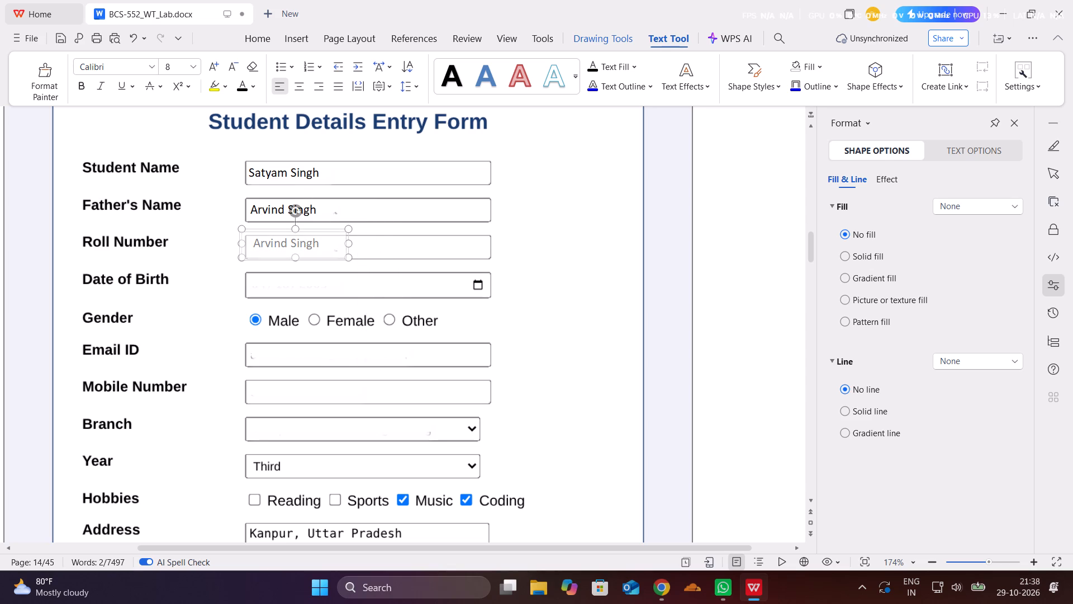
click(329, 232)
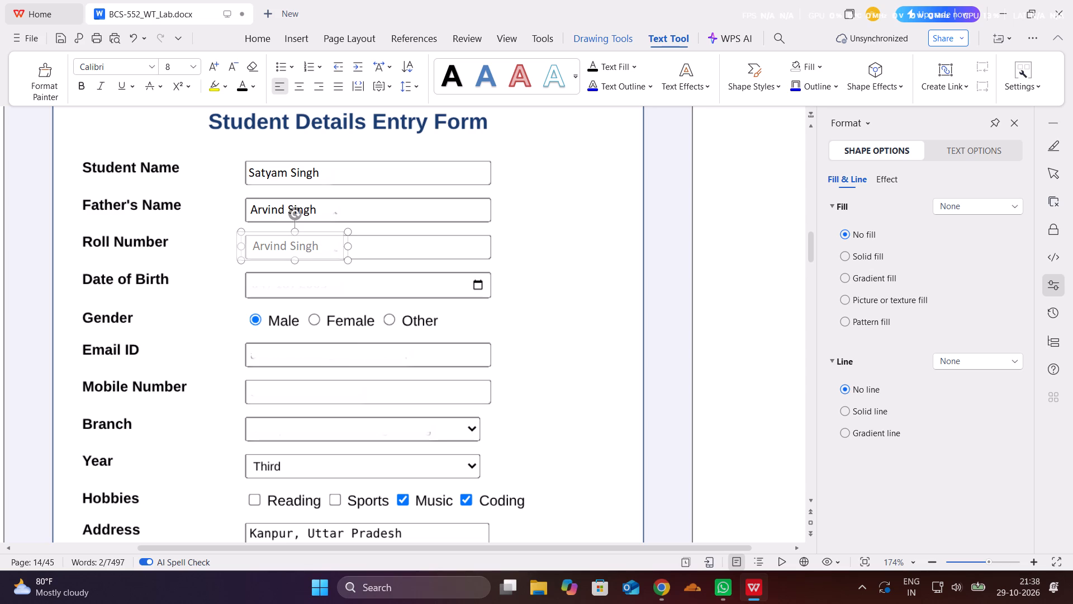
click(325, 232)
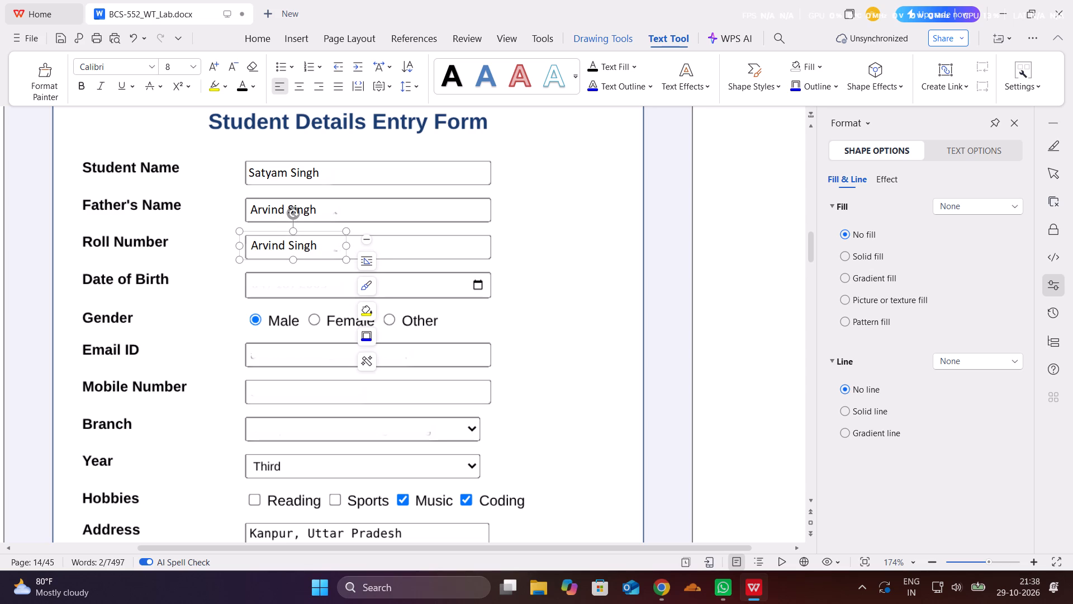
Replace the copied name with the student's roll number and widen the text box so the whole number fits on one line.
click(317, 242)
key(BackSpace)
key(BackSpace)
key(BackSpace)
key(BackSpace)
key(BackSpace)
key(BackSpace)
key(BackSpace)
key(BackSpace)
key(BackSpace)
key(BackSpace)
key(BackSpace)
key(BackSpace)
key(BackSpace)
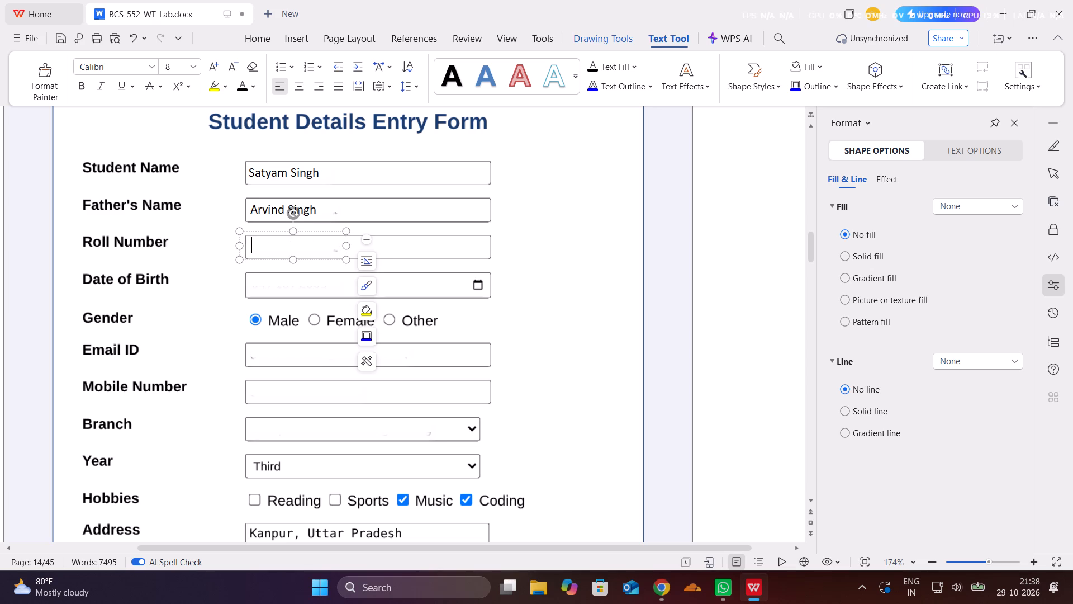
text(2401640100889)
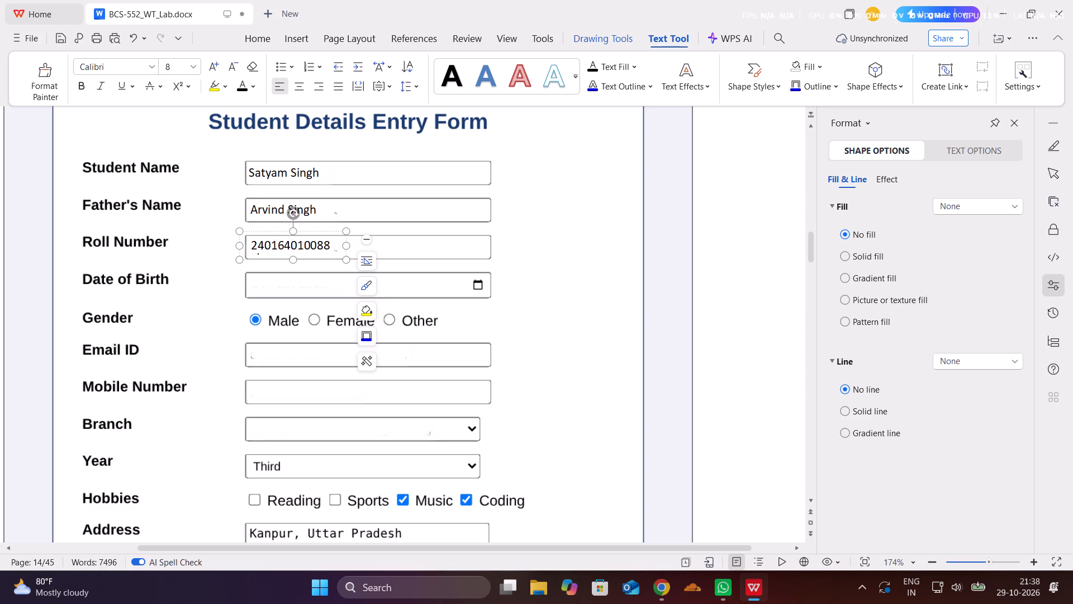
drag(347, 246, 360, 247)
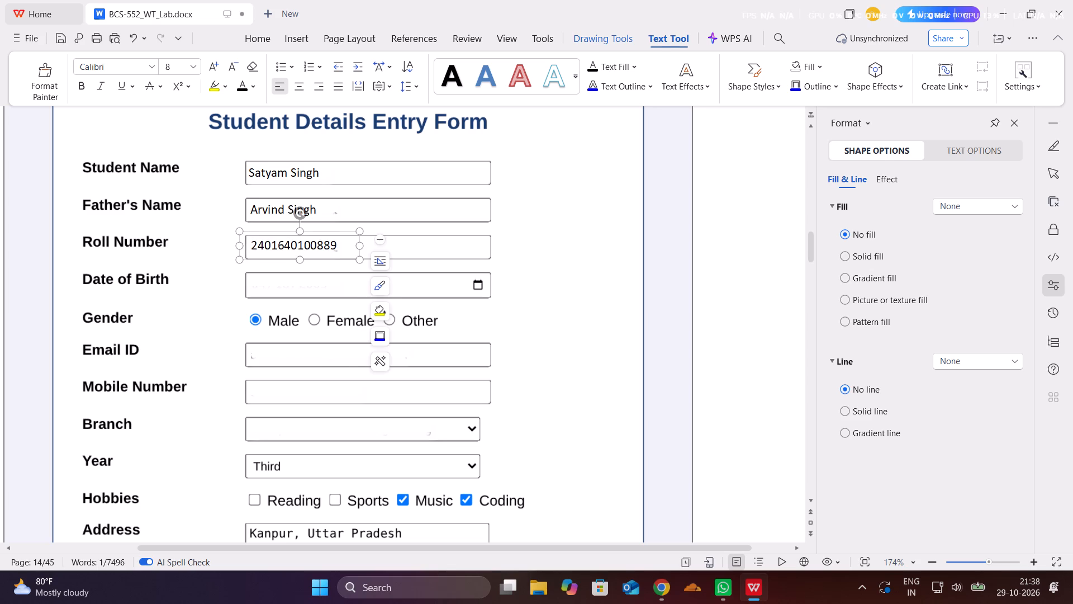
Duplicate the Roll Number text box and position the copy inside the Date of Birth field, aligned with the entries above.
click(278, 285)
click(319, 248)
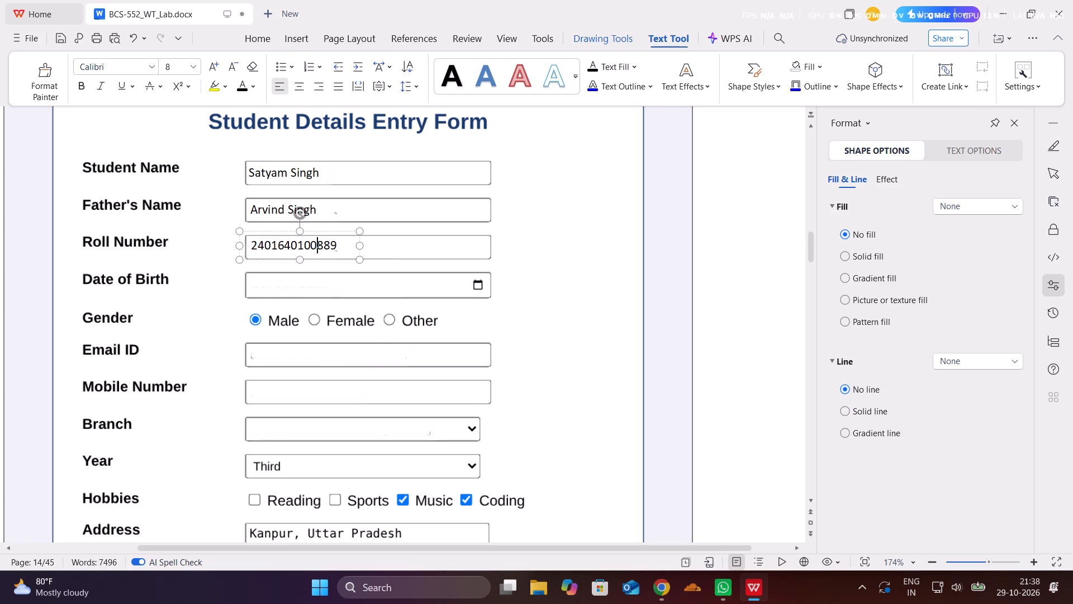
click(346, 231)
key(ctrl+c)
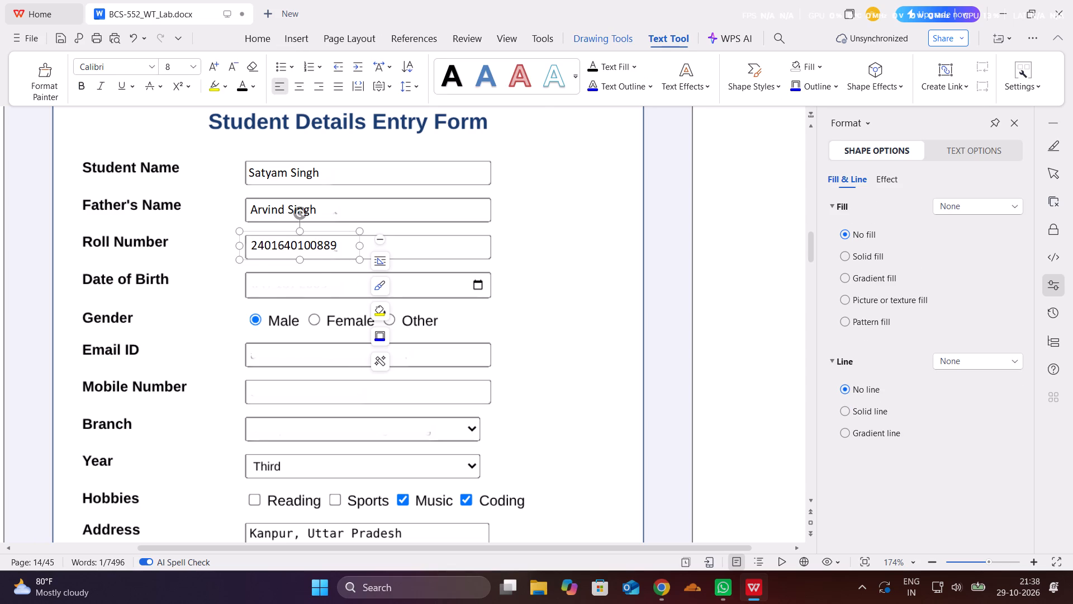
key(ctrl+v)
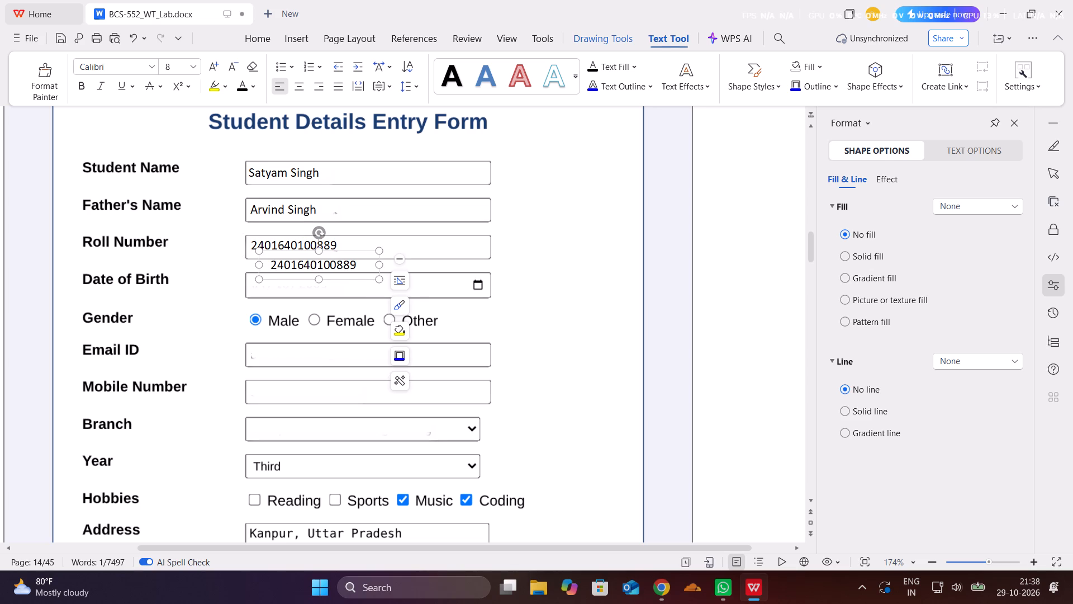
drag(365, 253, 349, 267)
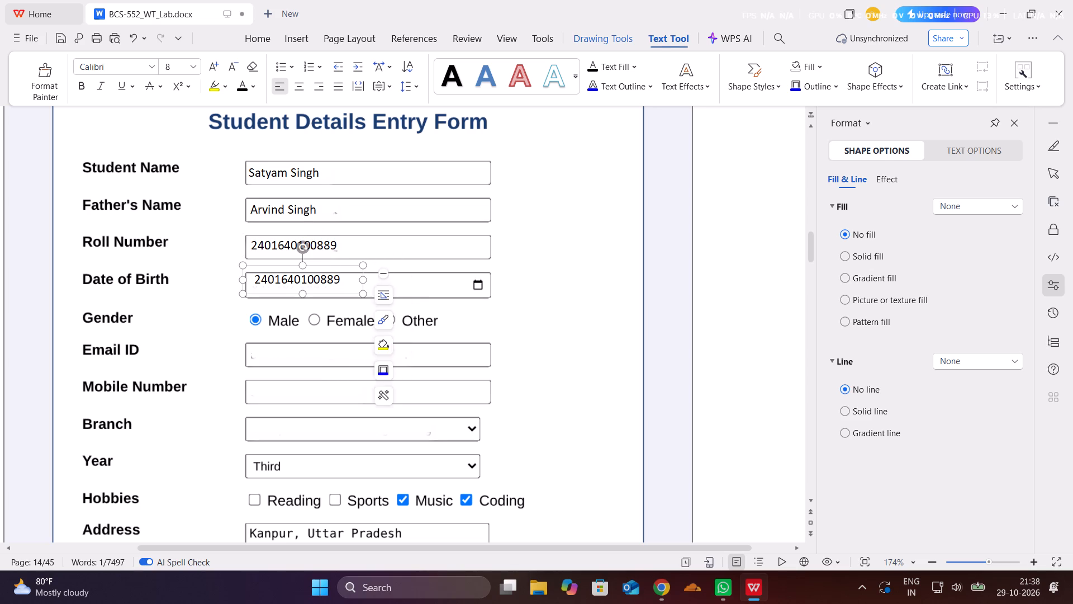
click(349, 267)
click(346, 270)
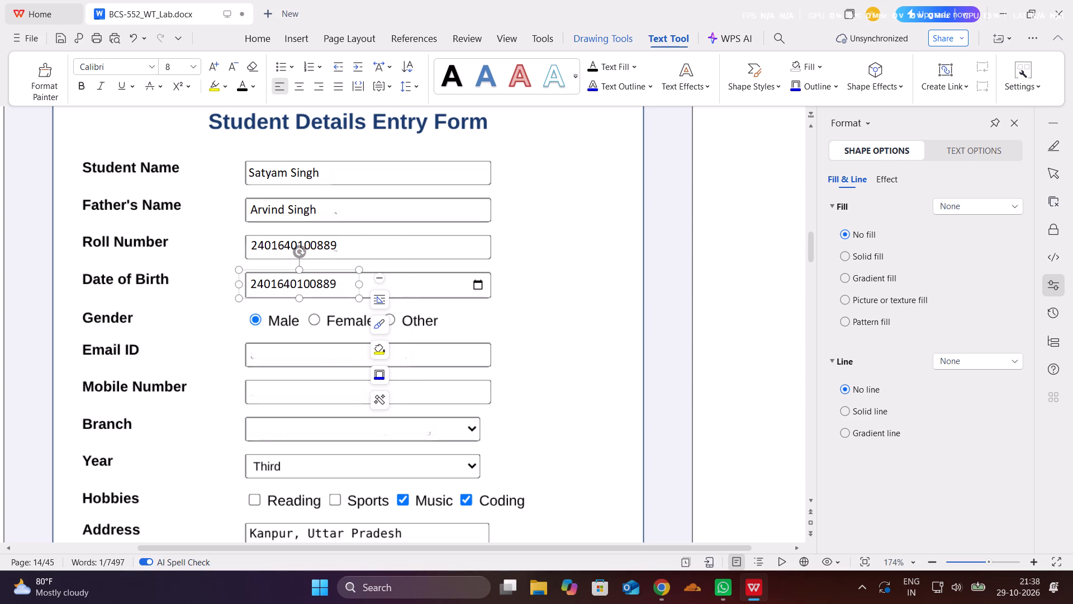
click(335, 272)
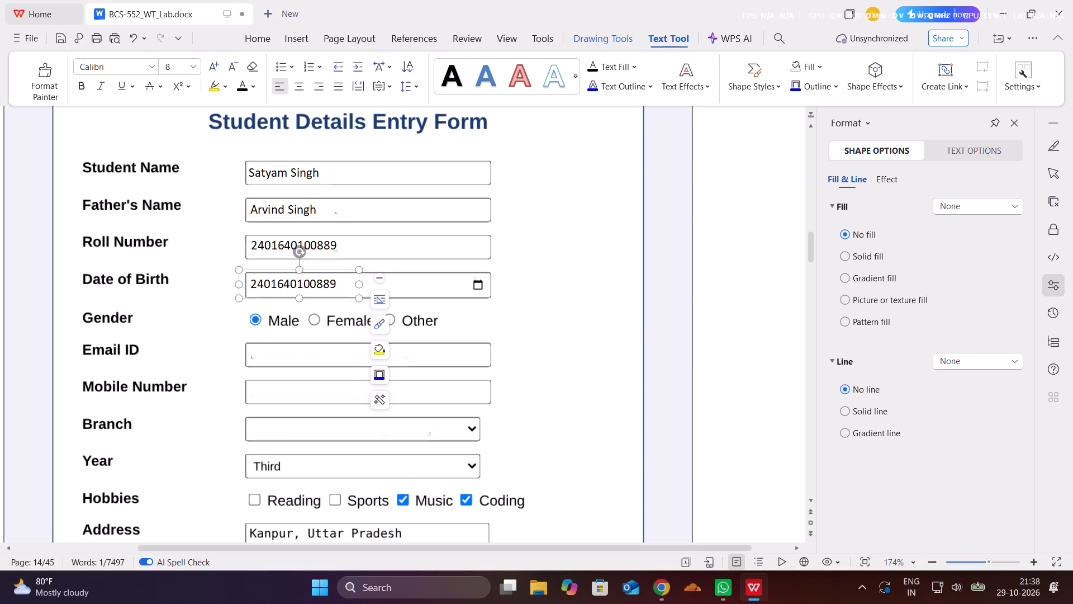
Clear the copied roll number from the Date of Birth text box.
click(333, 279)
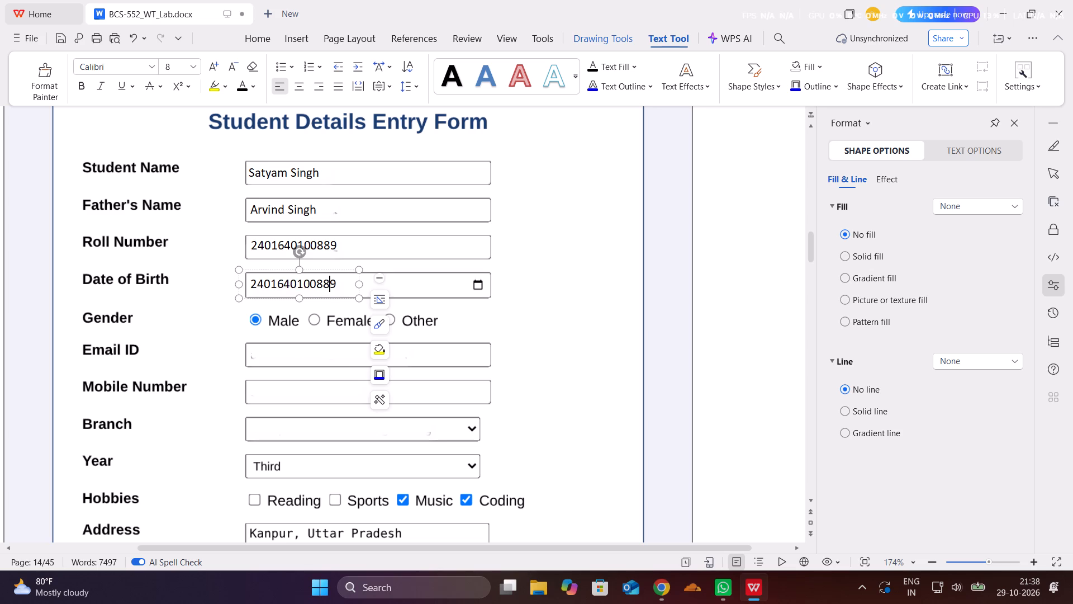
key(Right)
key(BackSpace)
key(BackSpace)
key(BackSpace)
key(BackSpace)
key(BackSpace)
key(BackSpace)
key(BackSpace)
key(BackSpace)
key(BackSpace)
key(BackSpace)
key(BackSpace)
key(BackSpace)
key(BackSpace)
key(BackSpace)
key(BackSpace)
key(BackSpace)
key(BackSpace)
key(BackSpace)
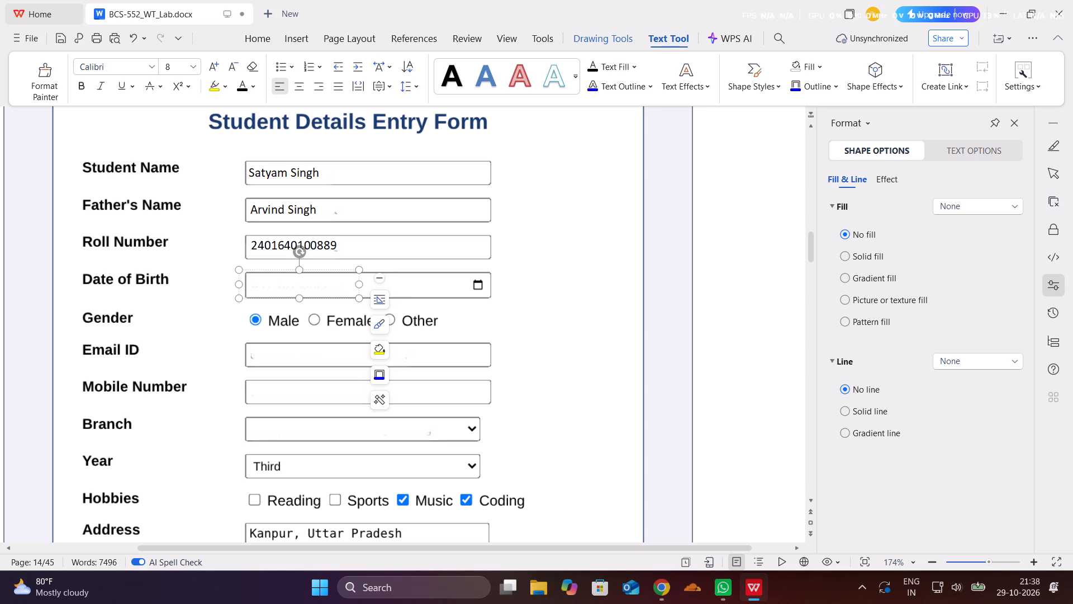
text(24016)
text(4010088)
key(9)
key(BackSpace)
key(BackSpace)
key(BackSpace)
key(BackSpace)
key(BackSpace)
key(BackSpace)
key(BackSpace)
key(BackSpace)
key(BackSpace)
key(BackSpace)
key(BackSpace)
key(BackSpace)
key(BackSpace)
Enter the student's date of birth in day-month-year format with hyphens in the Date of Birth text box.
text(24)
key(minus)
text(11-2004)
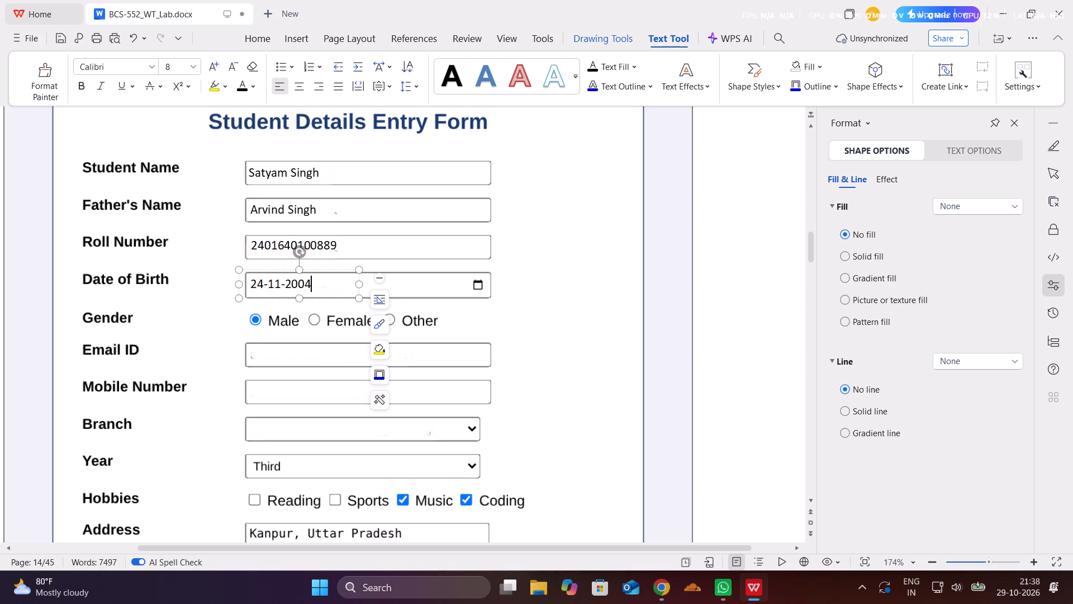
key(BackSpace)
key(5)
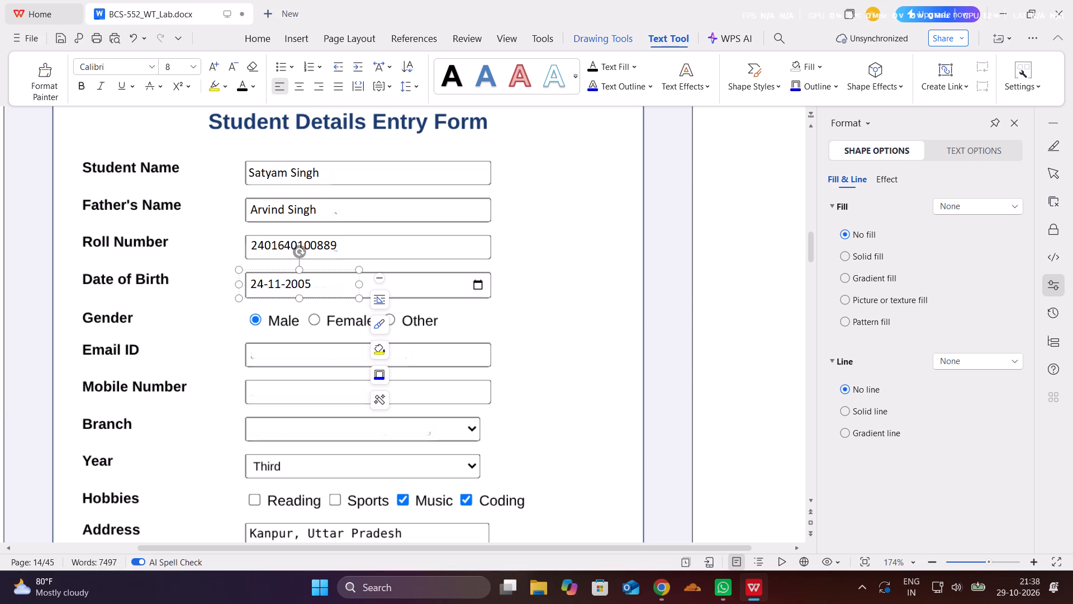
Duplicate the Date of Birth text box and position the copy inside the Email ID field, aligned with the entries above.
click(319, 267)
click(315, 271)
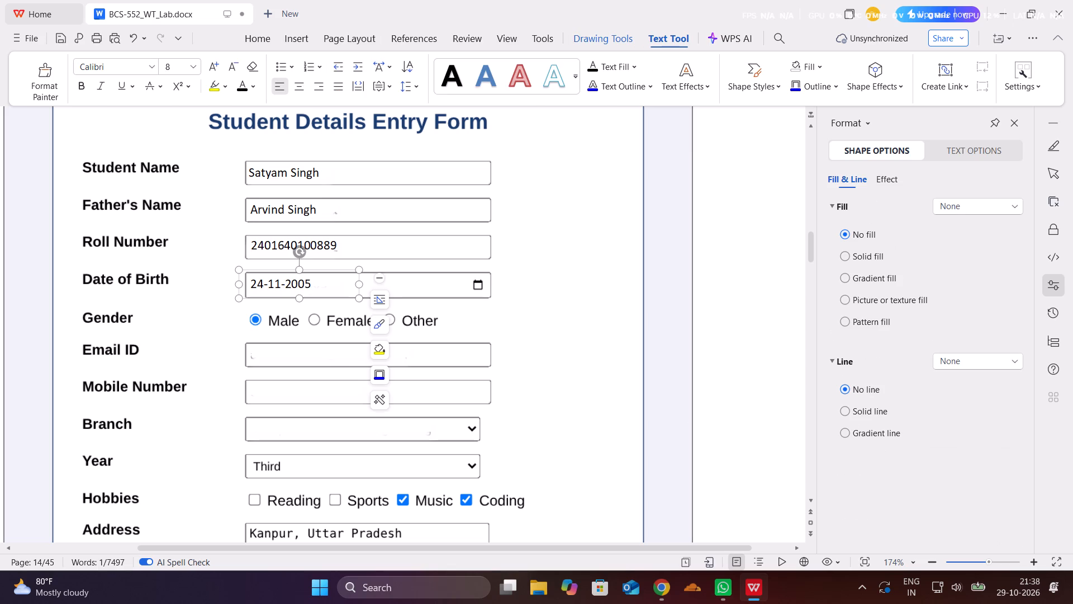
click(310, 270)
key(ctrl+c)
key(ctrl+v)
drag(344, 292, 342, 303)
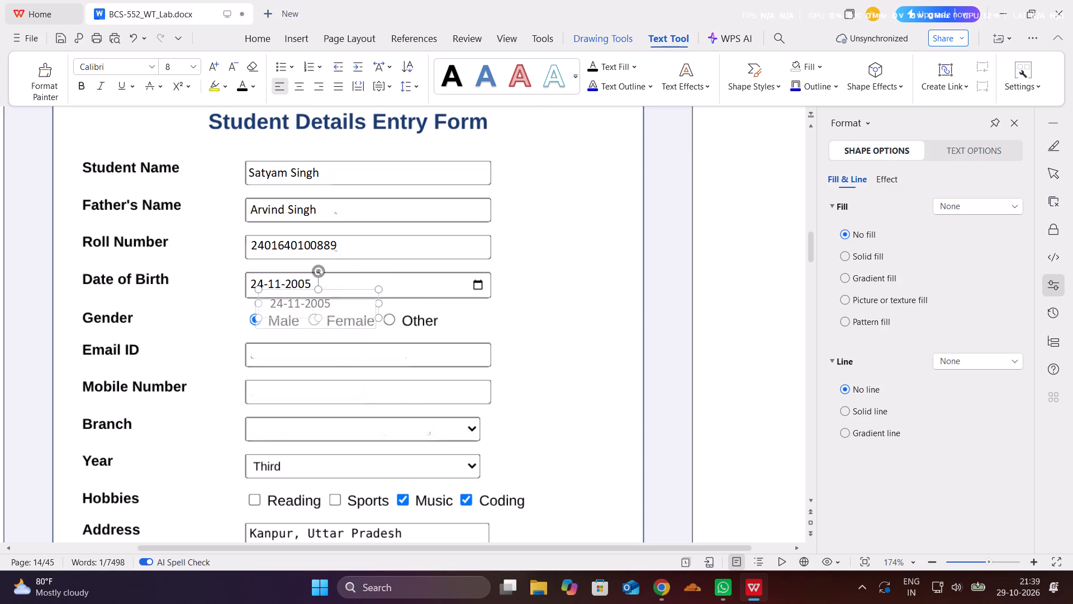
drag(342, 303, 331, 341)
click(331, 341)
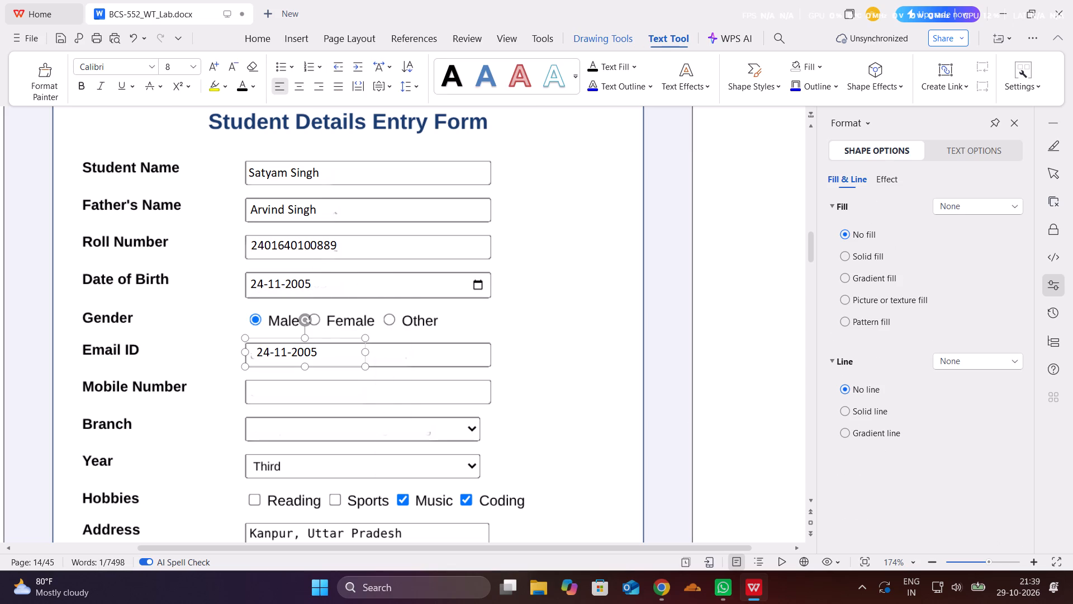
drag(329, 342, 323, 343)
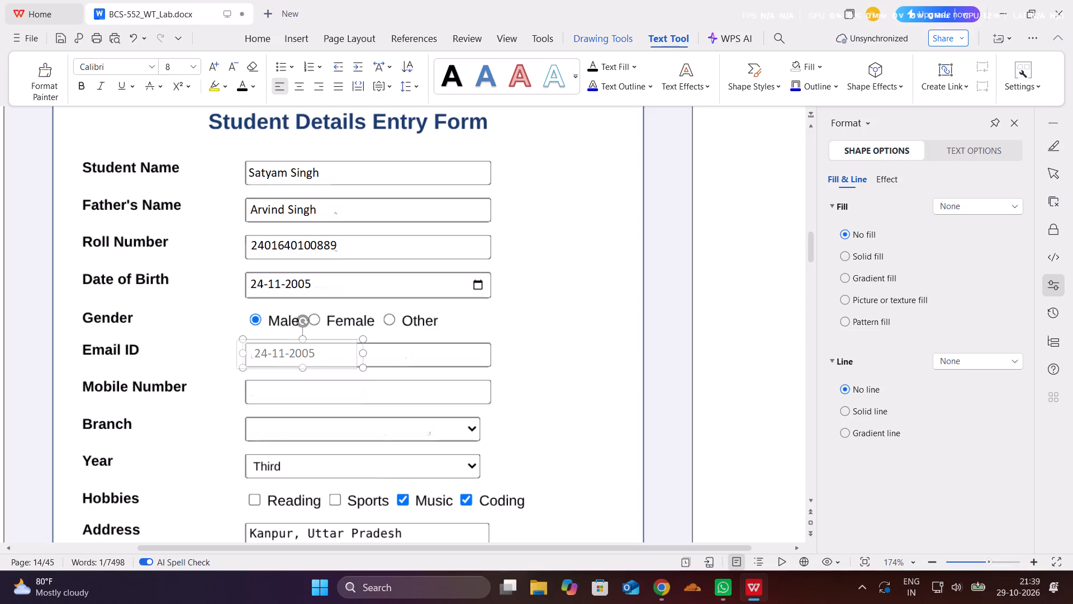
drag(323, 343, 322, 343)
click(322, 343)
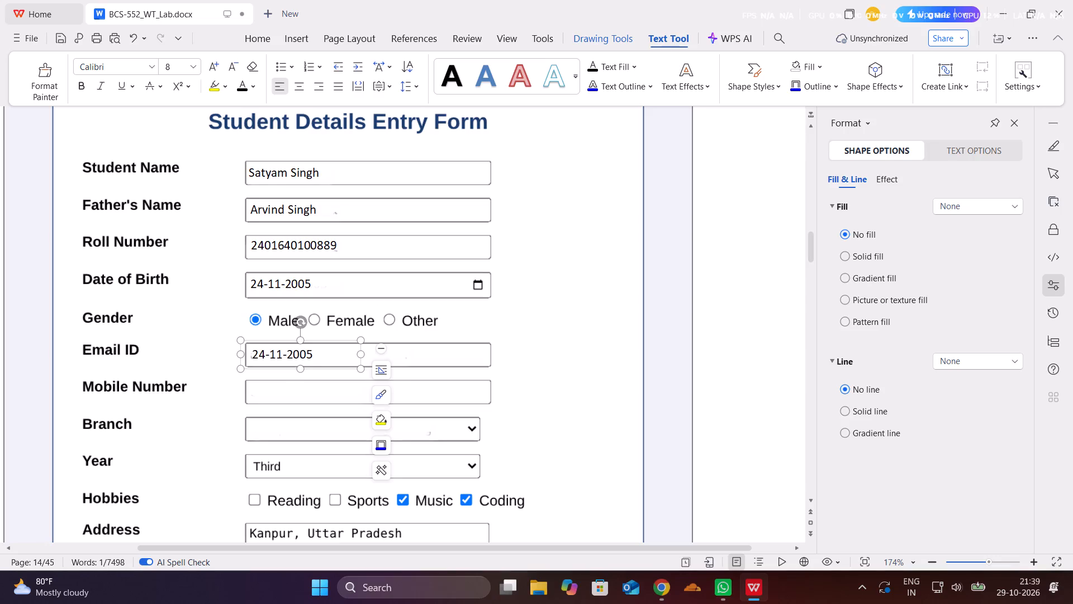
Clear the copied date from the Email ID text box.
click(320, 348)
key(BackSpace)
key(BackSpace)
key(BackSpace)
key(BackSpace)
key(BackSpace)
key(BackSpace)
key(BackSpace)
key(BackSpace)
key(BackSpace)
key(BackSpace)
key(BackSpace)
key(BackSpace)
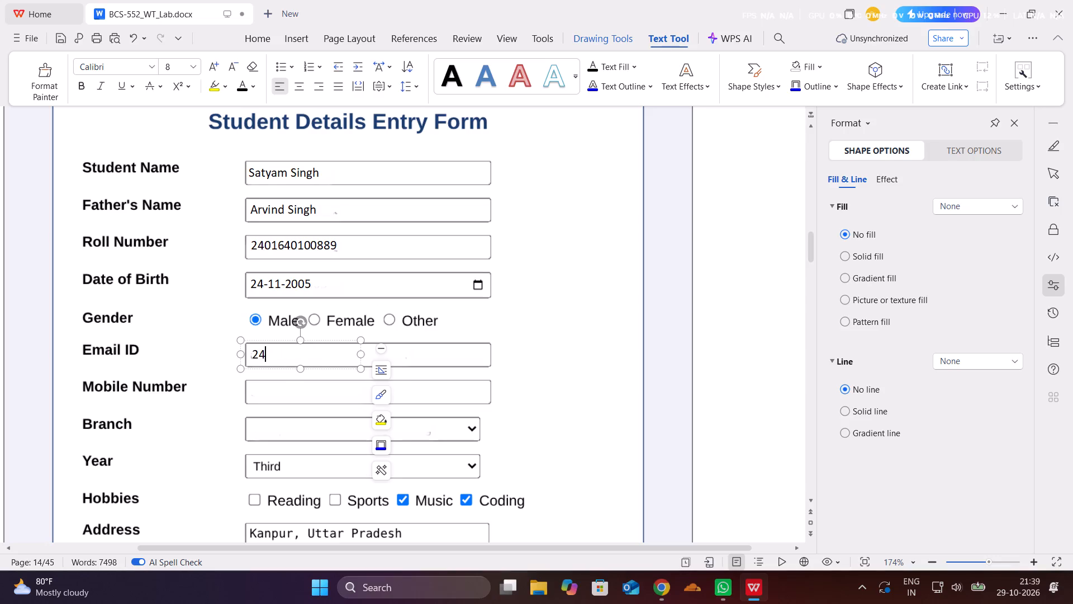
Enter the student's email address with the example.com domain in the Email ID text box, widening the box to fit.
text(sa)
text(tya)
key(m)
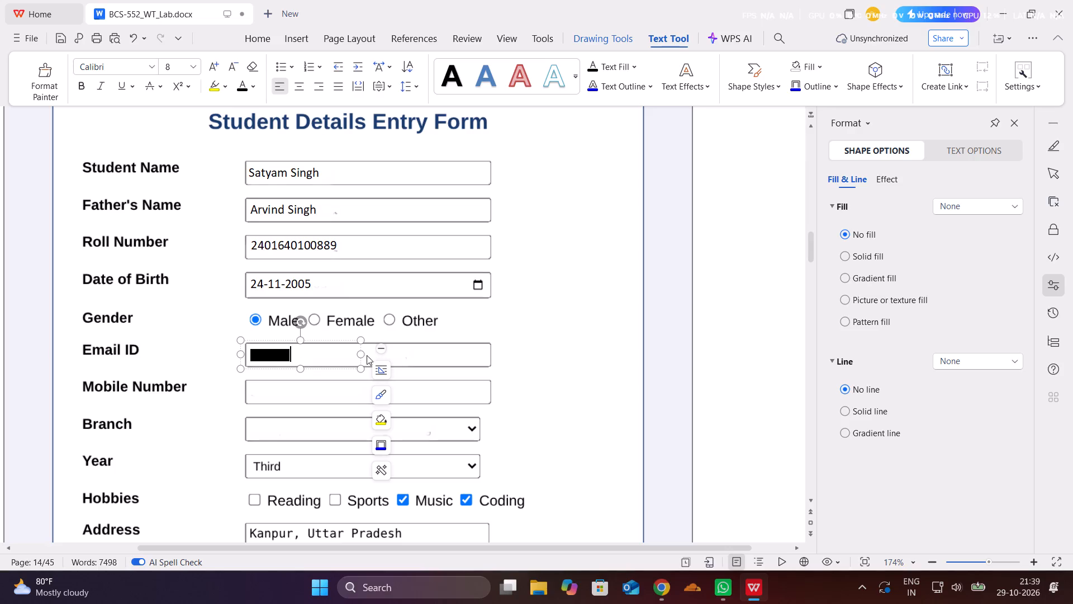
drag(360, 352, 469, 357)
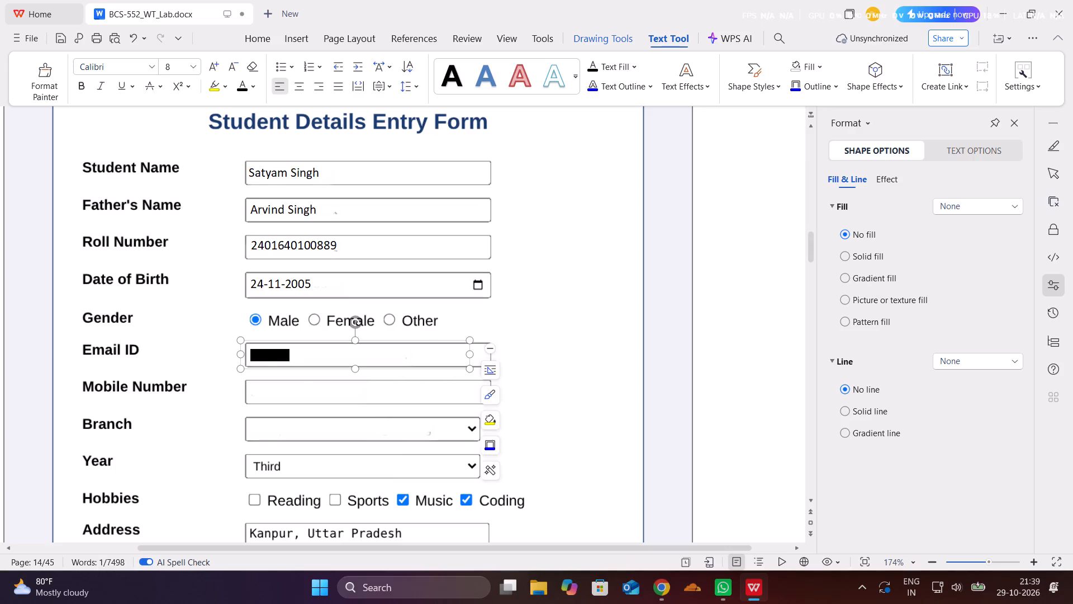
click(419, 352)
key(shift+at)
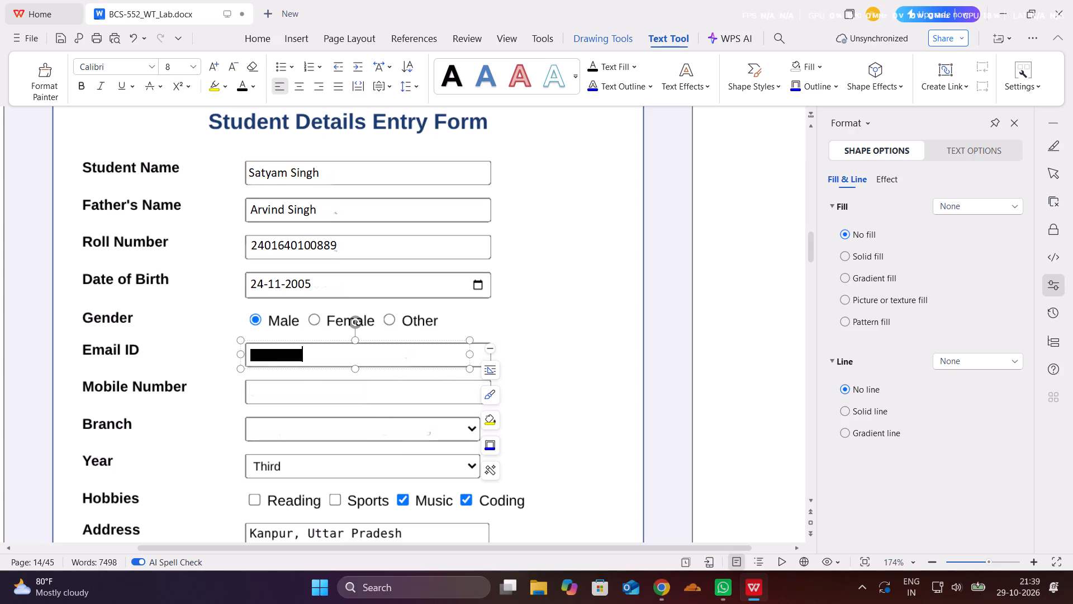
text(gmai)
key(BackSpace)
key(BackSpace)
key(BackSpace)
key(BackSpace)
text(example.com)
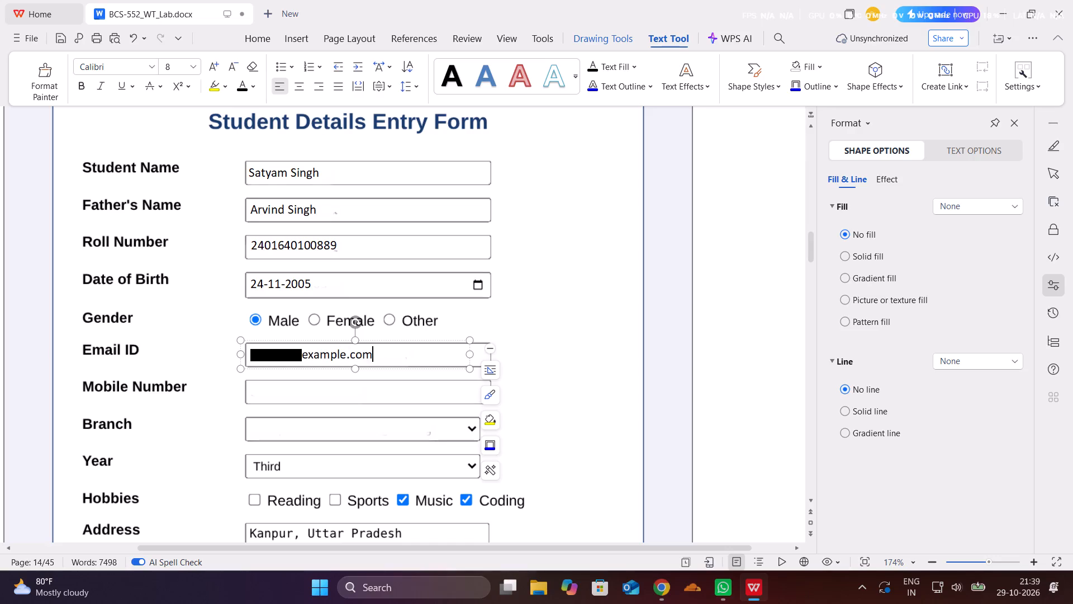
Duplicate the Email ID text box and position the copy inside the Mobile Number field, aligned with the entries above.
click(268, 343)
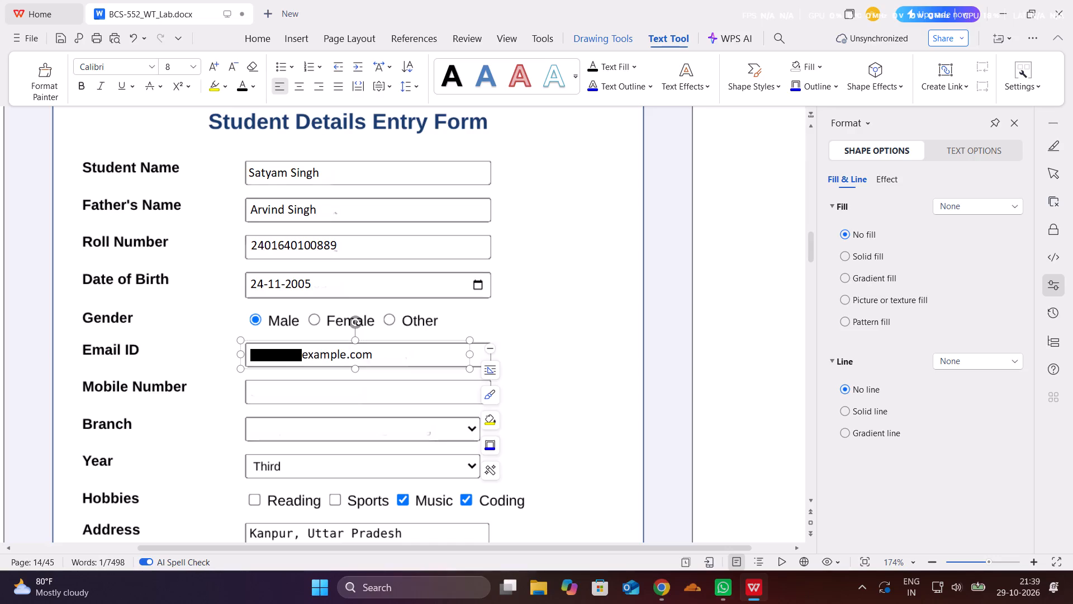
click(262, 341)
key(ctrl+c)
click(287, 397)
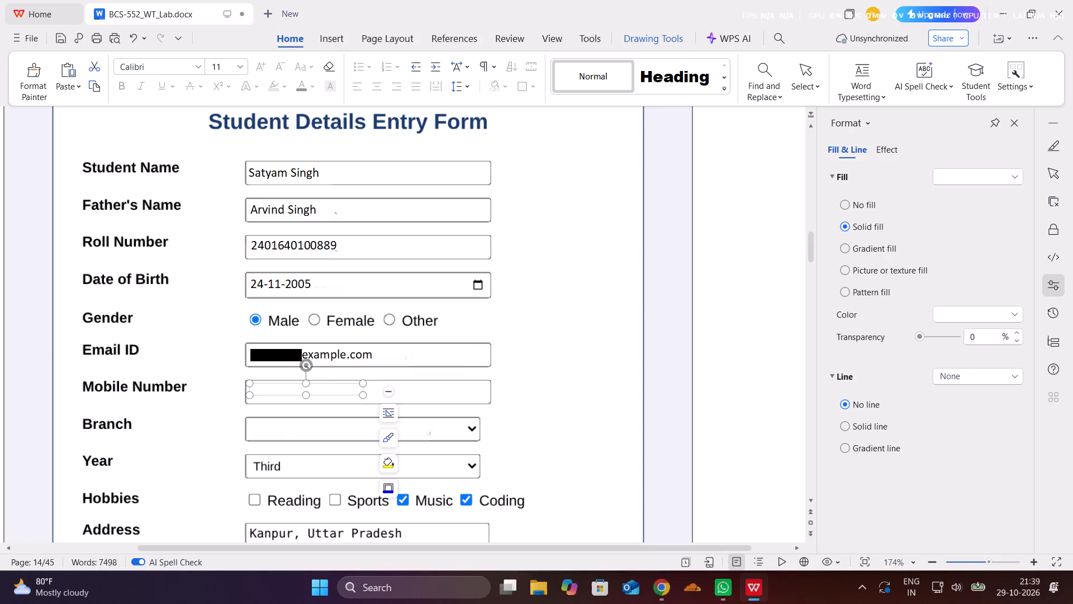
click(259, 357)
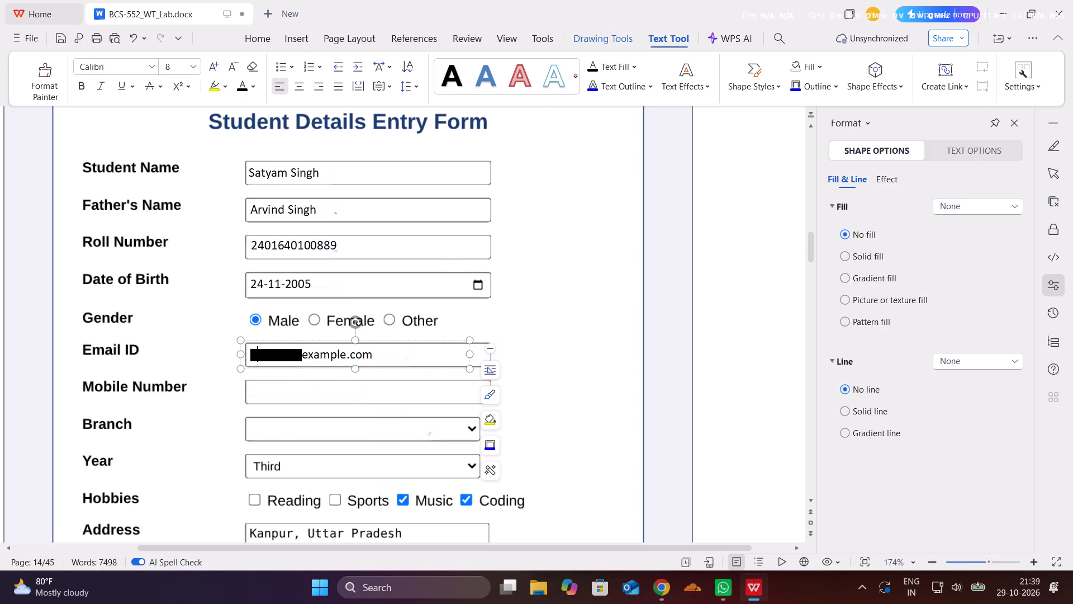
key(ctrl+v)
click(651, 234)
click(400, 340)
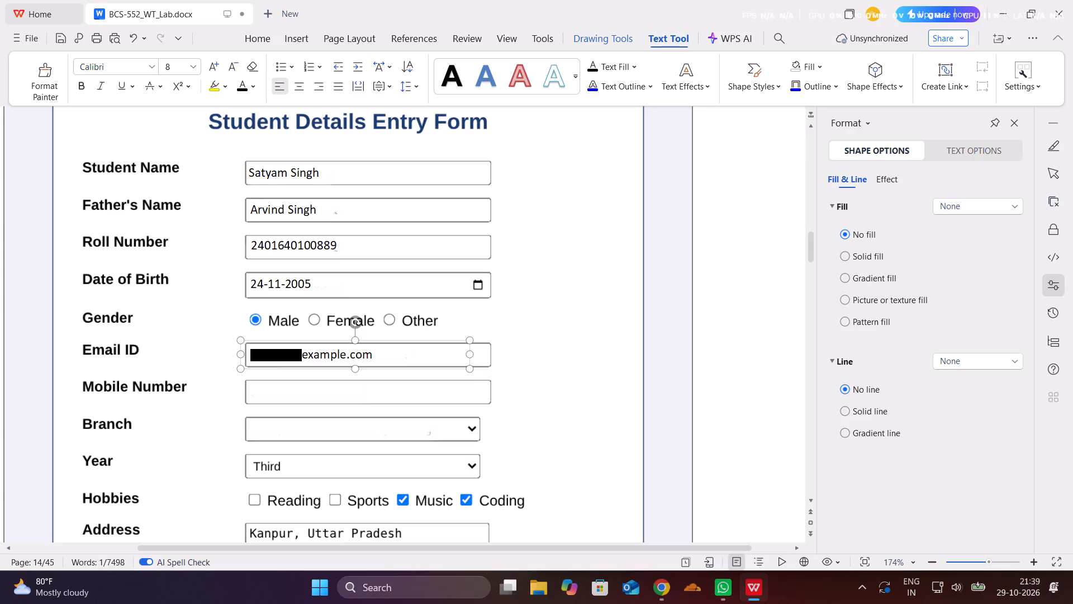
key(ctrl+c)
key(ctrl+v)
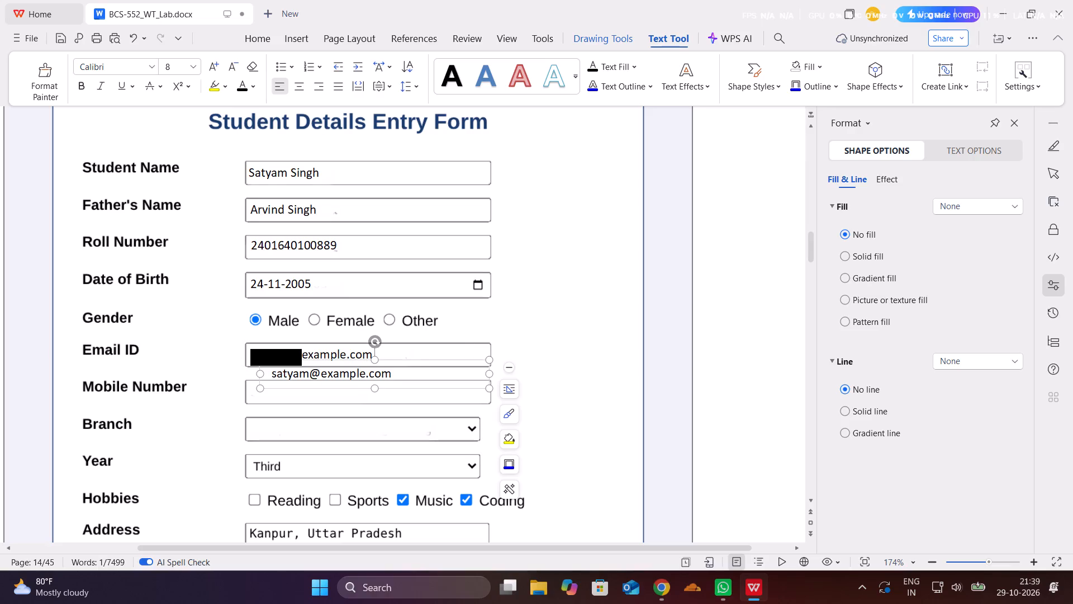
drag(405, 361, 384, 373)
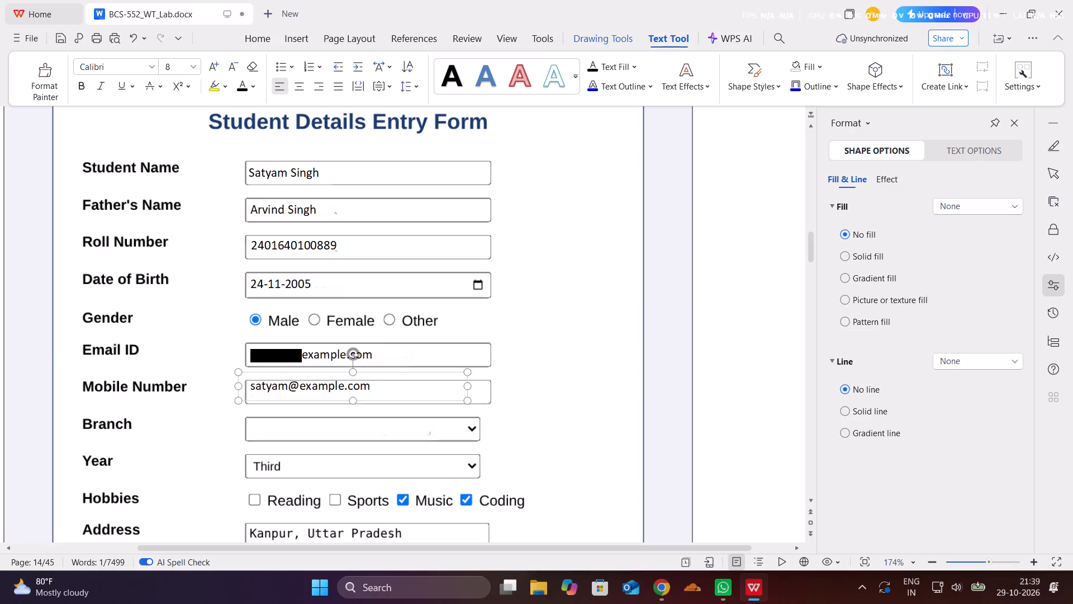
click(384, 373)
click(382, 377)
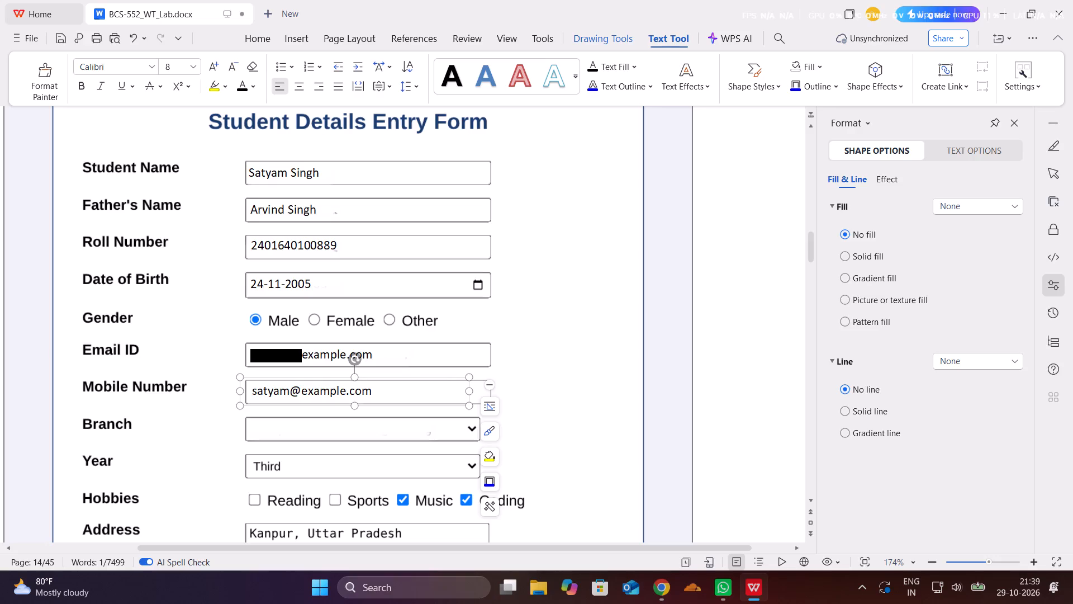
Clear the copied email address from the Mobile Number text box.
click(374, 392)
key(BackSpace)
key(BackSpace)
key(BackSpace)
key(BackSpace)
key(BackSpace)
key(BackSpace)
key(BackSpace)
key(BackSpace)
key(BackSpace)
key(BackSpace)
key(BackSpace)
key(BackSpace)
key(BackSpace)
key(BackSpace)
key(BackSpace)
key(BackSpace)
key(BackSpace)
key(BackSpace)
key(BackSpace)
key(BackSpace)
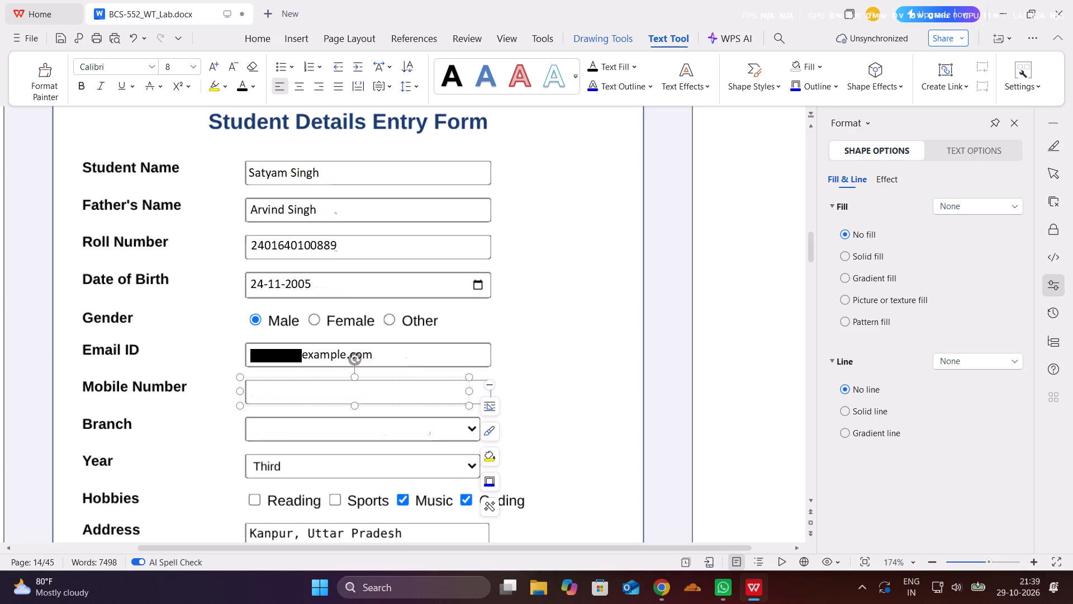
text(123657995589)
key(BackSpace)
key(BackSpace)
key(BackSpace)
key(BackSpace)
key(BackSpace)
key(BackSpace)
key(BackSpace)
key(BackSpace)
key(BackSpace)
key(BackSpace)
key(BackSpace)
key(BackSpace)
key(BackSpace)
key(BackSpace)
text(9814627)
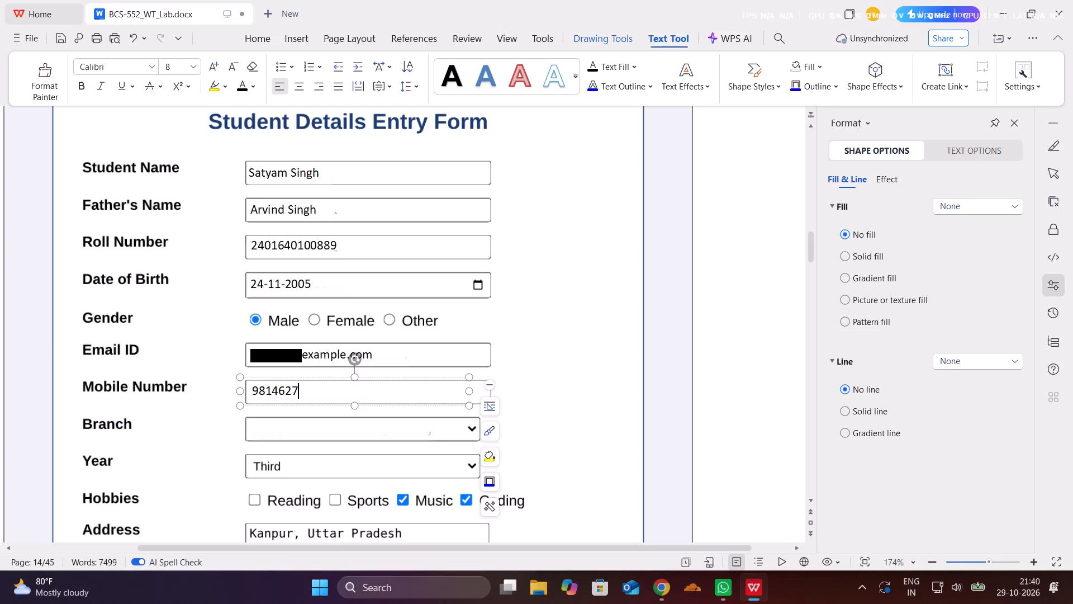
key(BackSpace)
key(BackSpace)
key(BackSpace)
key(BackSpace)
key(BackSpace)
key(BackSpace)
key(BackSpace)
Enter the mobile number in the empty Mobile Number text box.
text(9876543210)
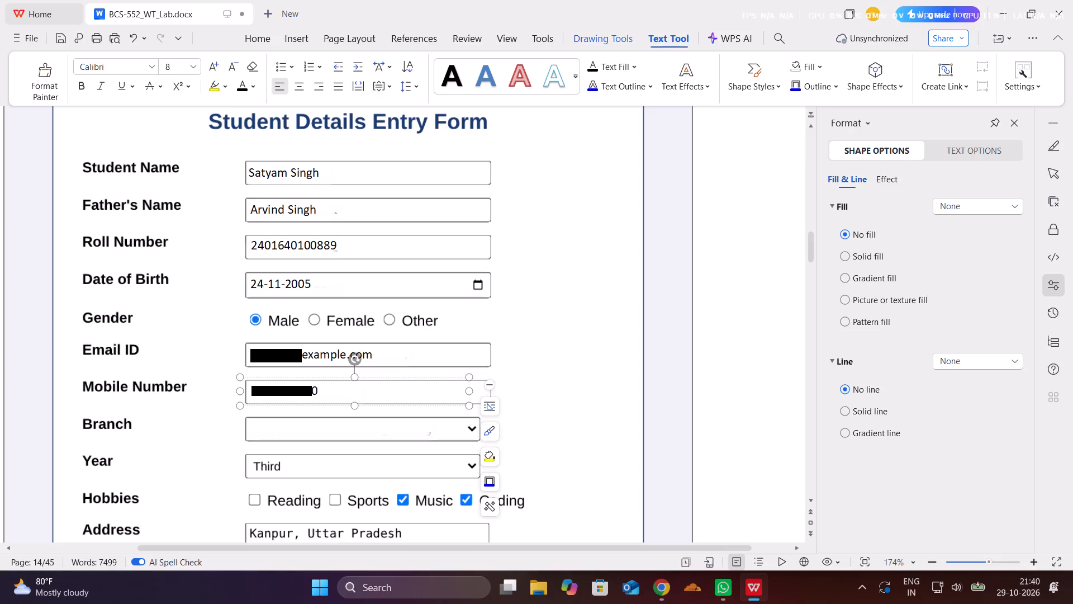
Duplicate the Mobile Number text box, position the copy inside the Branch field and narrow it clear of the dropdown arrow.
click(273, 377)
key(ctrl+c)
key(ctrl+v)
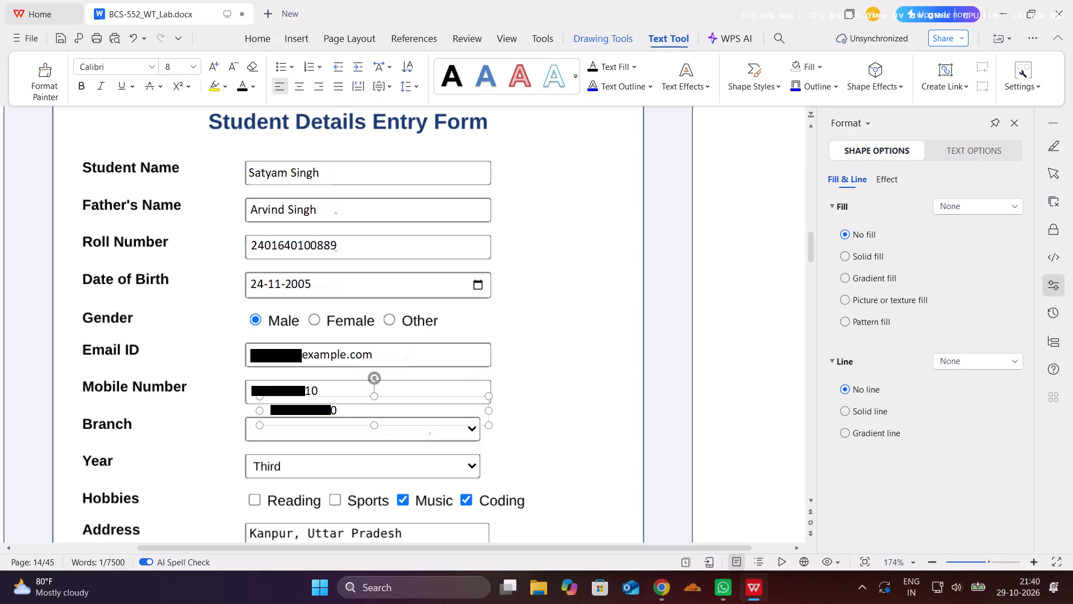
drag(382, 397, 370, 408)
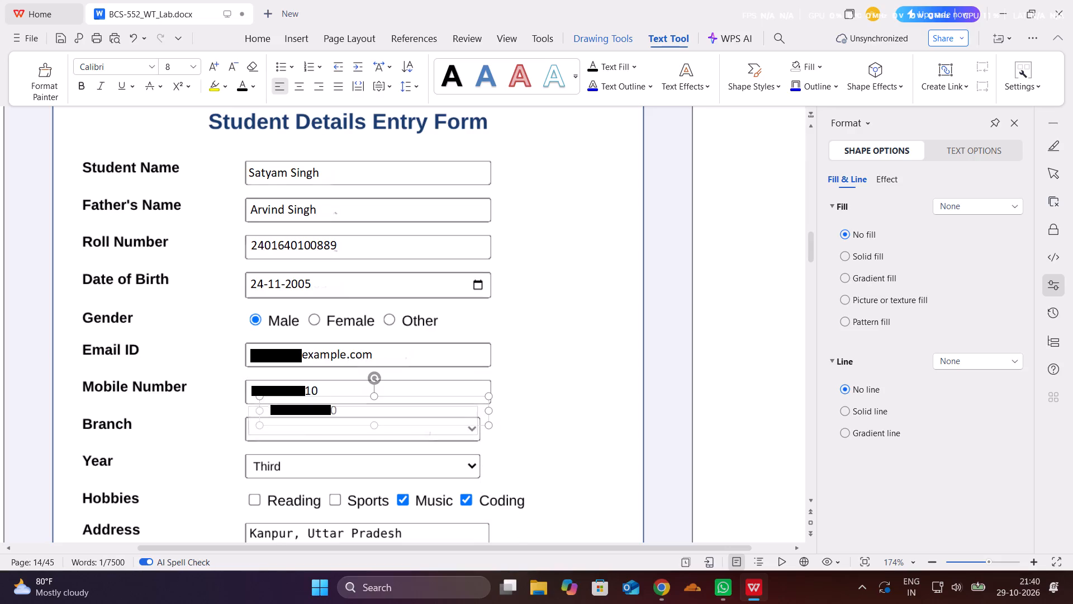
drag(370, 408, 365, 411)
click(365, 411)
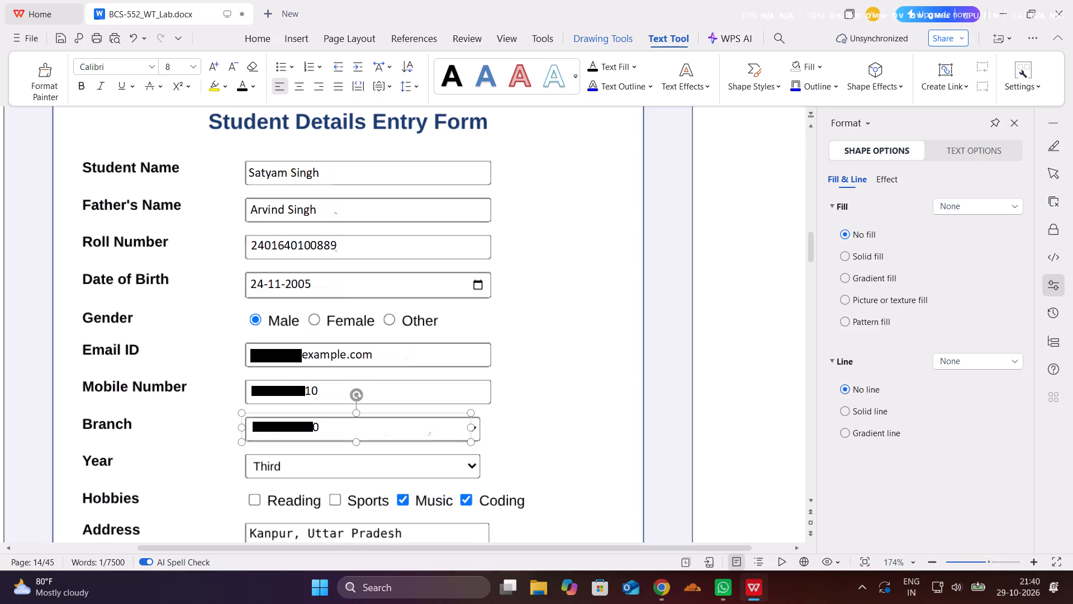
click(364, 414)
click(362, 414)
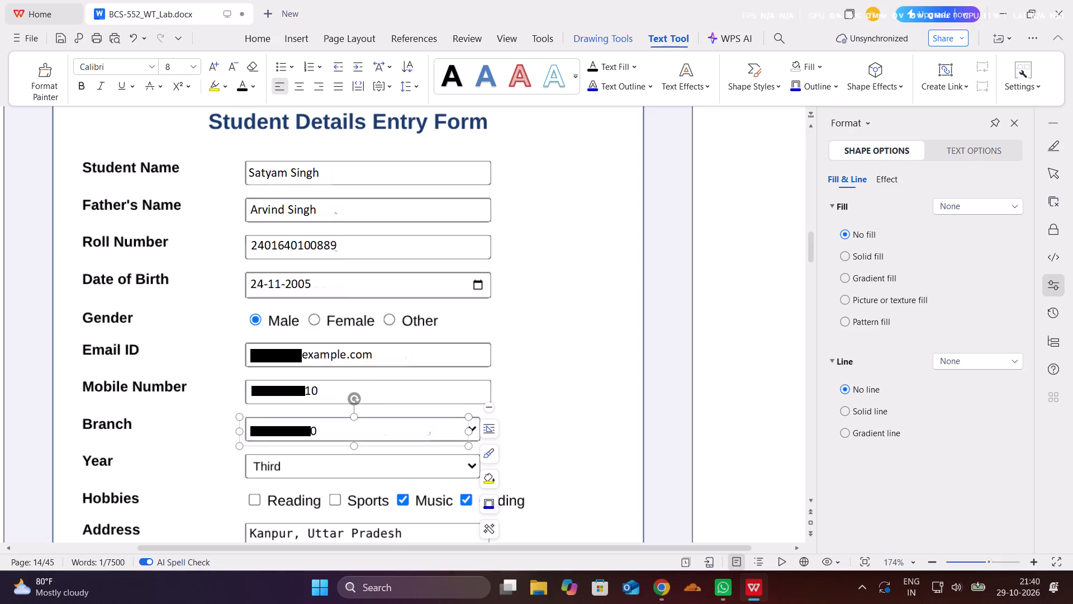
click(362, 418)
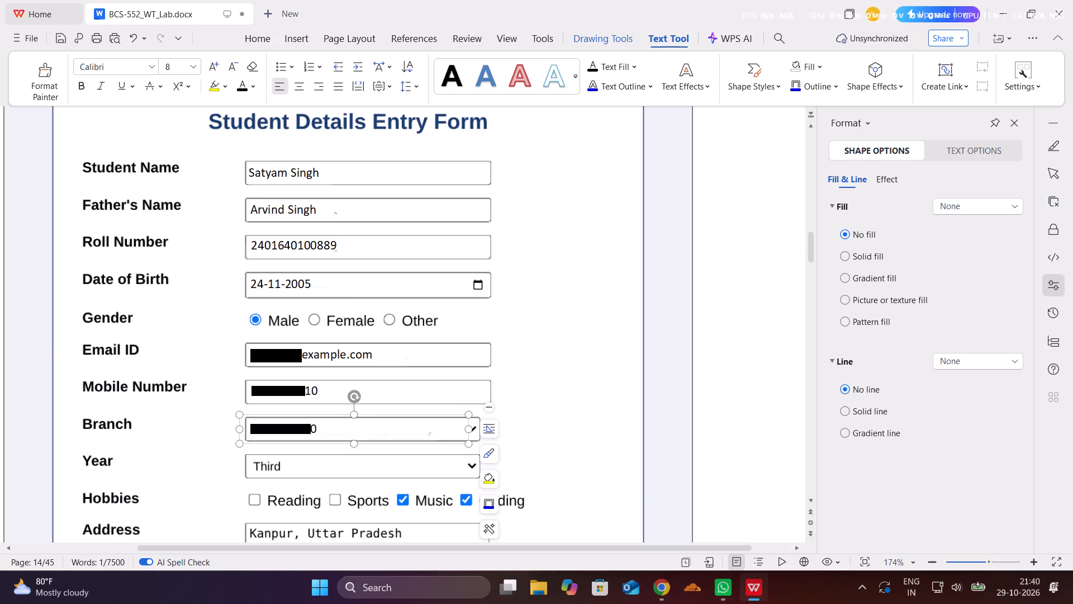
drag(468, 431, 367, 433)
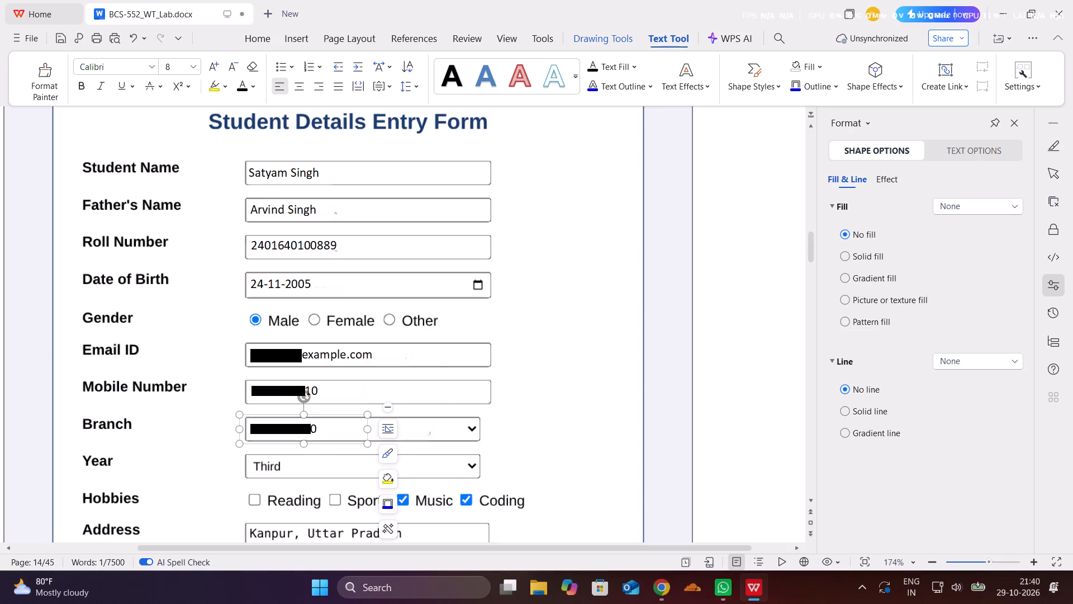
Replace the copied number in the Branch text box with CS-3O.
click(339, 440)
click(328, 433)
key(BackSpace)
key(BackSpace)
key(BackSpace)
key(BackSpace)
key(BackSpace)
key(BackSpace)
key(BackSpace)
key(BackSpace)
key(BackSpace)
key(BackSpace)
key(BackSpace)
key(BackSpace)
key(BackSpace)
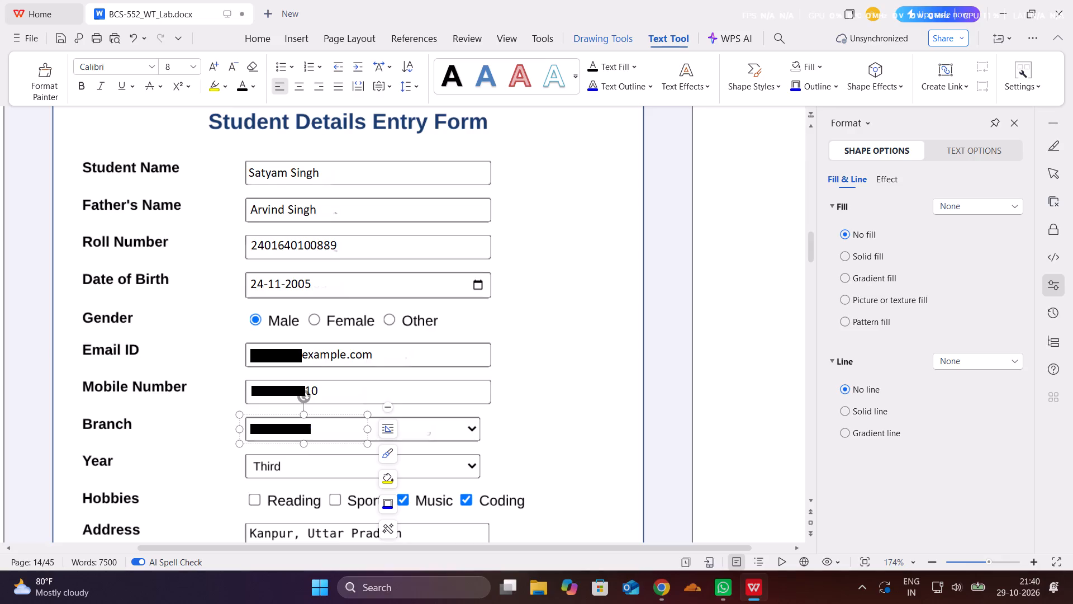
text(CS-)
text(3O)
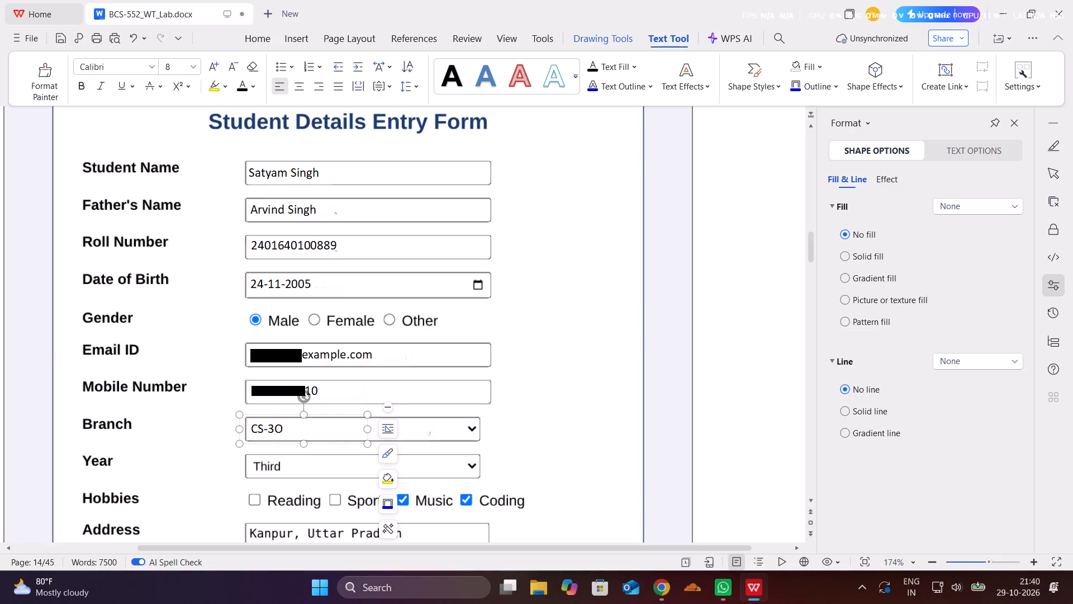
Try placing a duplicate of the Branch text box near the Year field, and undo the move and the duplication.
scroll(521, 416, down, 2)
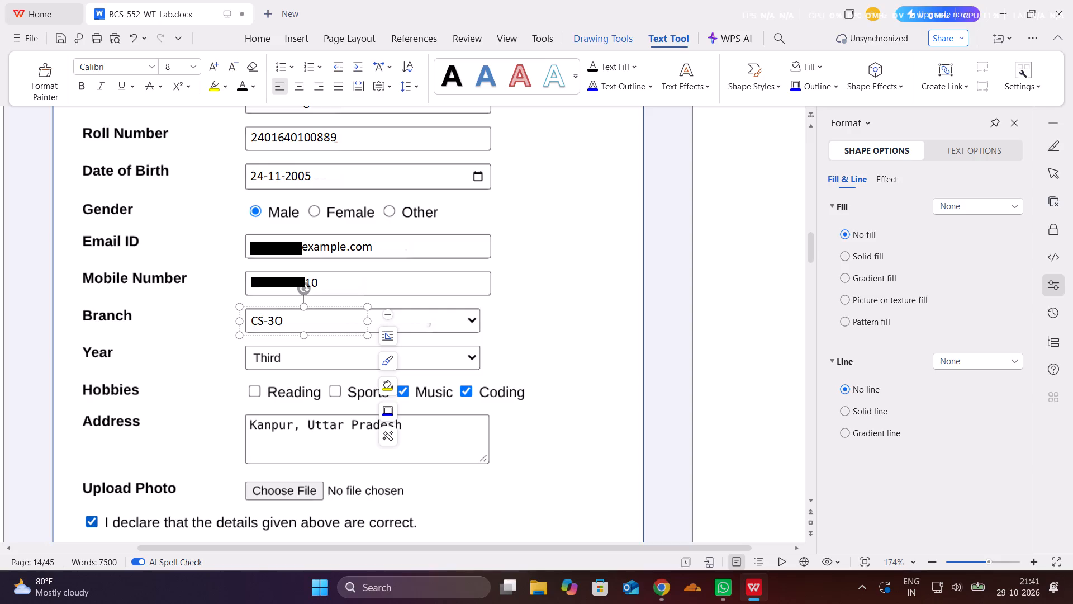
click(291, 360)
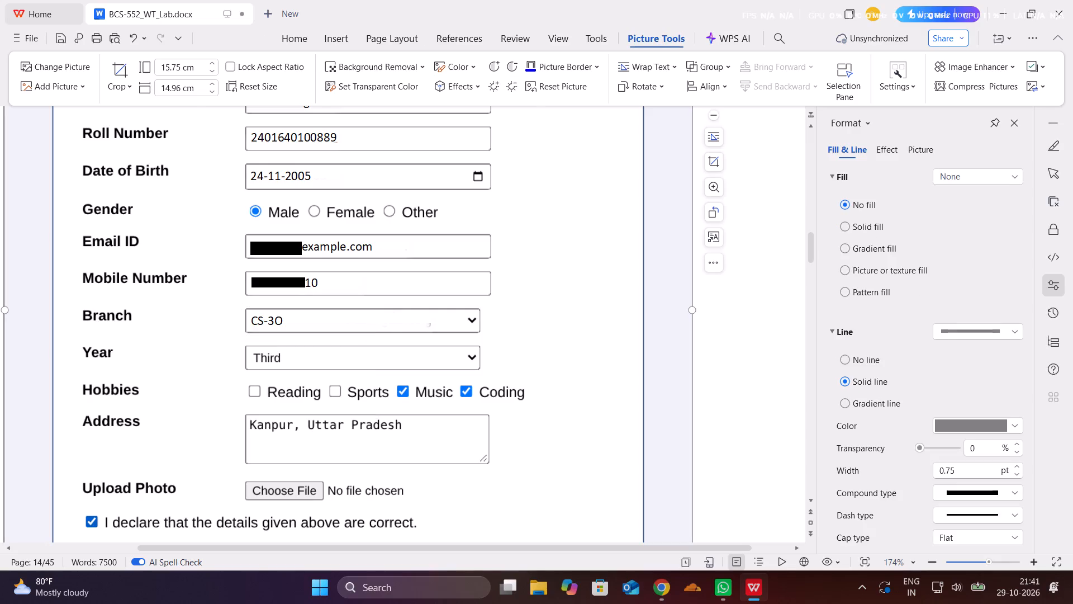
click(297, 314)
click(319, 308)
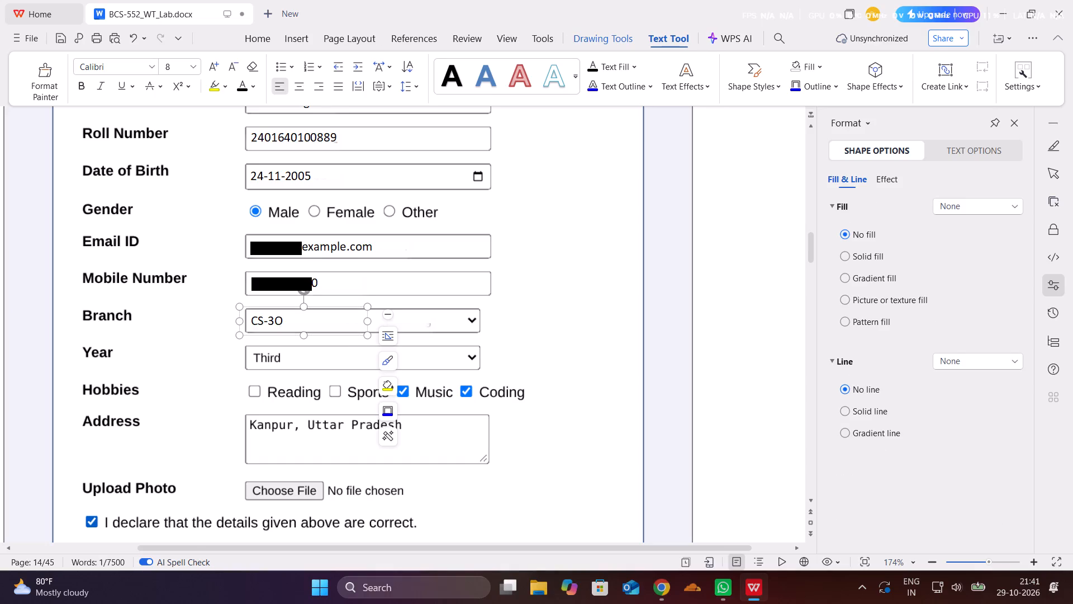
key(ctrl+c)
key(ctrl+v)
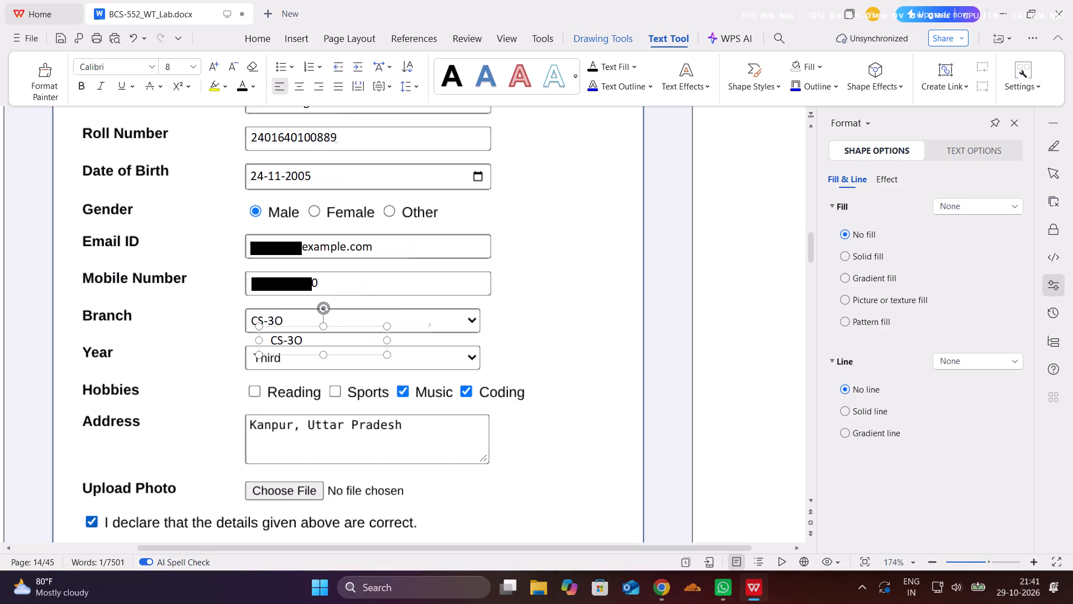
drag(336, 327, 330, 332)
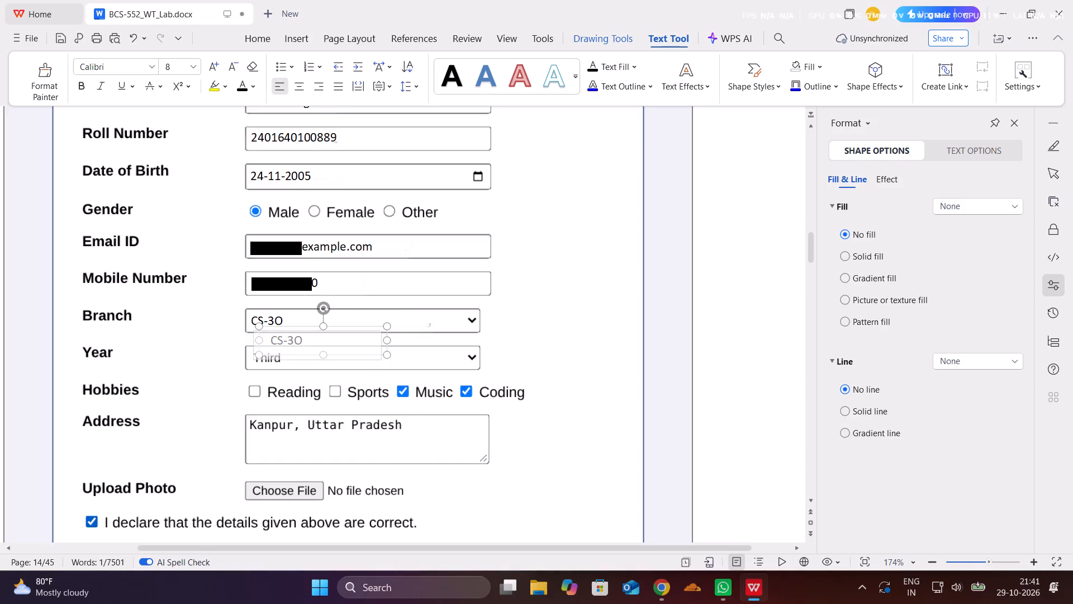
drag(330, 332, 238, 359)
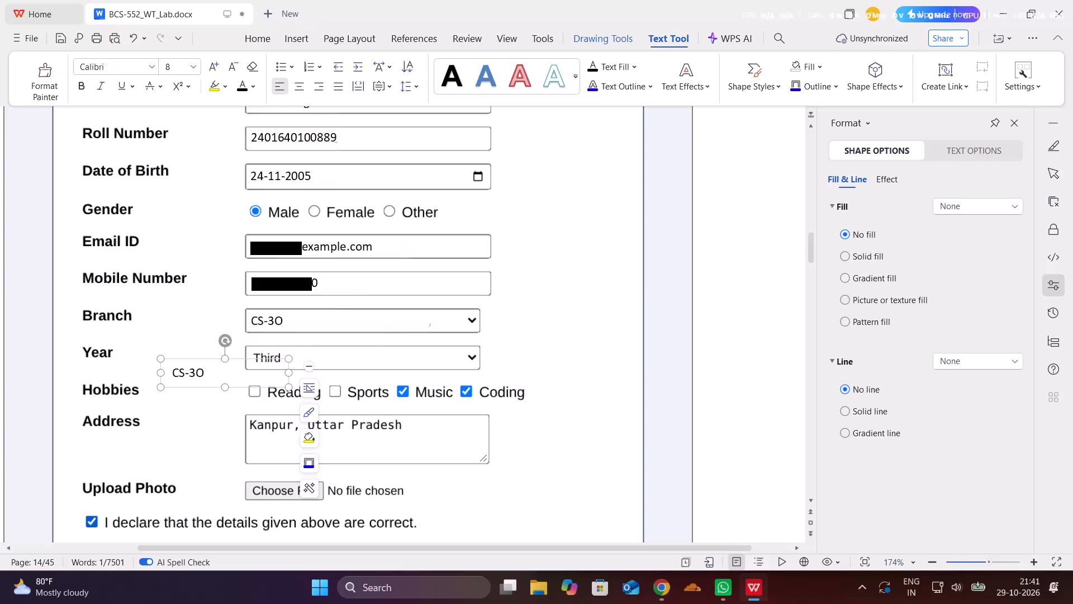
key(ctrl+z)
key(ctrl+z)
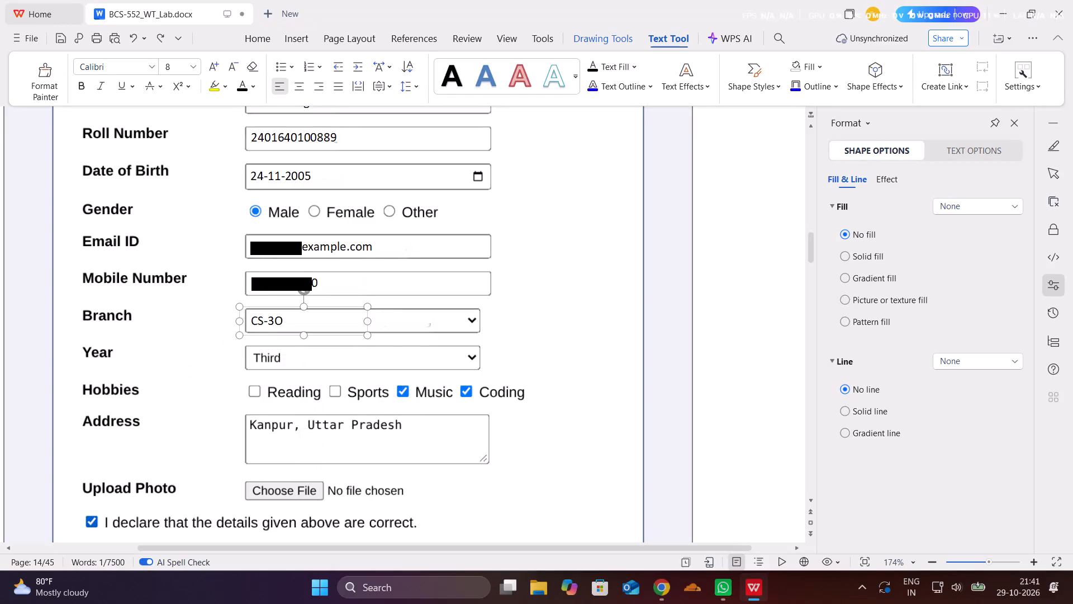
Review the overlaid entries across the Student Details Entry Form picture, along with its caption and the Result paragraph.
click(531, 301)
scroll(531, 301, down, 1)
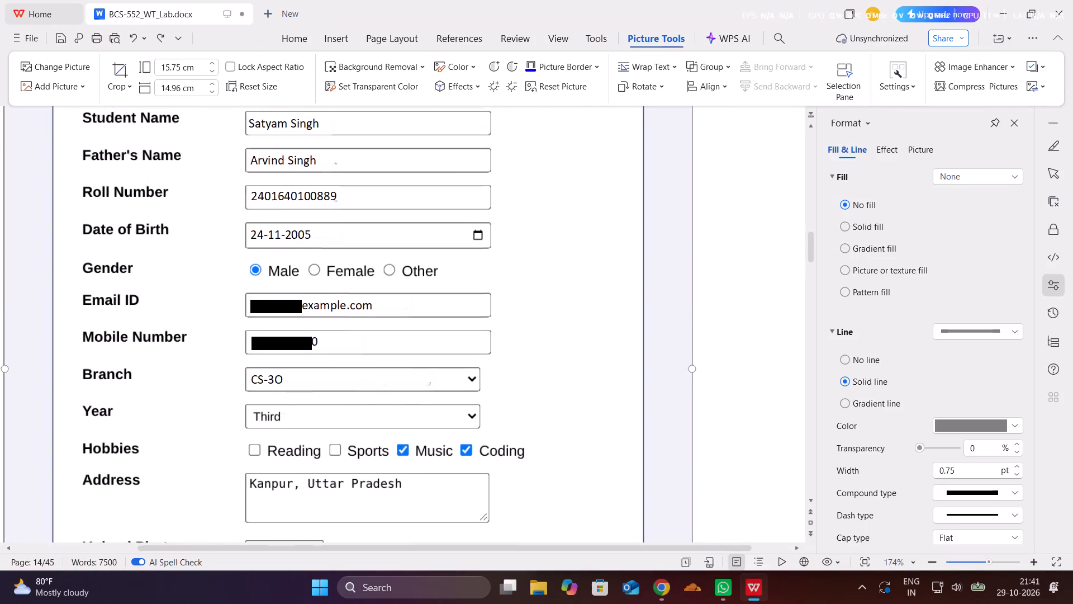
scroll(531, 301, down, 2)
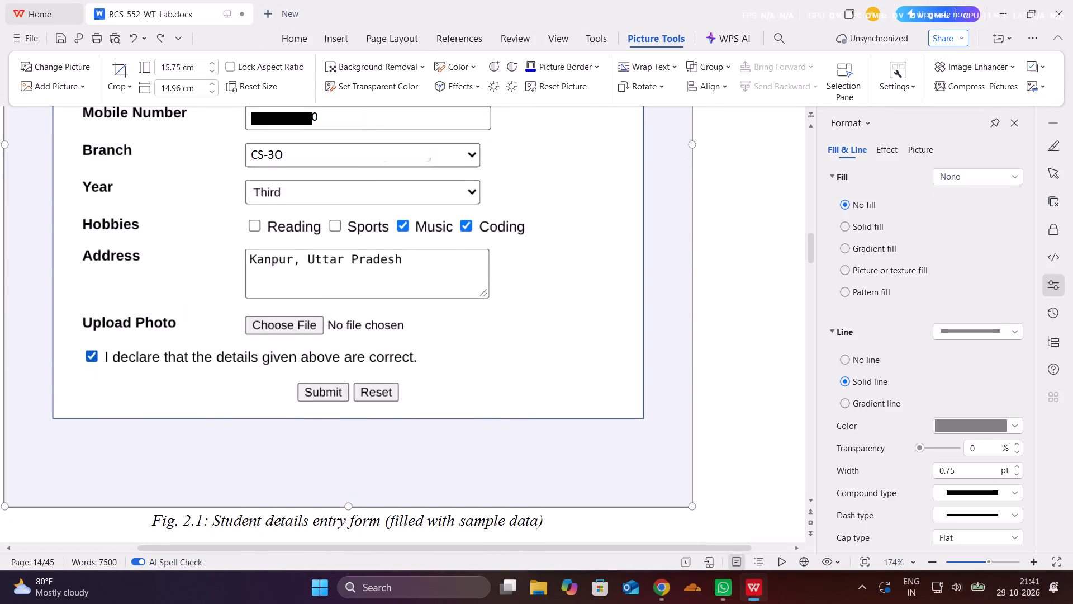
scroll(531, 301, down, 1)
scroll(531, 301, up, 4)
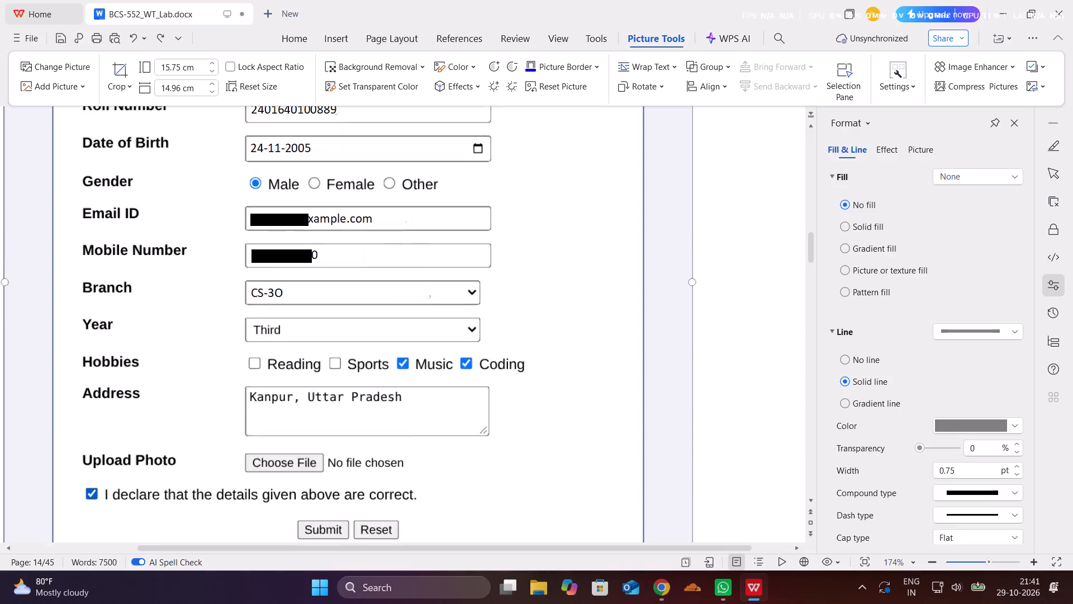
scroll(531, 301, up, 2)
scroll(531, 301, down, 3)
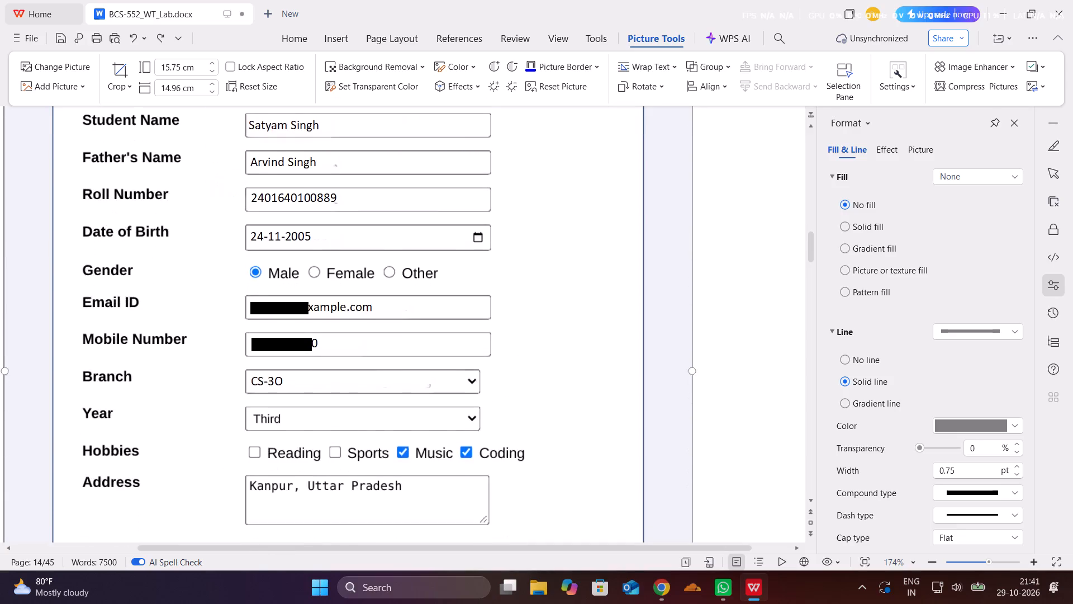
scroll(531, 301, down, 6)
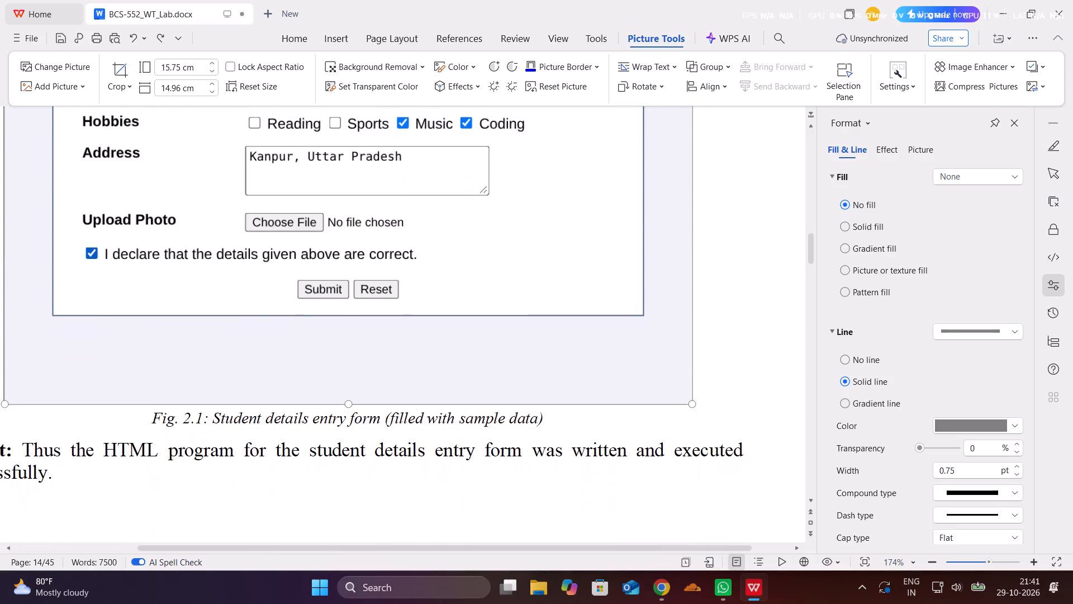
scroll(531, 301, down, 1)
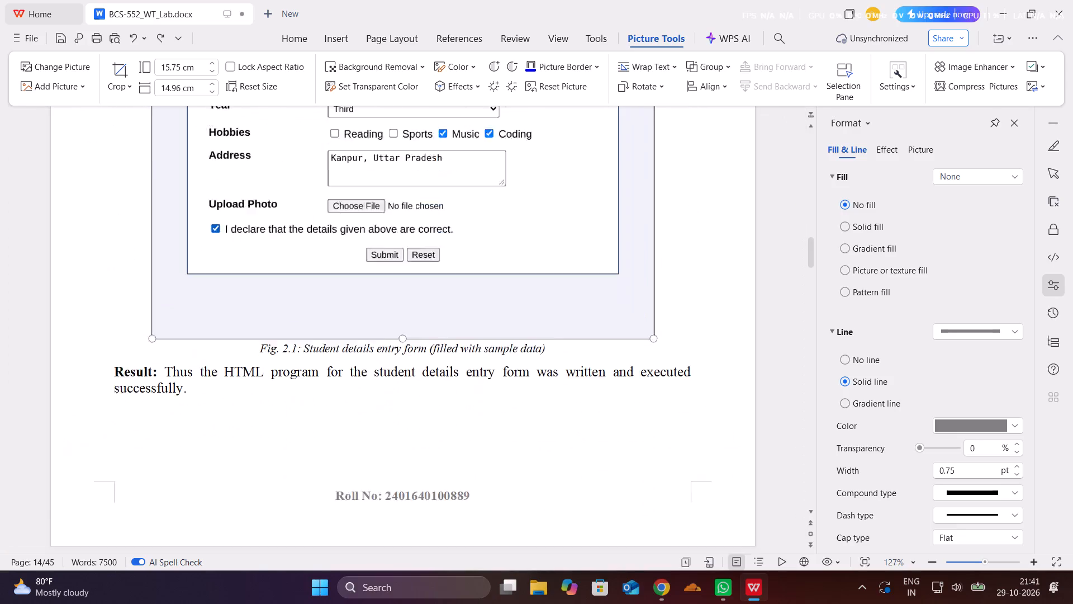
scroll(531, 301, down, 2)
scroll(531, 301, up, 5)
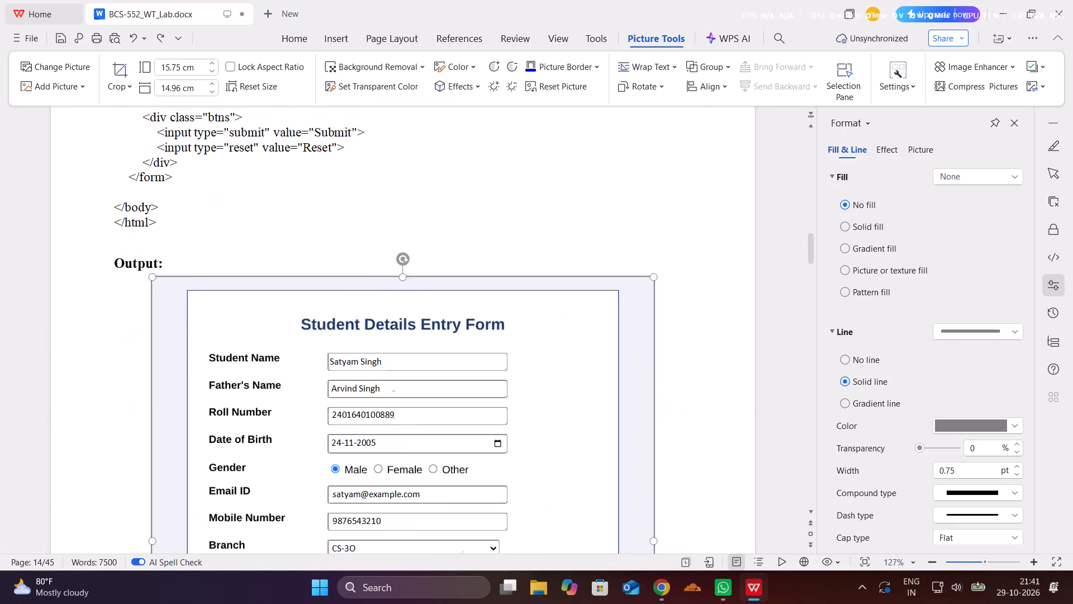
scroll(531, 301, up, 5)
scroll(531, 301, down, 7)
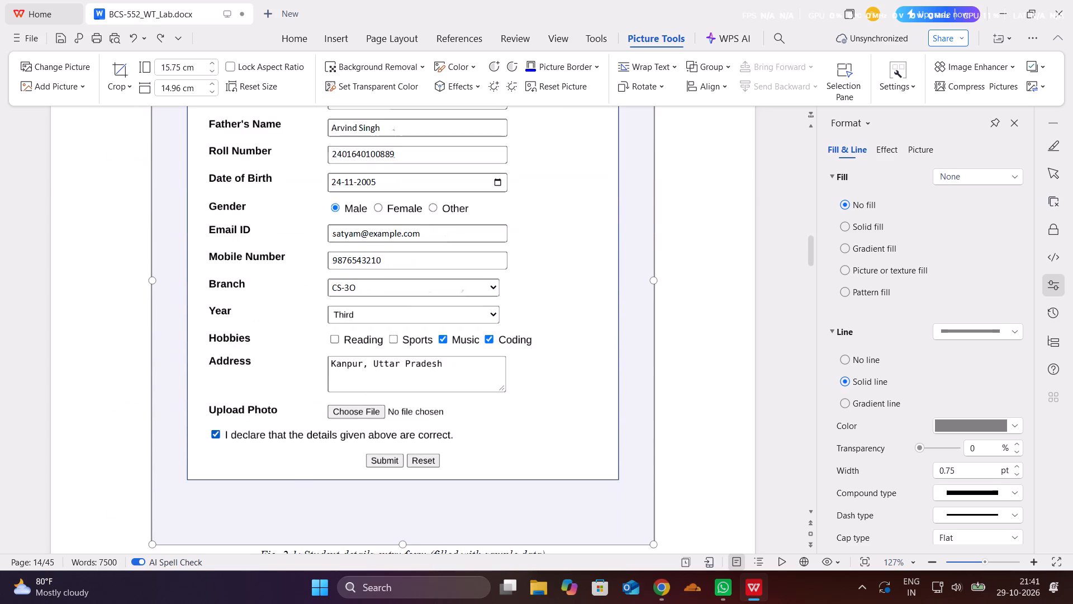
scroll(531, 301, up, 3)
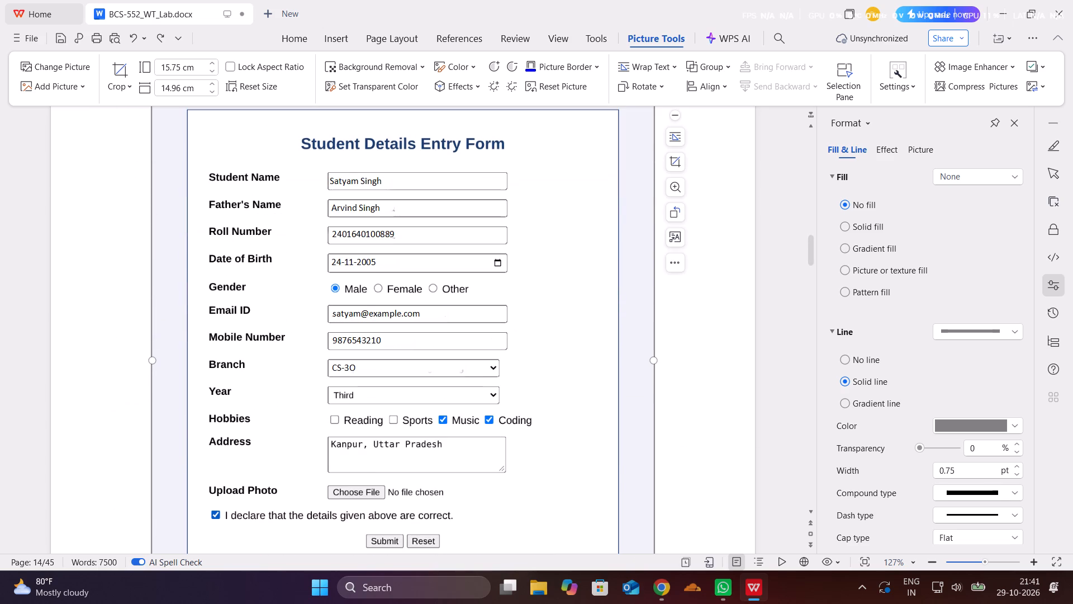
scroll(531, 301, up, 4)
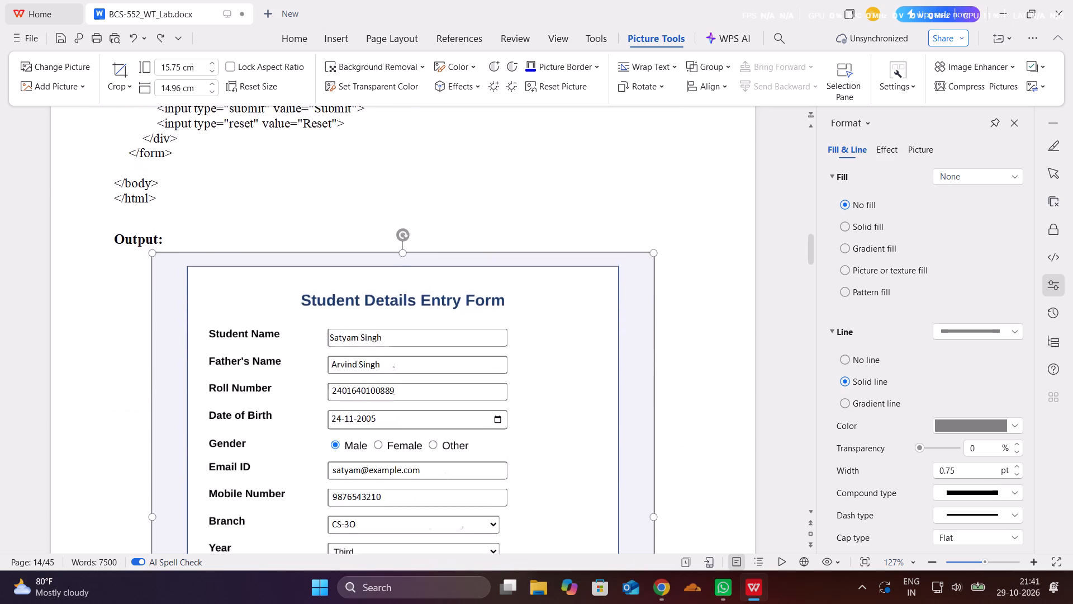
Look back through Experiment 2's student_form.html program listing, from the form picture up to the start of the code.
scroll(531, 301, up, 3)
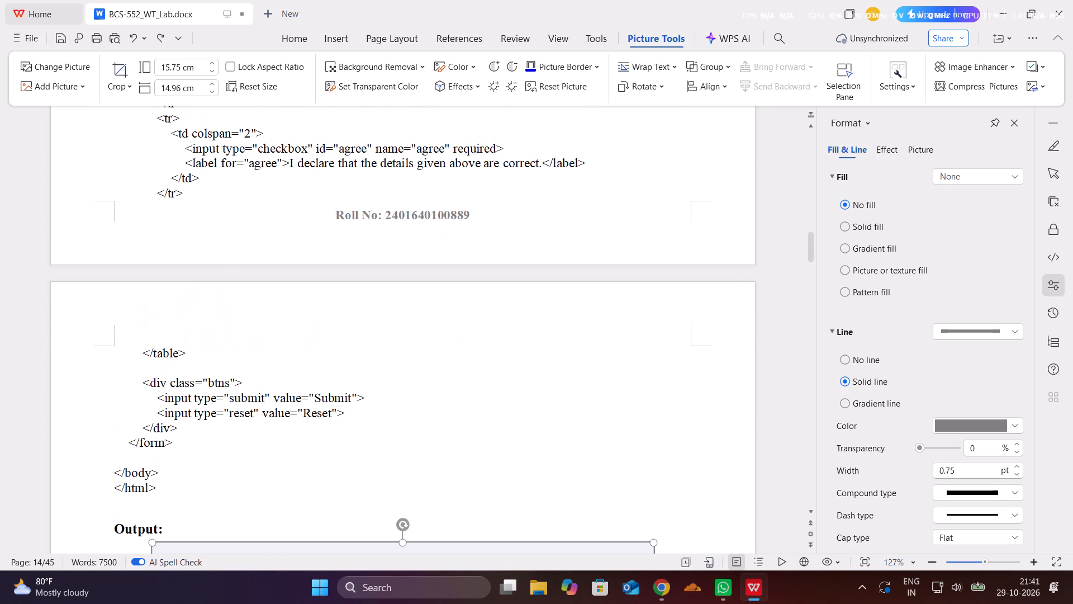
scroll(531, 301, up, 2)
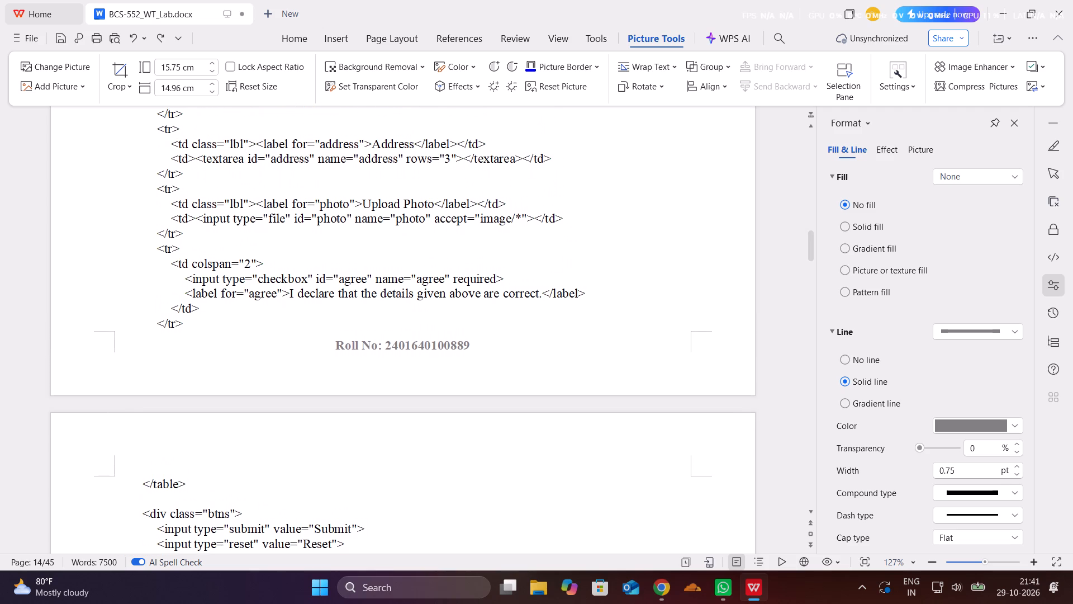
scroll(531, 301, up, 8)
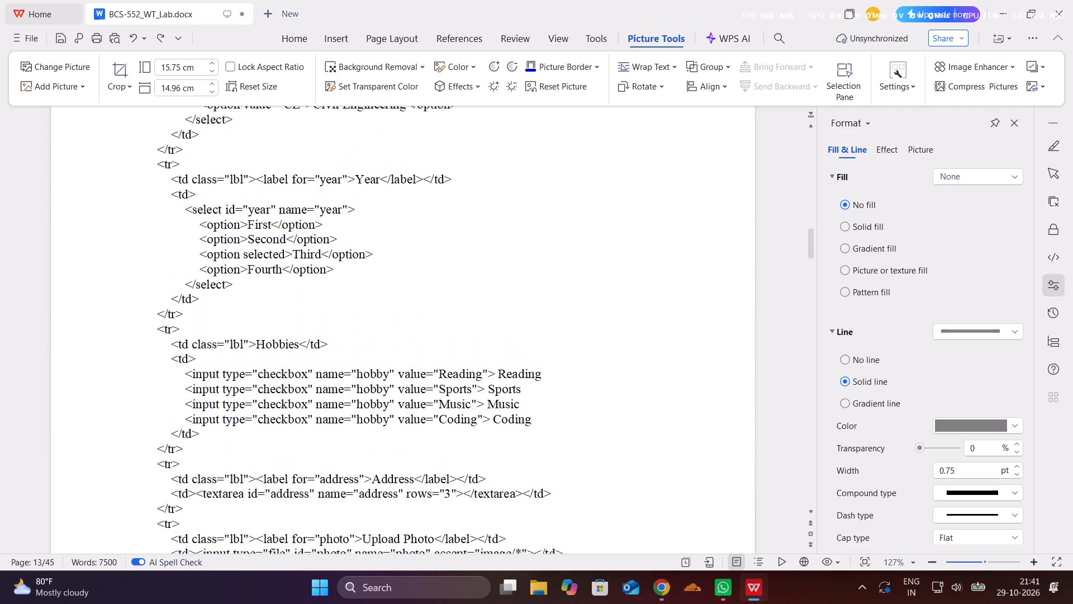
scroll(531, 301, up, 4)
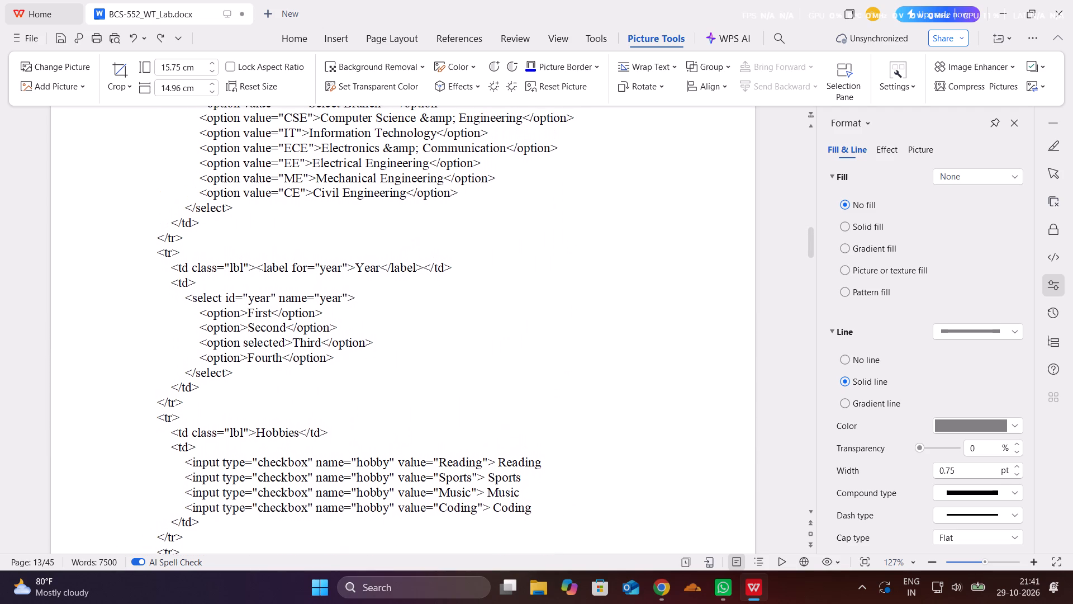
scroll(531, 301, up, 3)
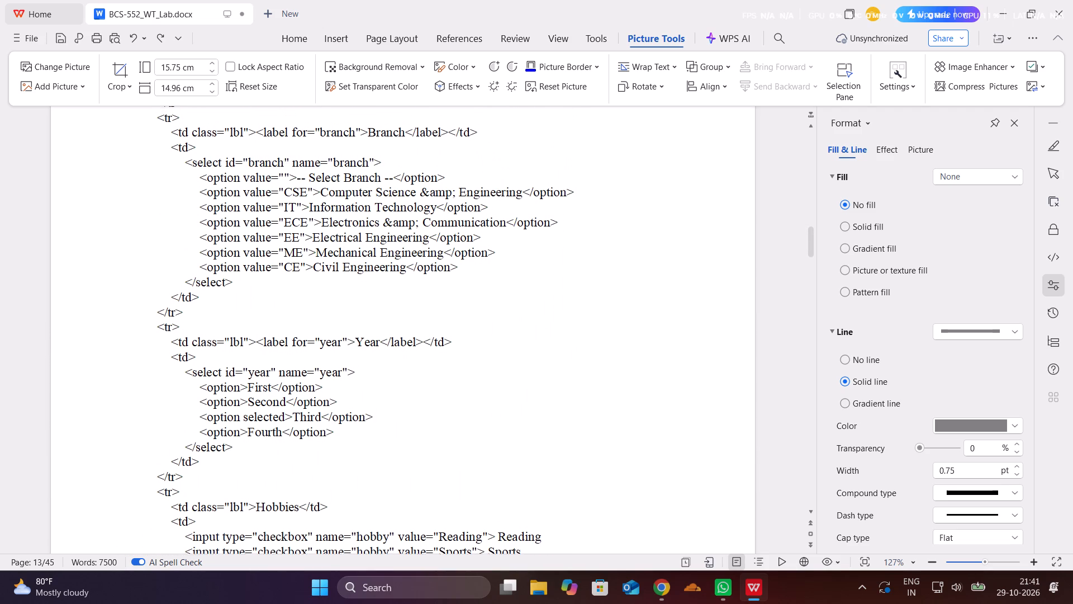
scroll(531, 301, up, 10)
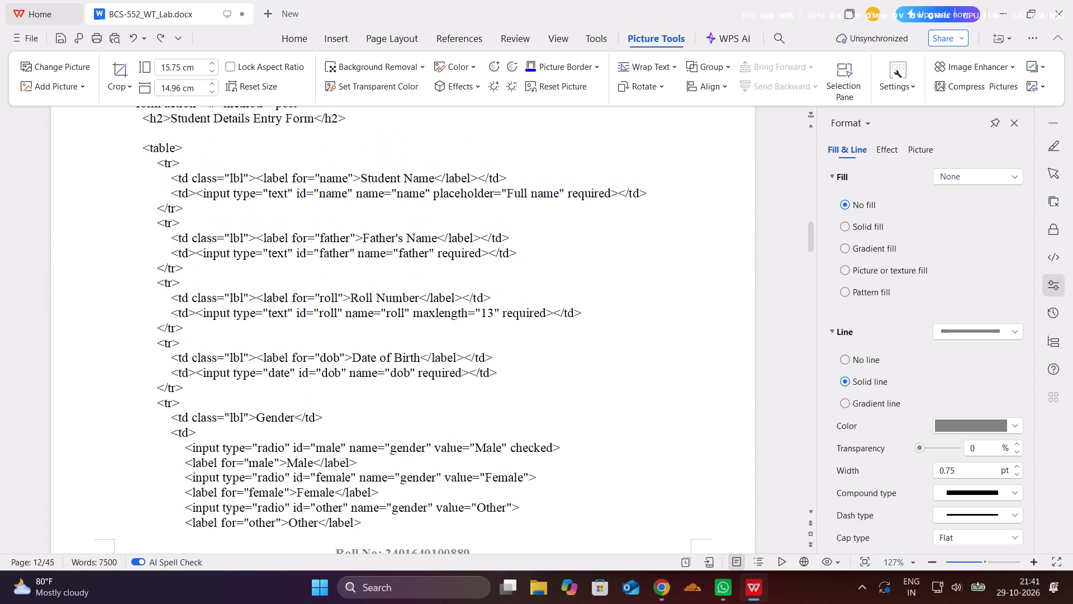
scroll(531, 301, up, 3)
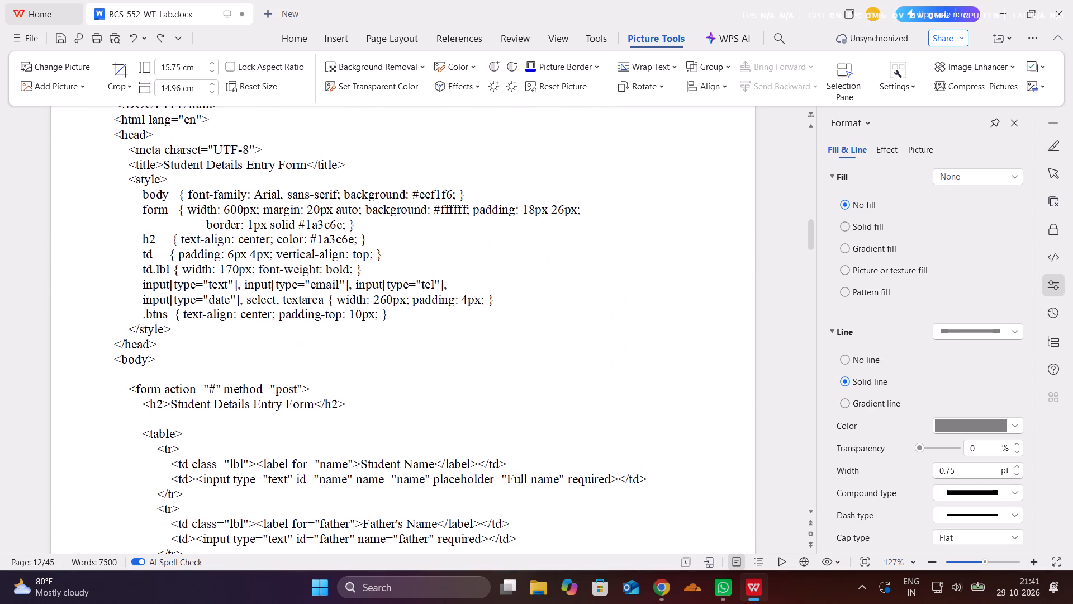
scroll(531, 301, up, 3)
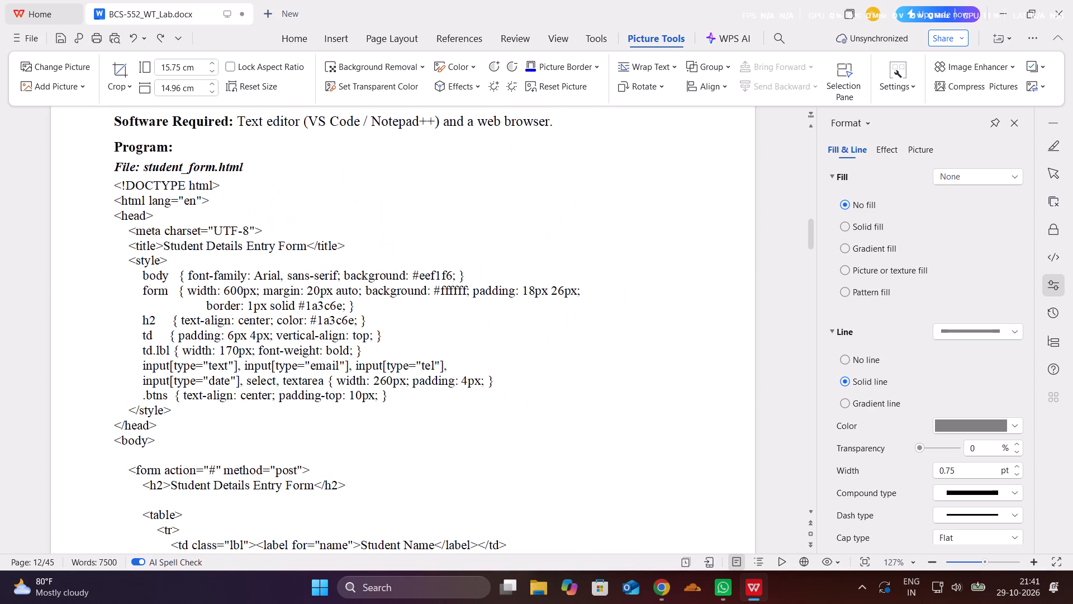
scroll(531, 301, up, 2)
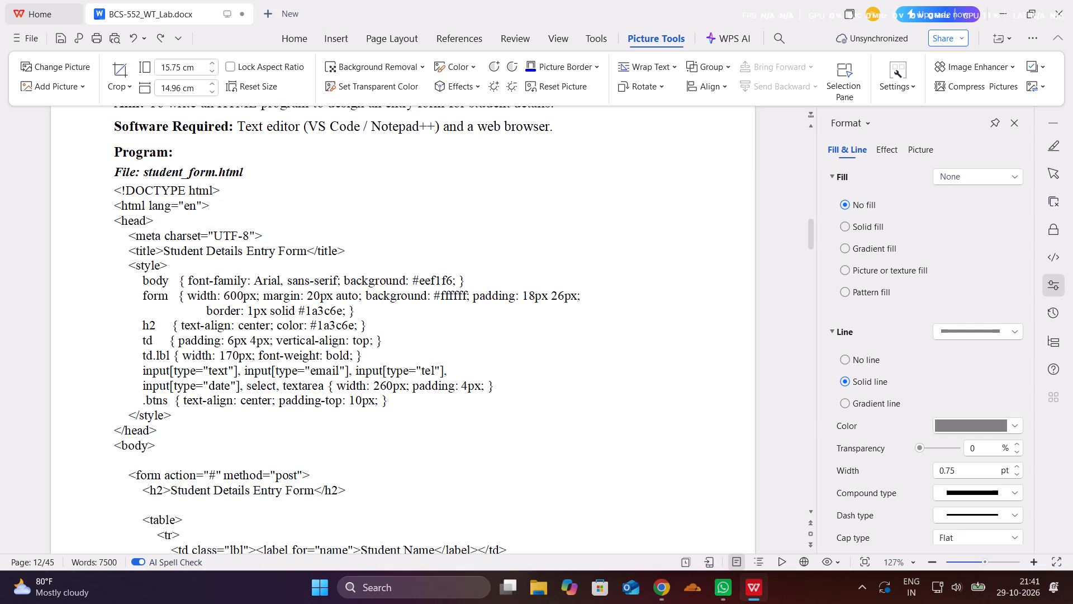
scroll(531, 301, up, 2)
Review Experiment 2's student_form.html listing and form output again, continuing to the start of Experiment 3.
scroll(531, 301, up, 1)
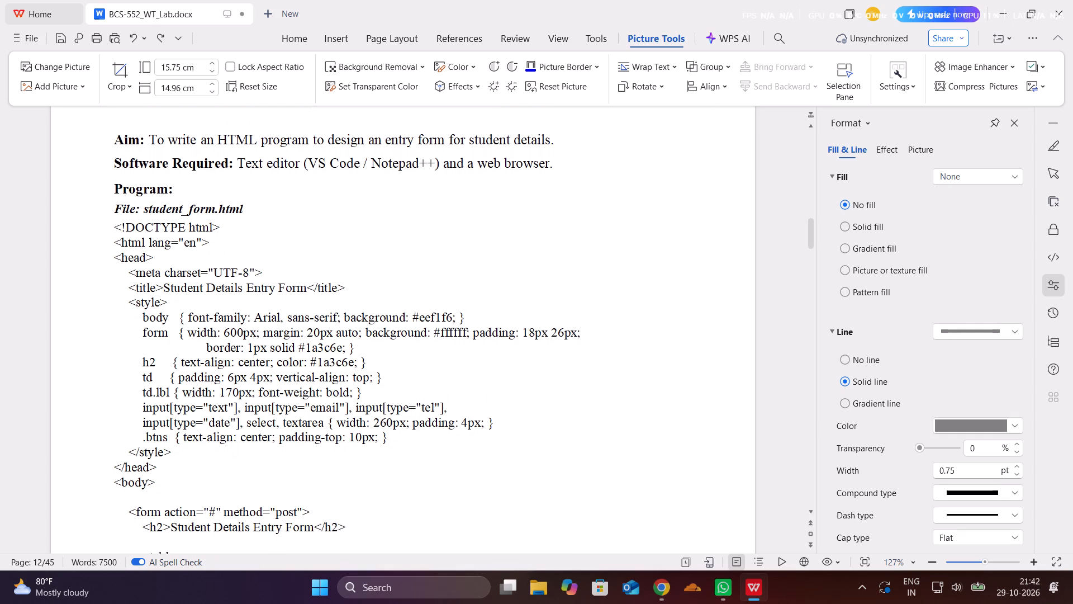
scroll(531, 301, up, 1)
scroll(531, 301, down, 1)
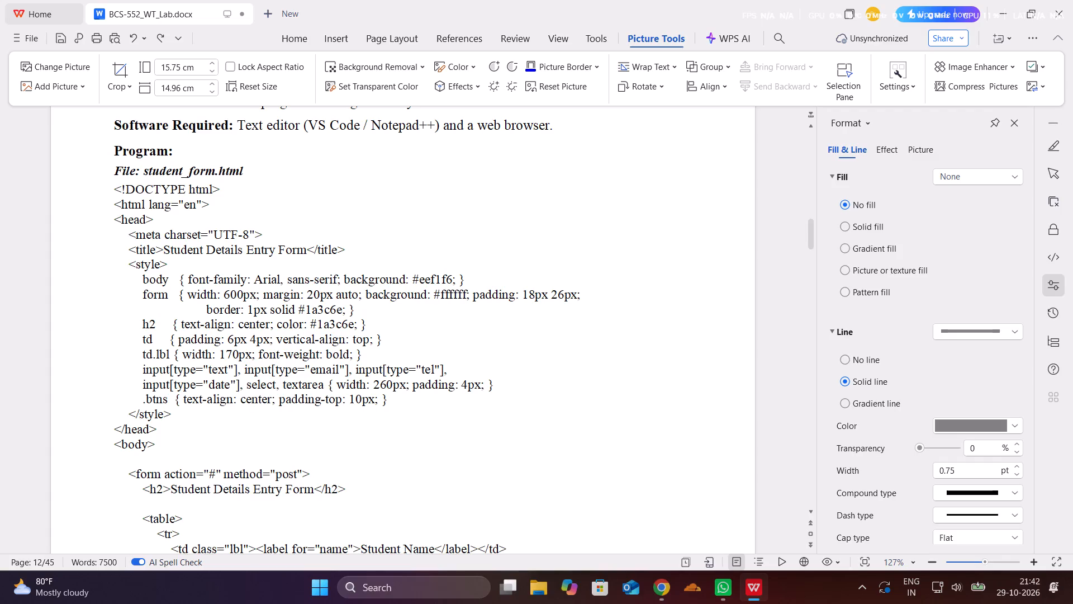
scroll(280, 348, down, 6)
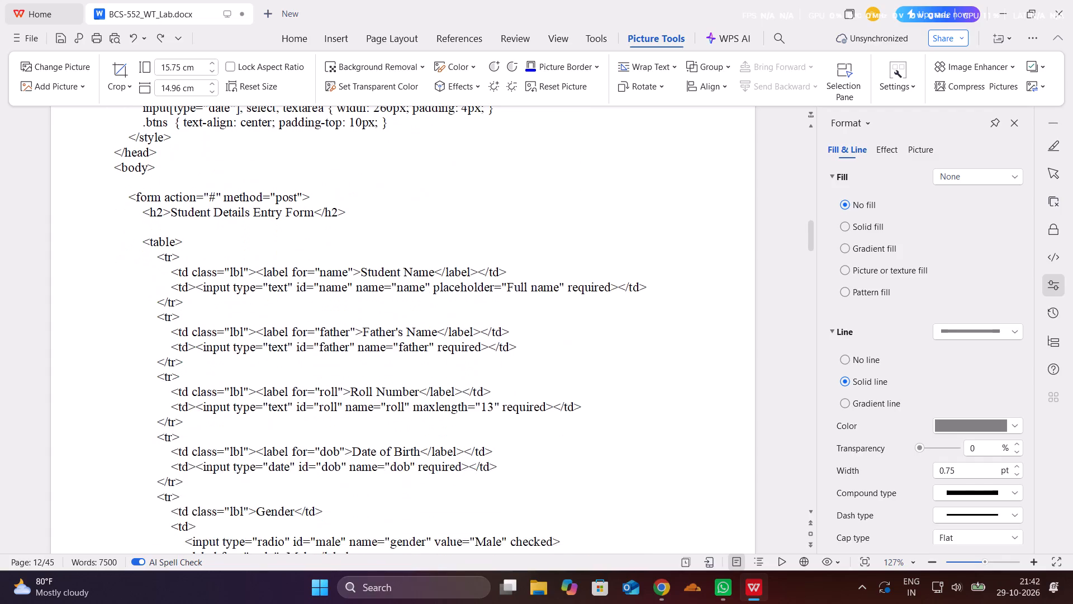
scroll(280, 348, down, 15)
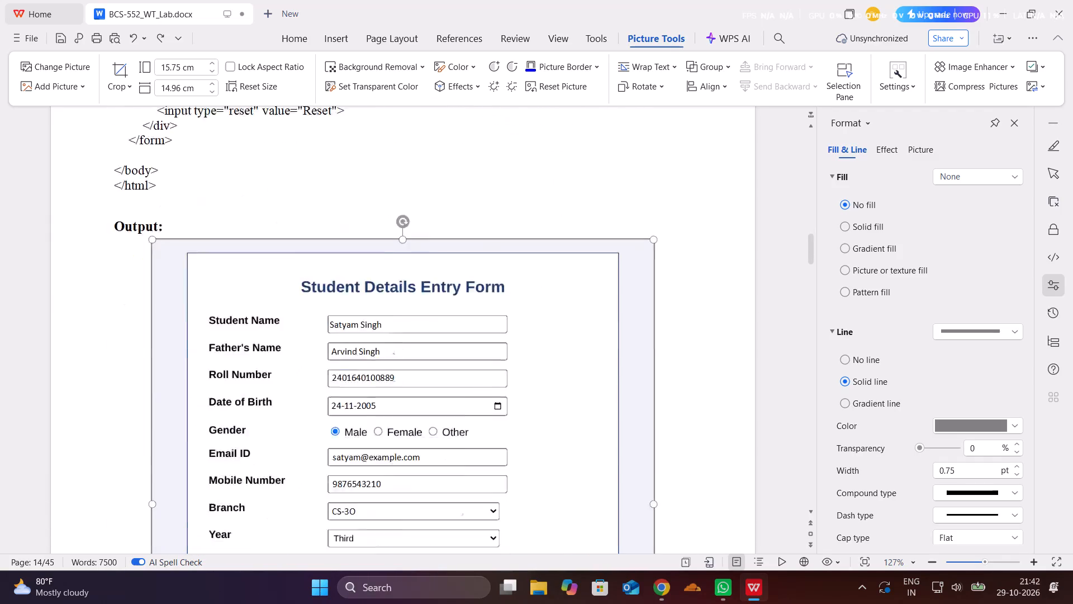
scroll(280, 348, down, 2)
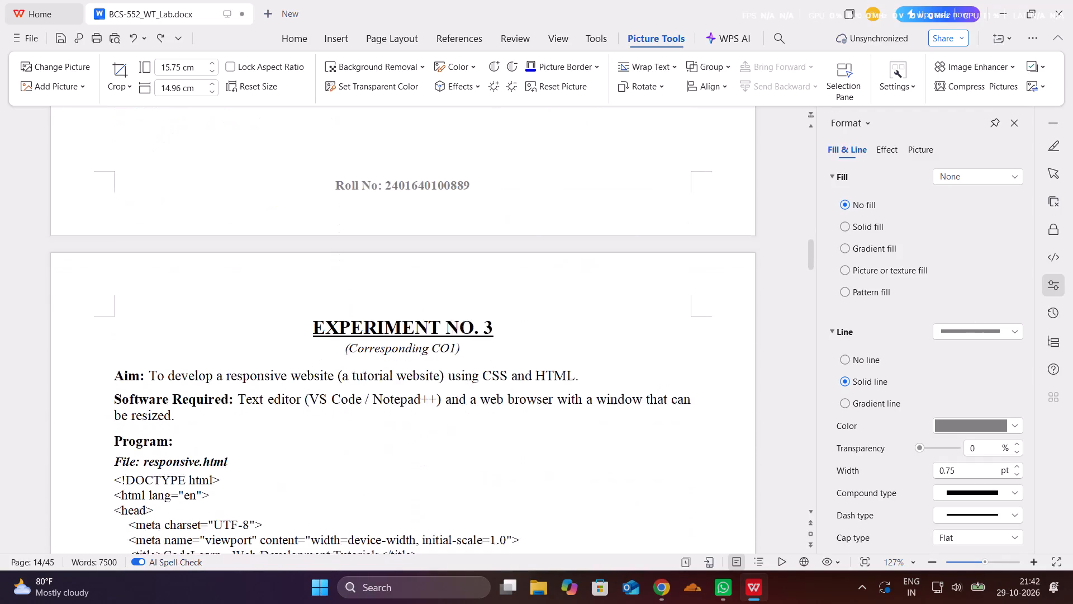
scroll(280, 348, down, 1)
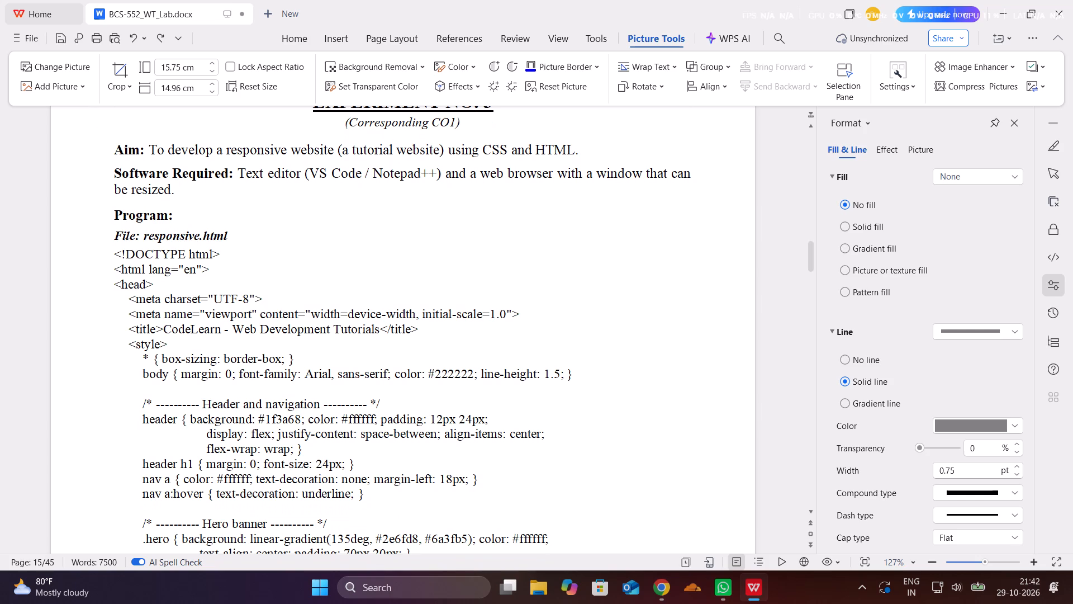
Delete the "(Corresponding CO1)" text beneath the EXPERIMENT NO. 3 heading.
scroll(280, 348, up, 1)
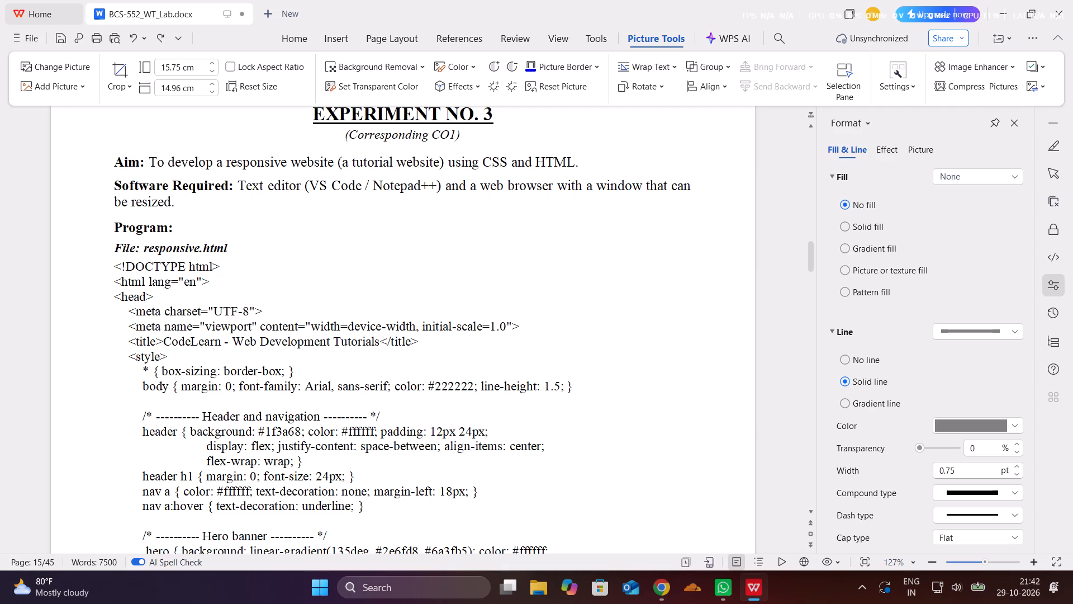
click(466, 139)
key(BackSpace)
key(BackSpace)
key(BackSpace)
key(BackSpace)
key(BackSpace)
key(BackSpace)
key(BackSpace)
key(BackSpace)
key(BackSpace)
key(BackSpace)
key(BackSpace)
key(BackSpace)
key(BackSpace)
key(BackSpace)
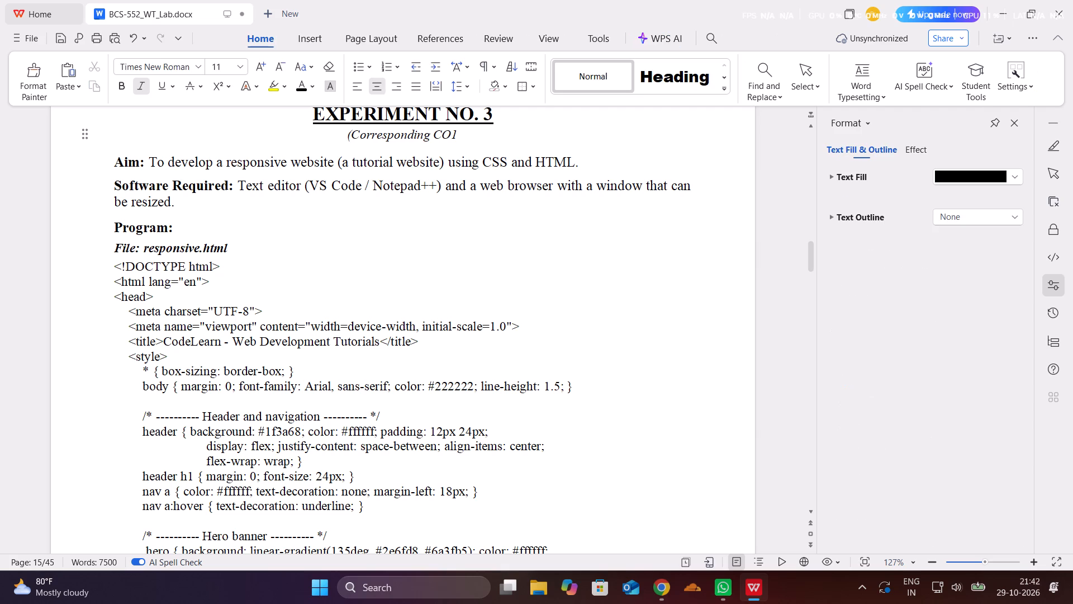
key(BackSpace)
key(BackSpace)
key(BackSpace)
key(BackSpace)
key(BackSpace)
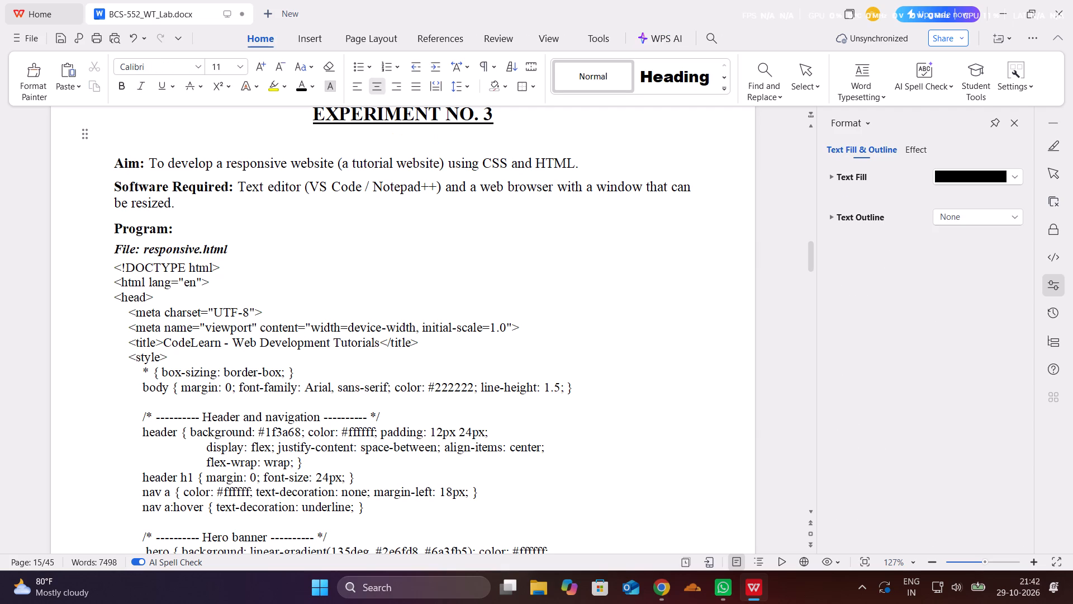
Look through Experiment 3's responsive.html program listing.
scroll(466, 139, down, 3)
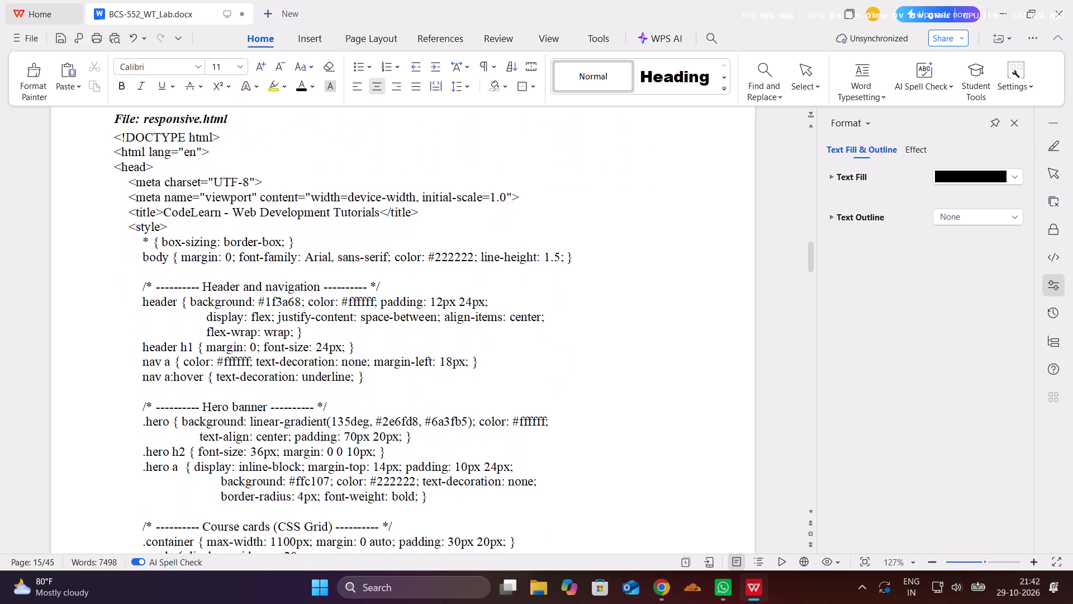
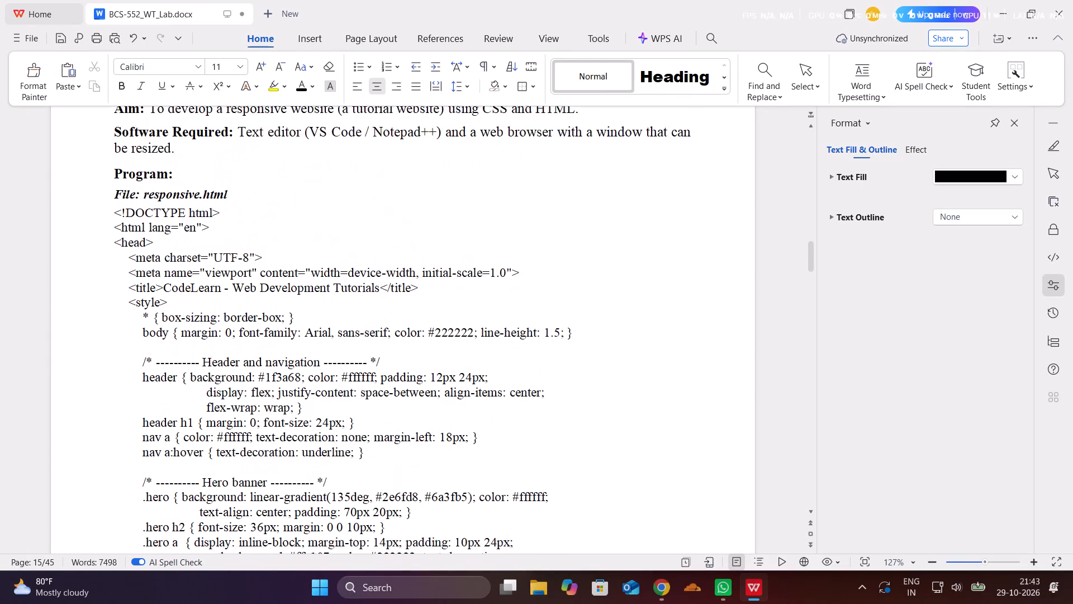
Recheck Experiment 2's filled-in student form output and the student_form.html listing back to the gender fields, through to the Result paragraph.
scroll(370, 290, up, 7)
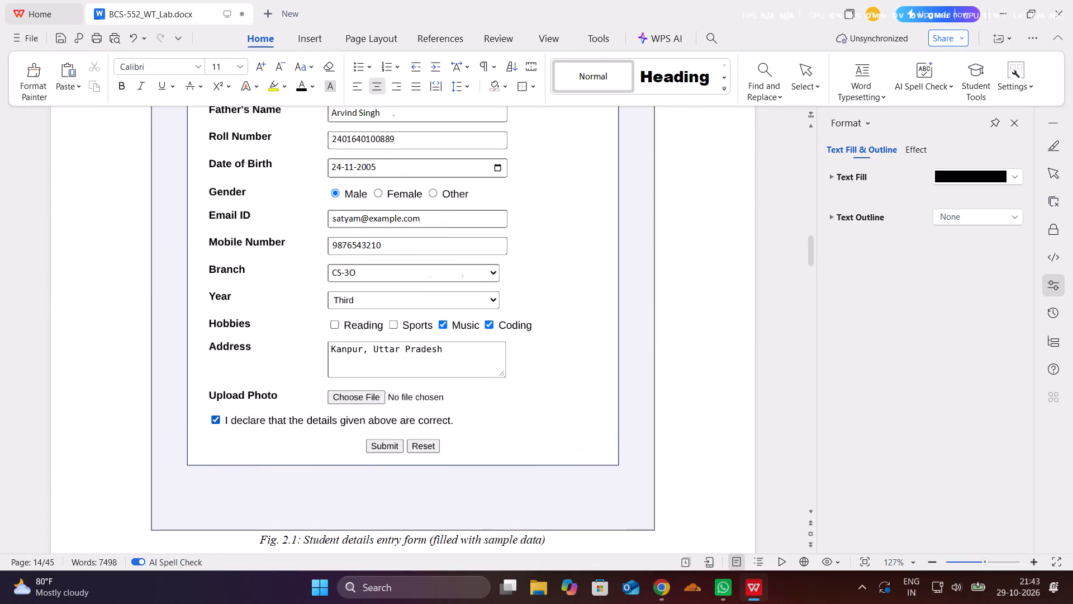
scroll(370, 290, up, 4)
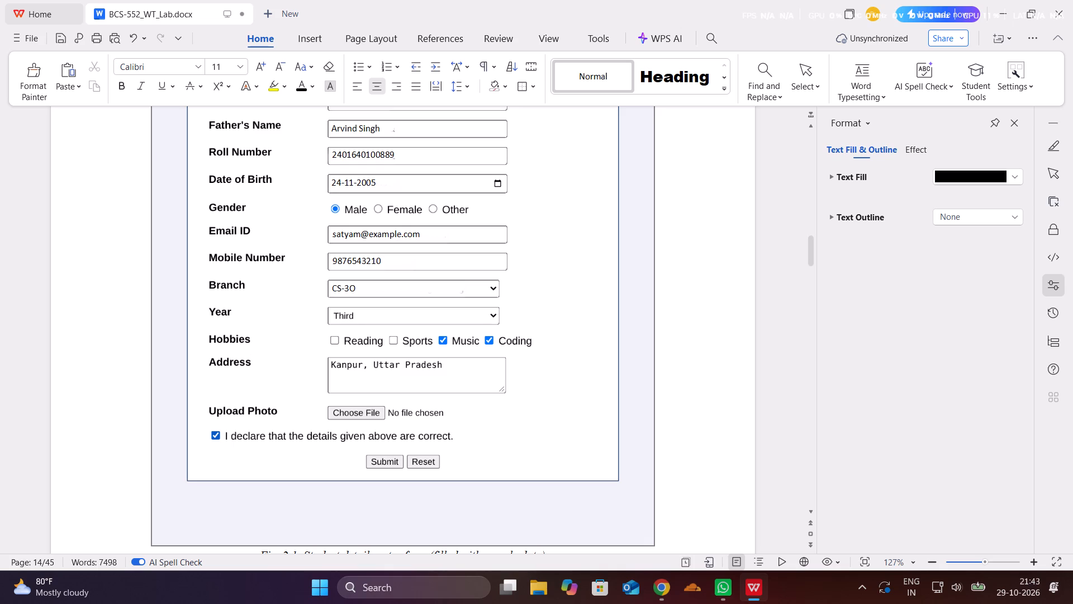
scroll(364, 317, up, 7)
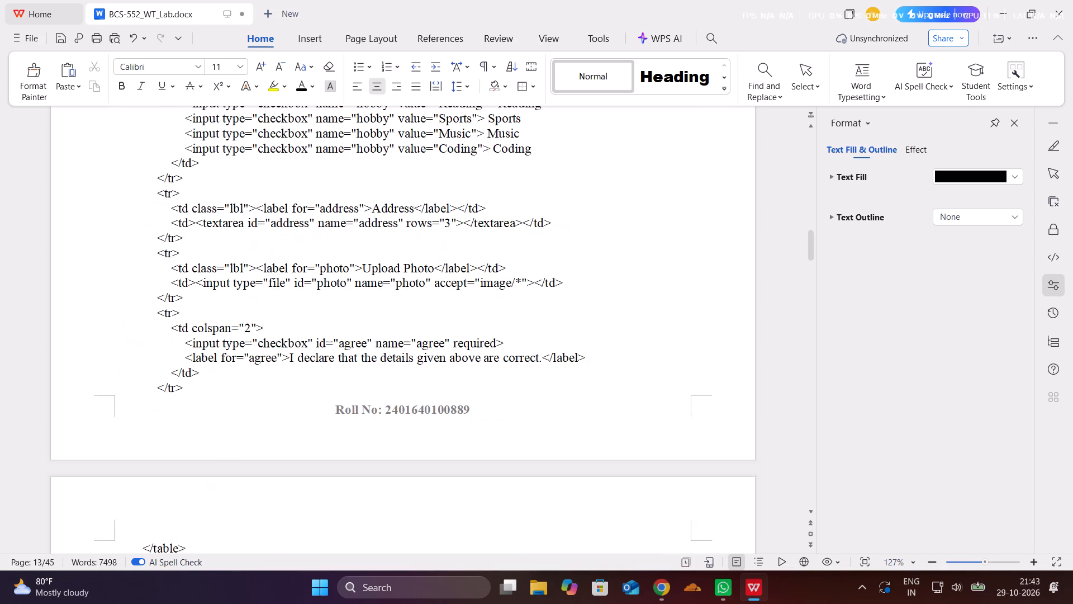
scroll(364, 317, up, 4)
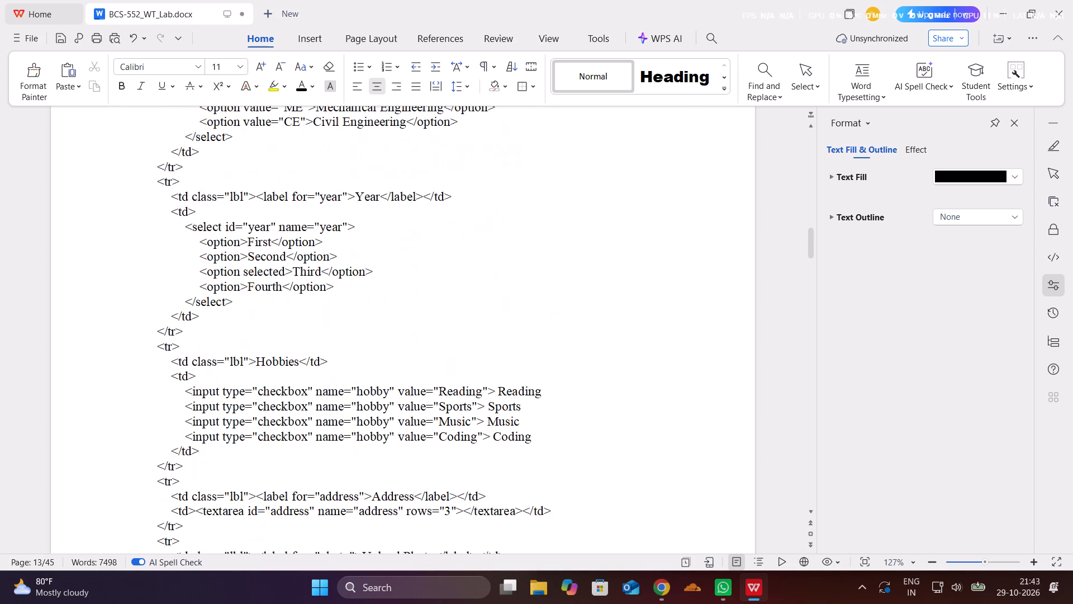
scroll(364, 317, up, 4)
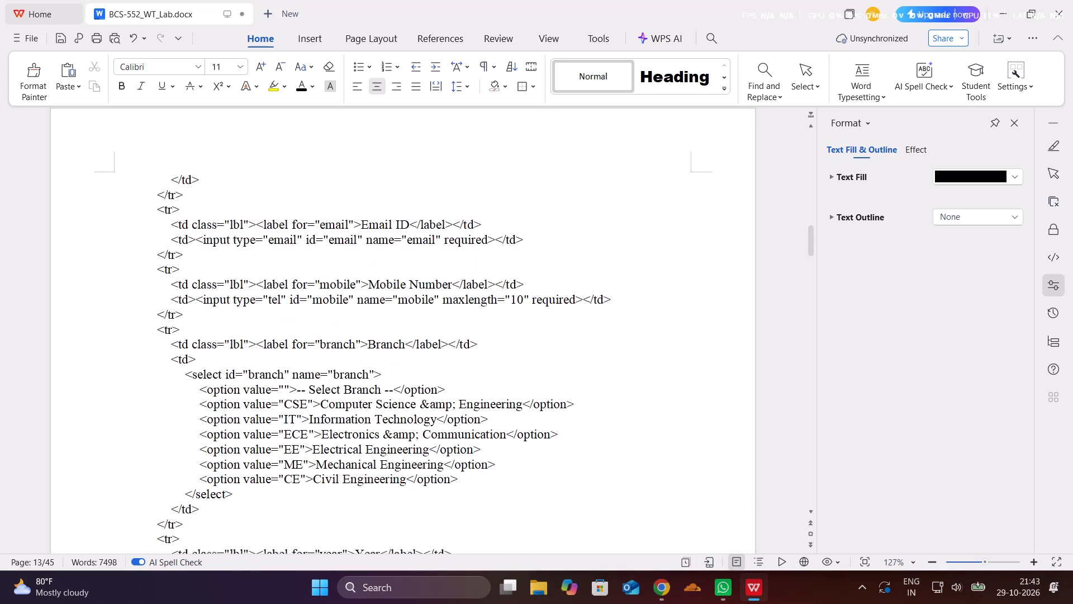
scroll(364, 317, up, 1)
scroll(364, 317, down, 1)
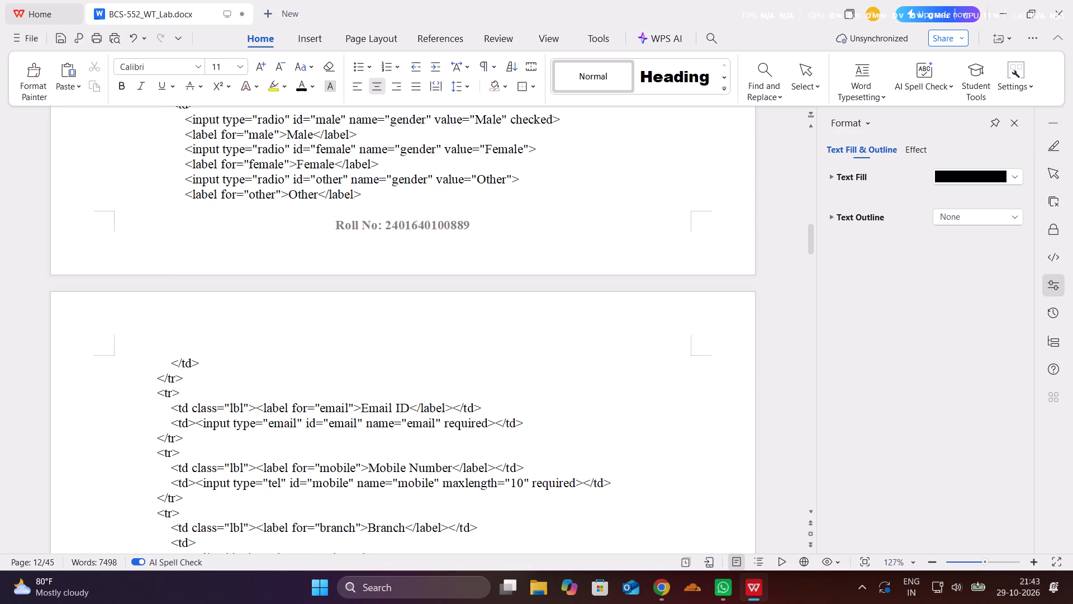
scroll(364, 317, down, 4)
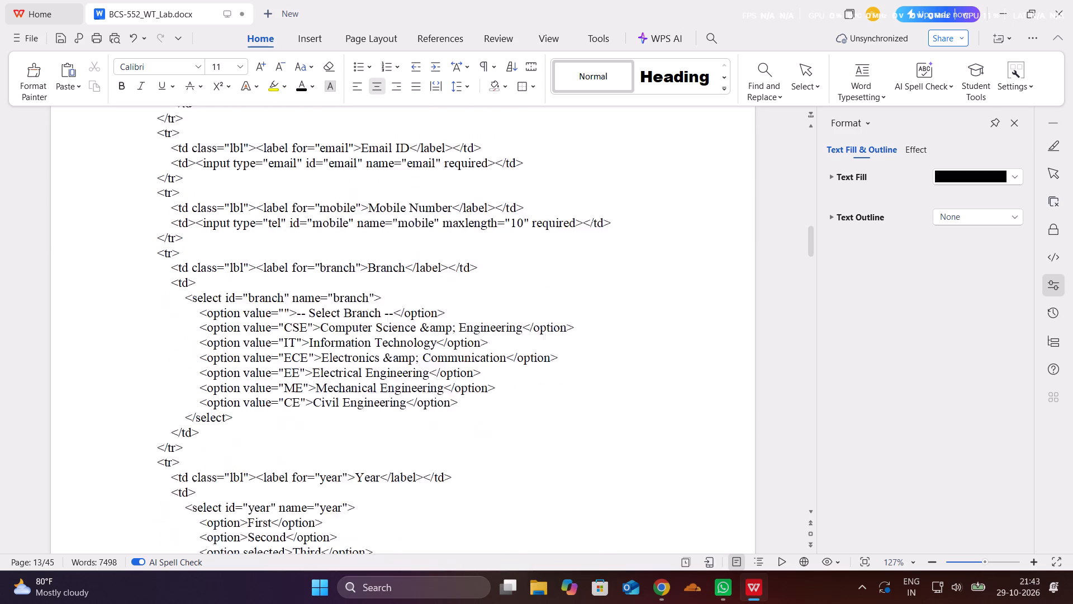
scroll(364, 317, down, 10)
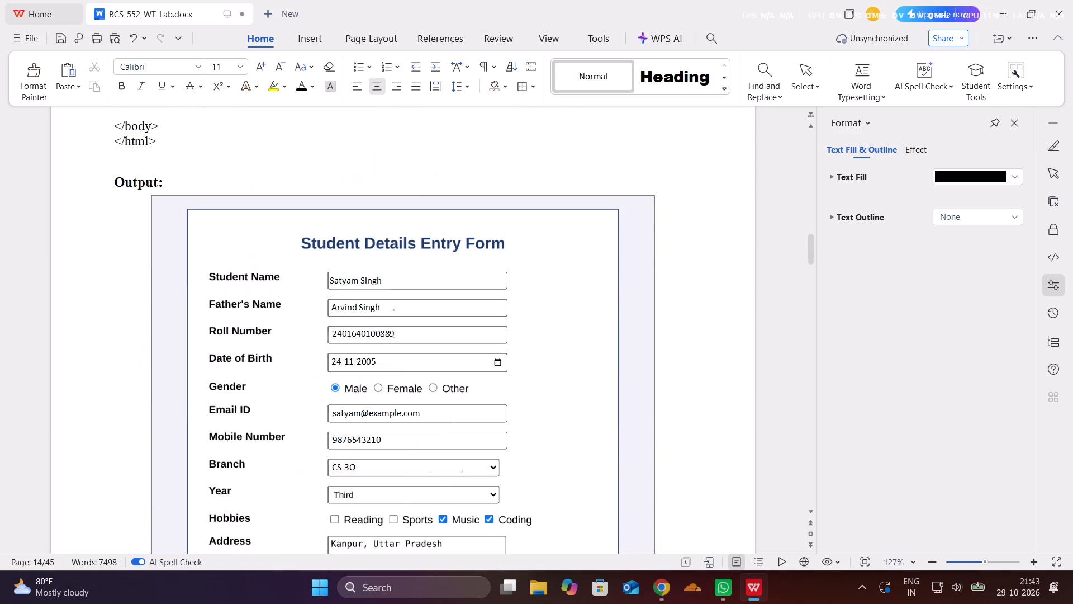
scroll(364, 317, down, 6)
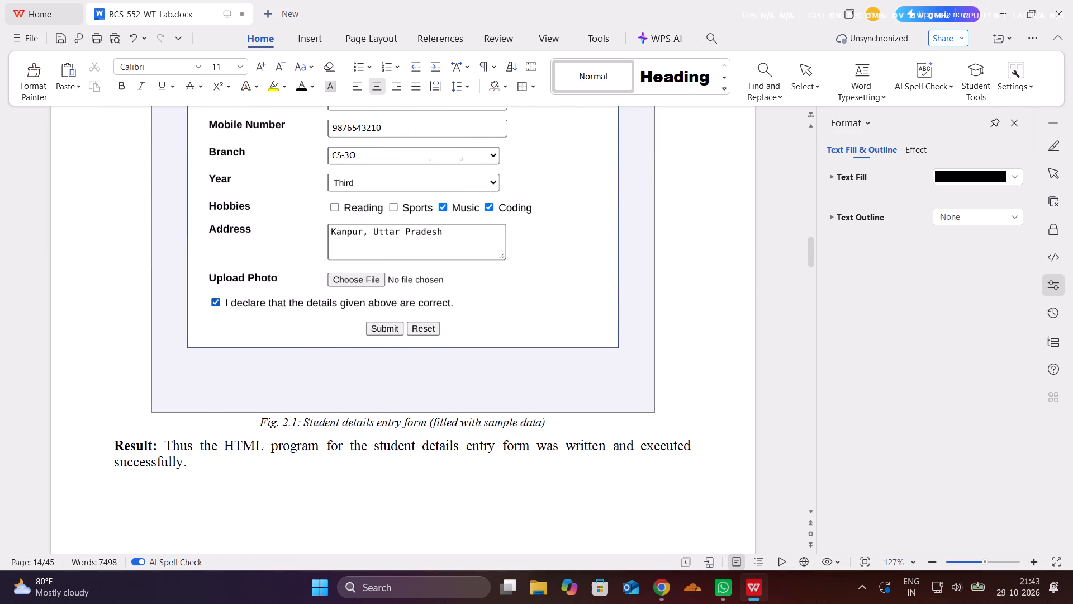
Review Experiment 3 from its heading through the responsive.html listing to the desktop output picture, Fig. 3.1.
scroll(364, 317, down, 6)
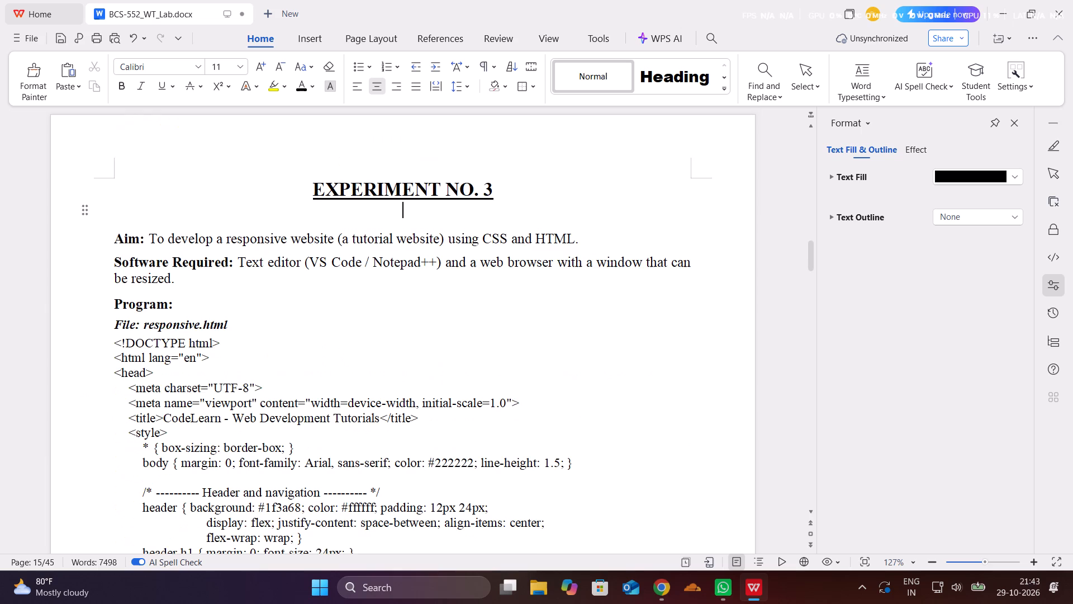
scroll(364, 317, down, 6)
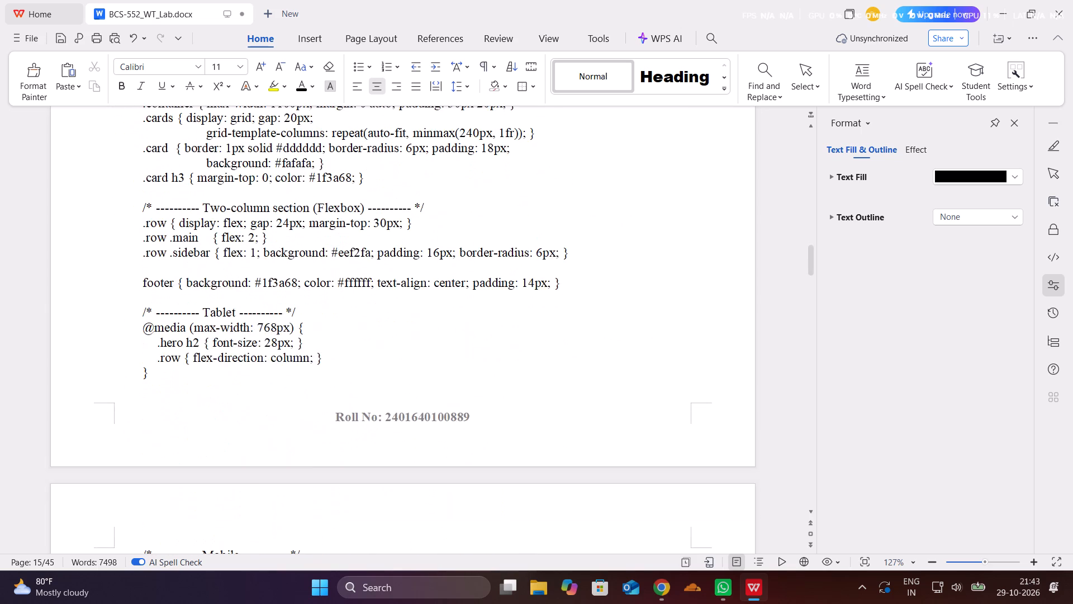
scroll(364, 317, down, 6)
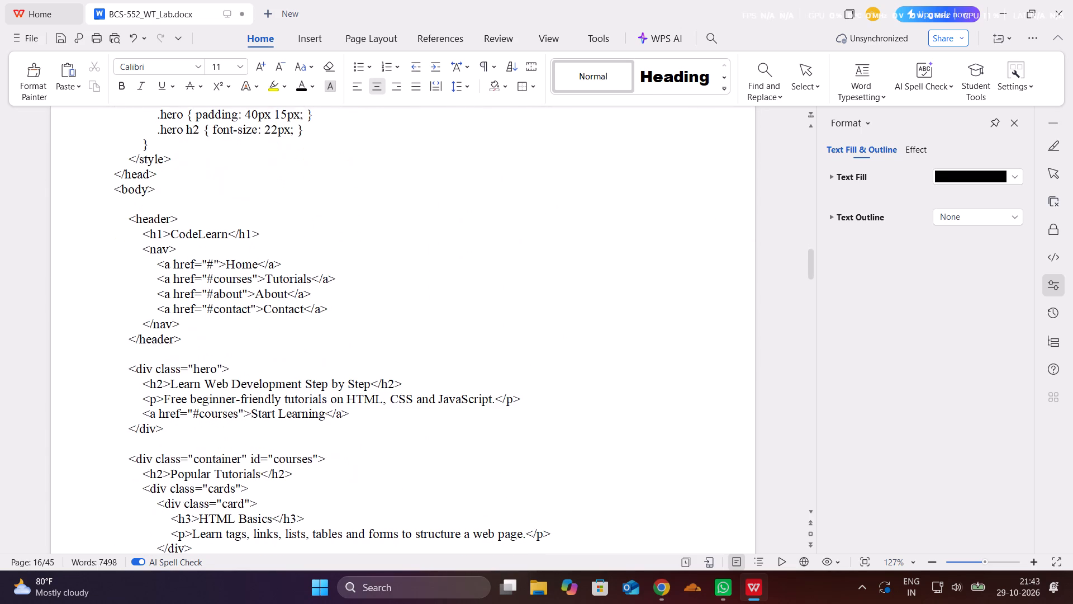
scroll(364, 317, down, 7)
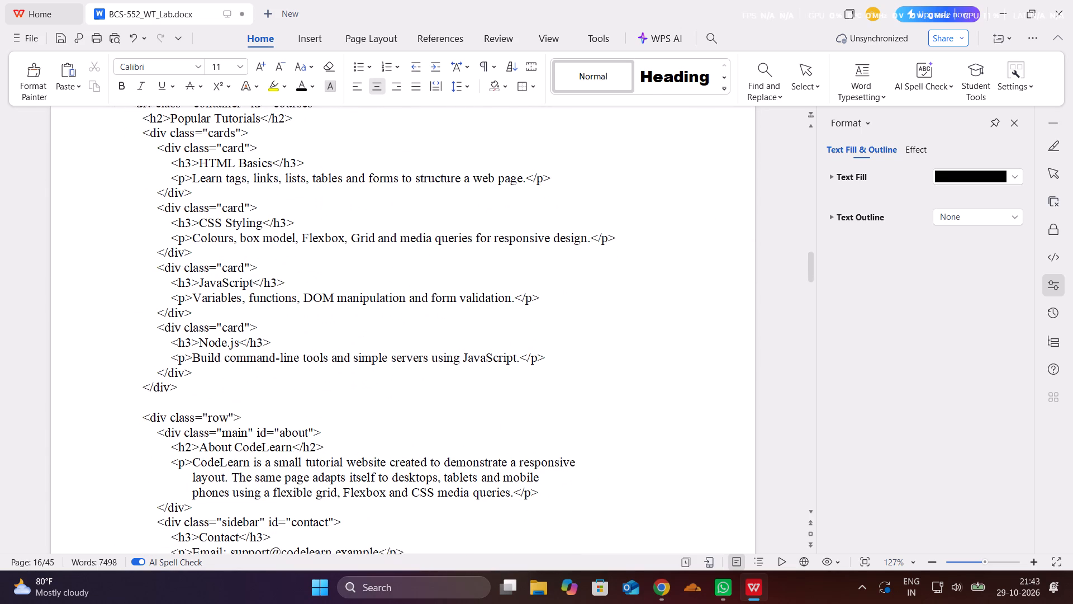
scroll(364, 317, down, 4)
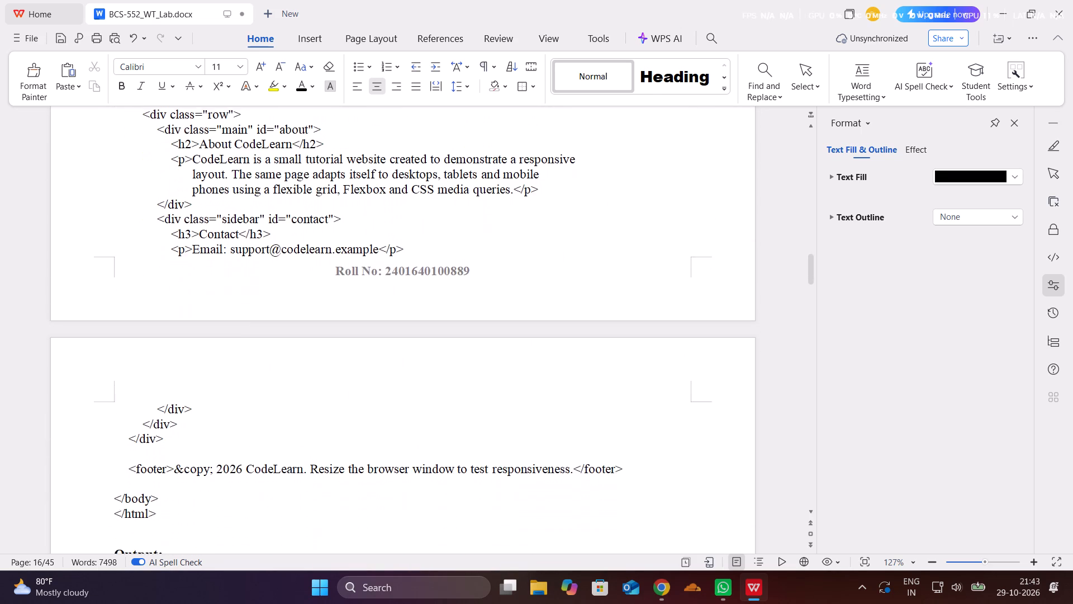
scroll(364, 317, down, 6)
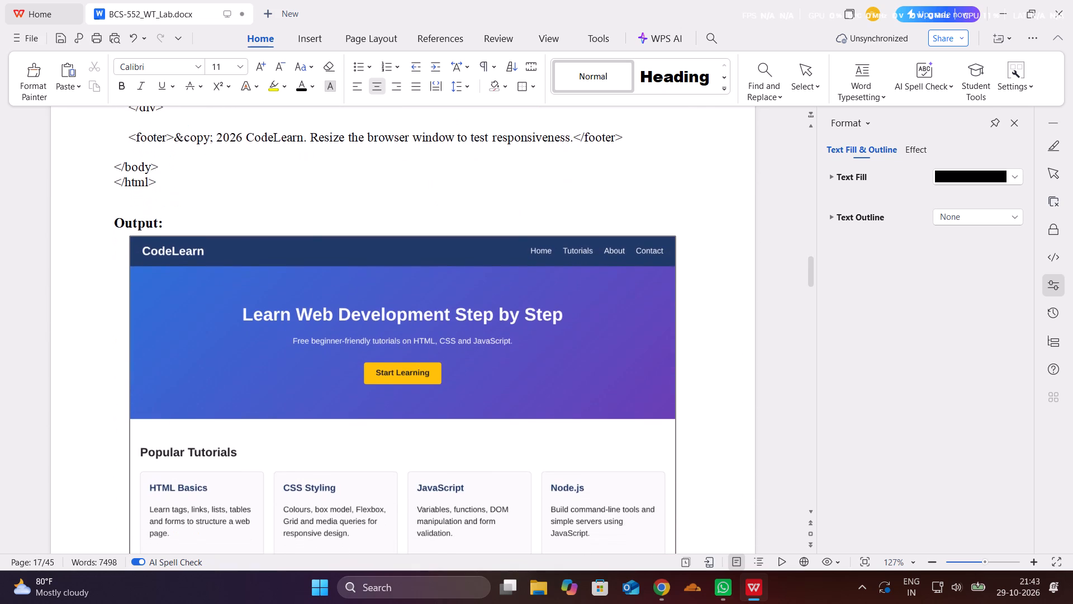
scroll(364, 317, down, 2)
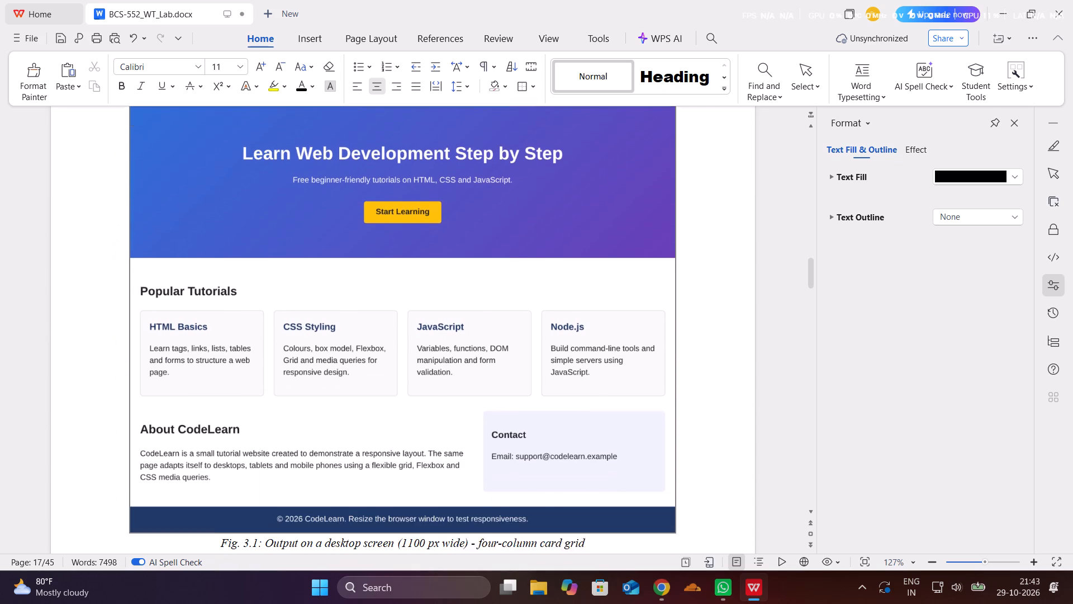
scroll(364, 317, down, 1)
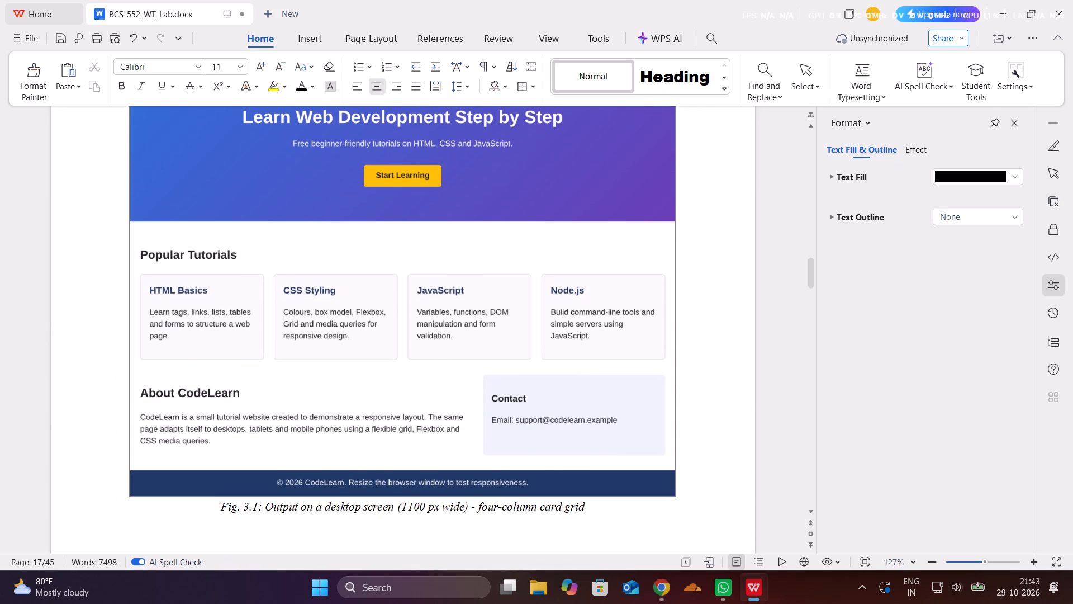
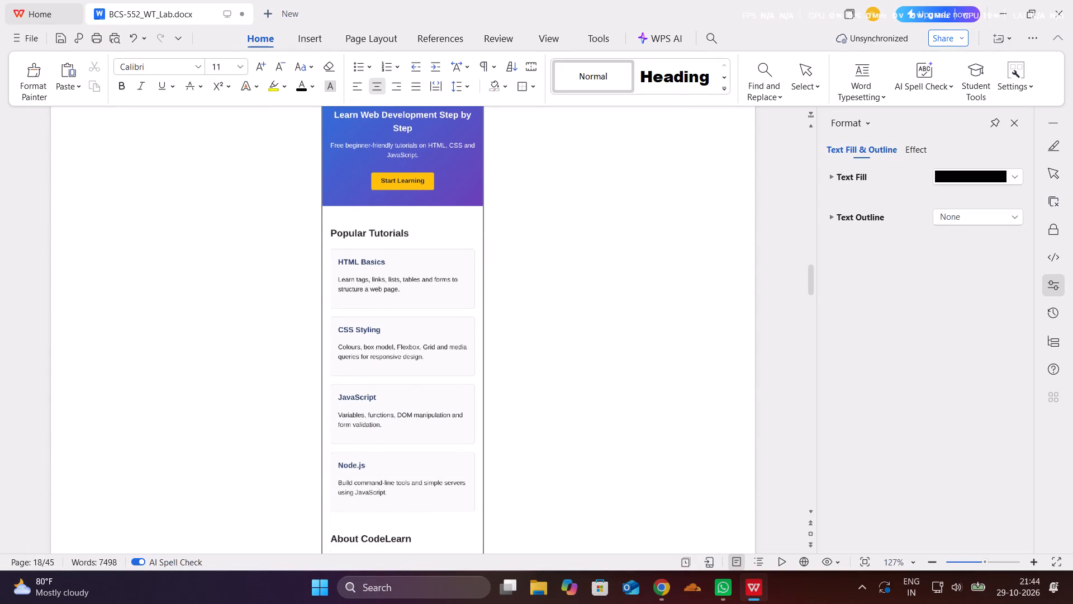
Review Experiment 3's mobile output picture, Fig. 3.2, and the Result paragraph beneath it.
scroll(578, 279, up, 1)
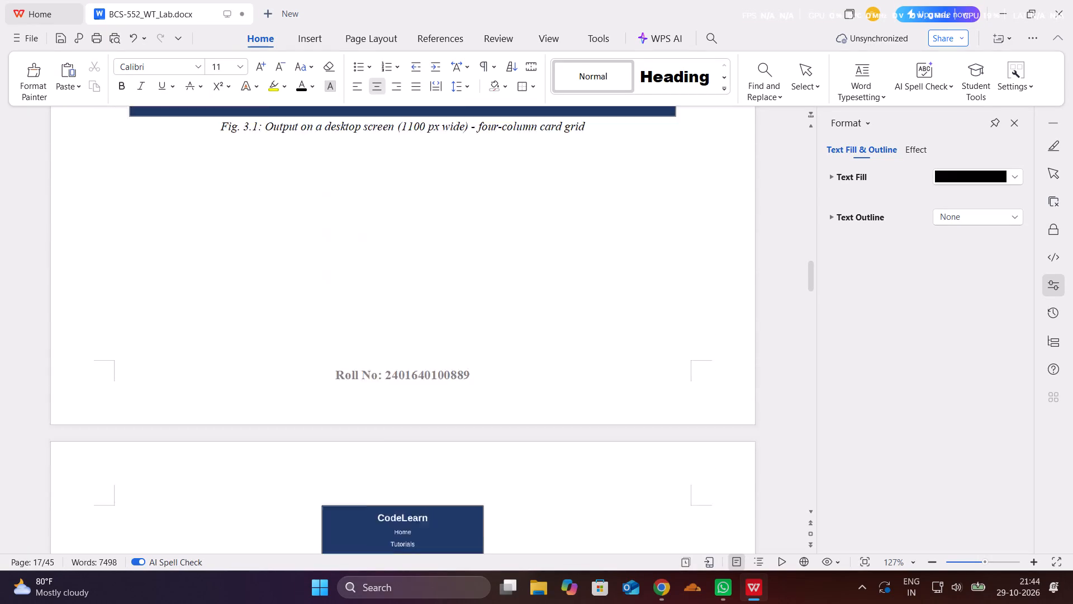
scroll(578, 279, up, 1)
scroll(578, 279, down, 12)
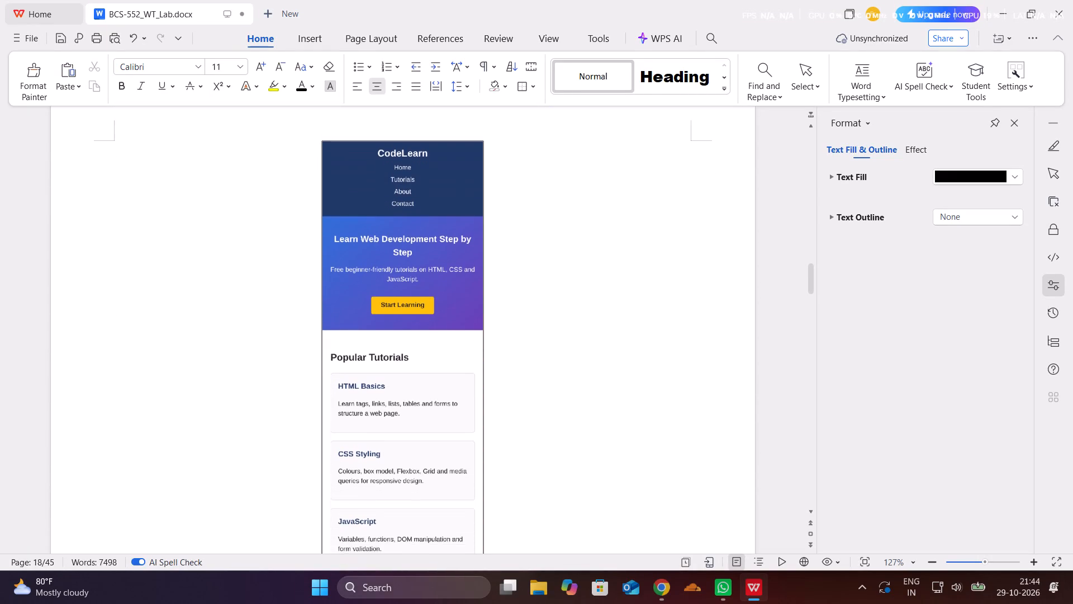
scroll(578, 279, down, 7)
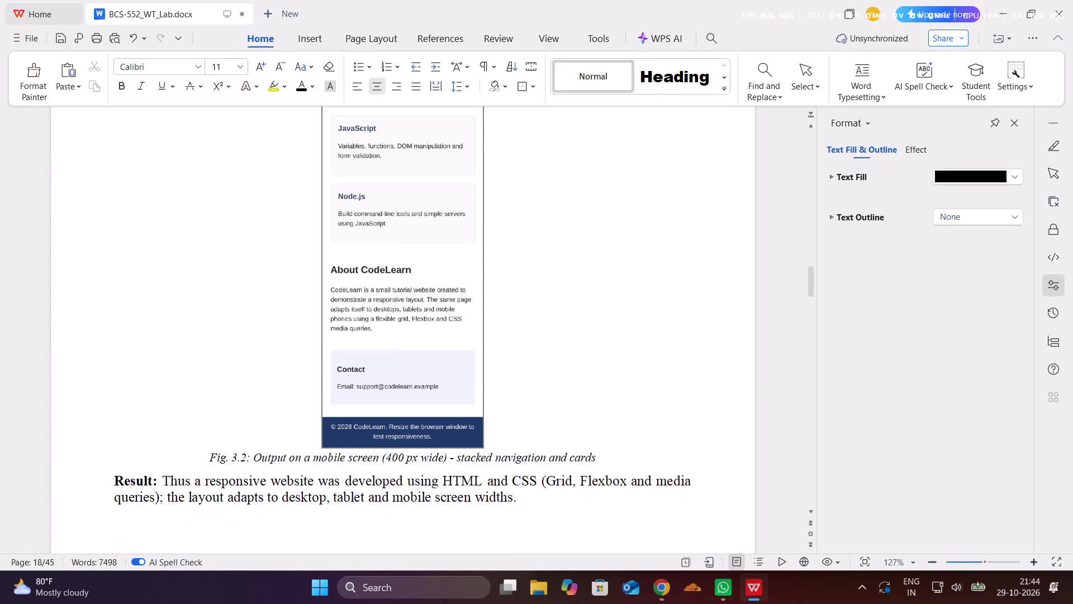
scroll(578, 279, down, 2)
scroll(424, 306, down, 2)
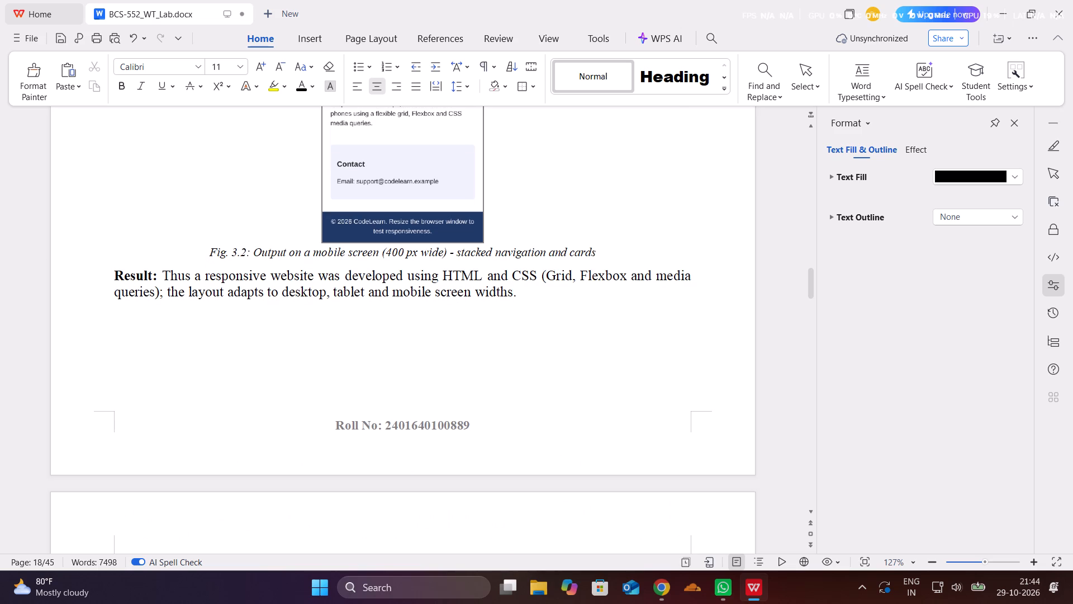
Delete the "(Corresponding CO1)" text under the EXPERIMENT NO. 4 heading.
scroll(475, 308, down, 4)
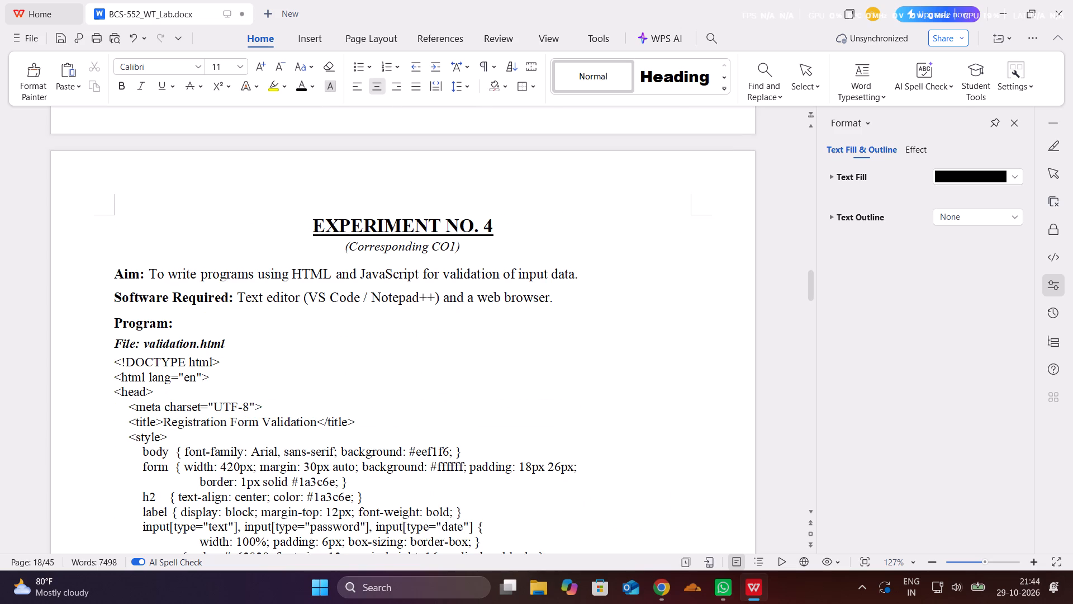
click(460, 245)
key(BackSpace)
key(BackSpace)
key(BackSpace)
key(BackSpace)
key(BackSpace)
key(BackSpace)
key(BackSpace)
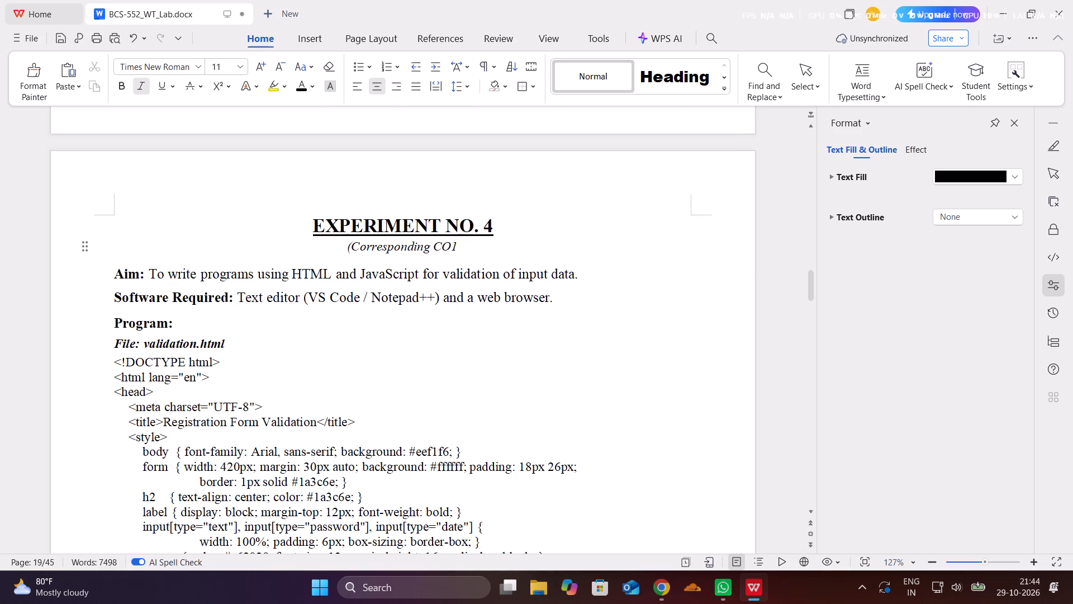
key(BackSpace)
key(BackSpace)
key(BackSpace)
key(BackSpace)
key(BackSpace)
key(BackSpace)
key(BackSpace)
key(BackSpace)
key(BackSpace)
key(BackSpace)
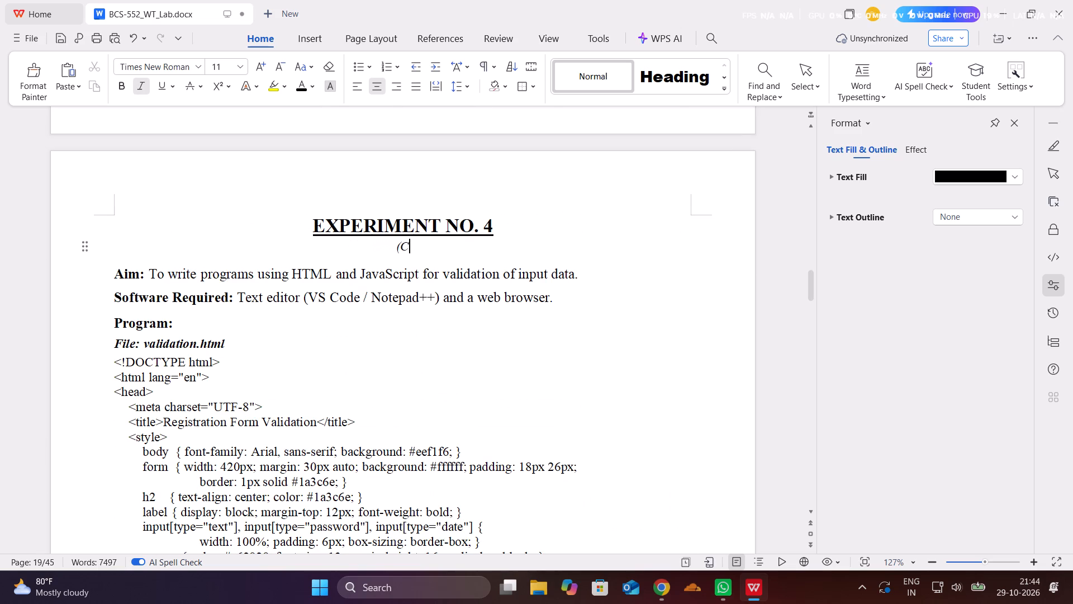
key(BackSpace)
key(BackSpace)
Review Experiment 4 from its heading through the validation.html listing to the Registration Form output pictures.
scroll(460, 245, down, 1)
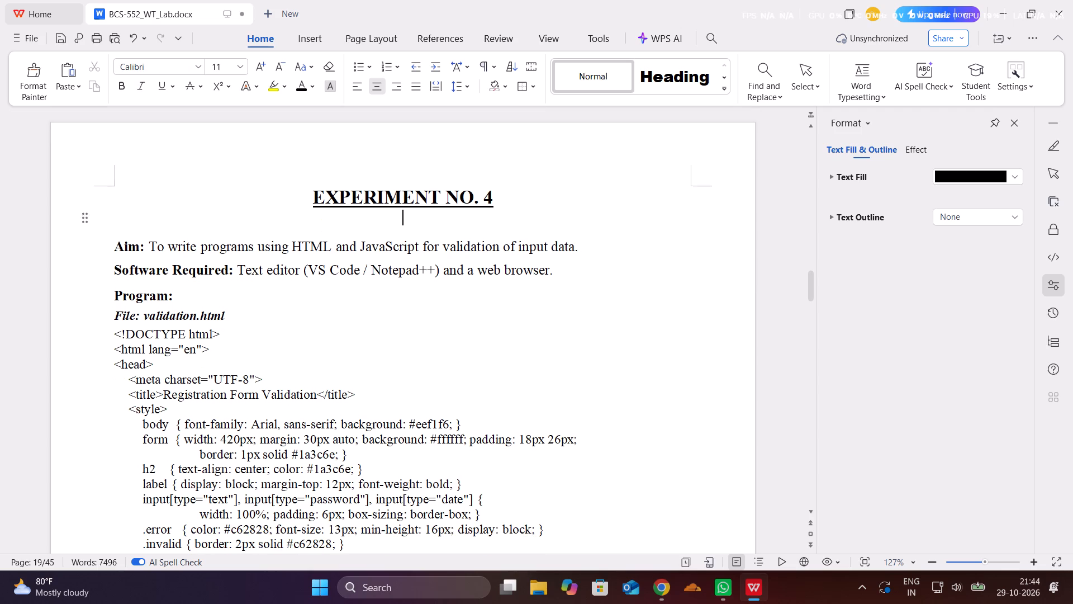
scroll(460, 245, down, 1)
scroll(386, 280, down, 2)
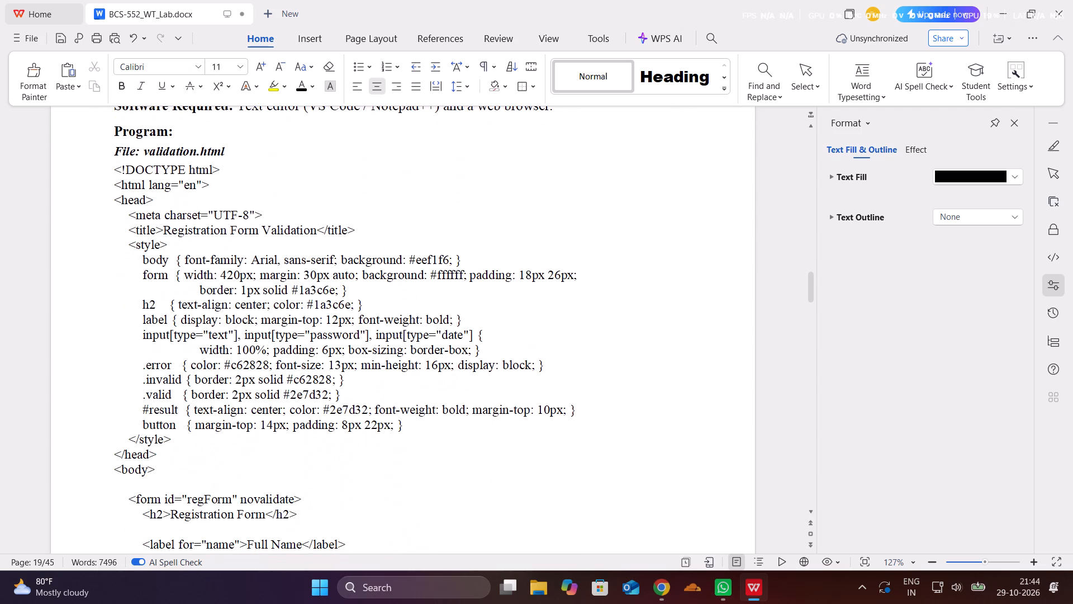
scroll(386, 280, down, 3)
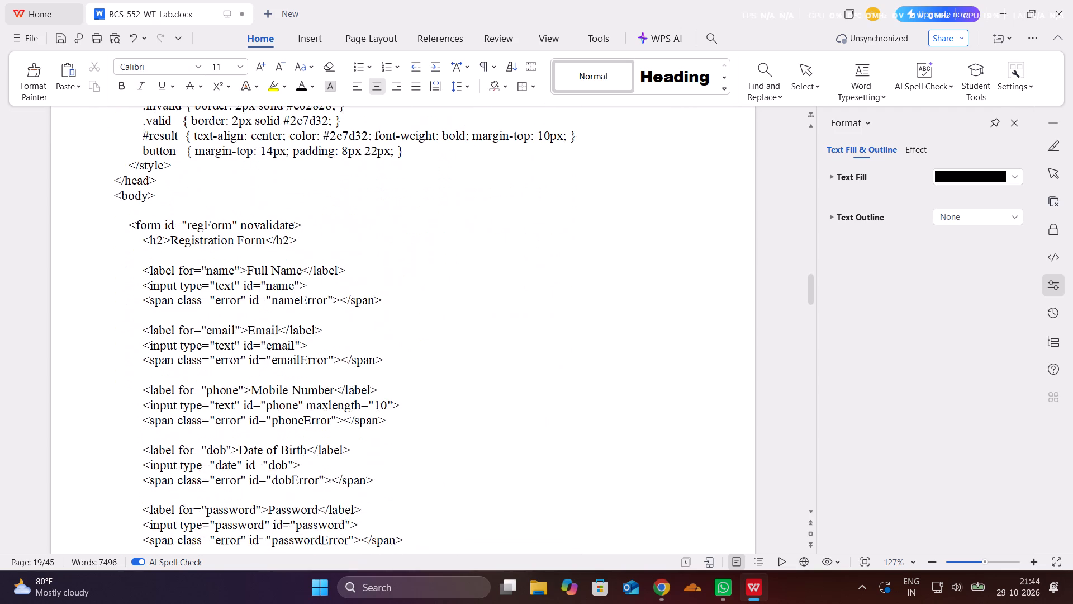
scroll(386, 280, down, 4)
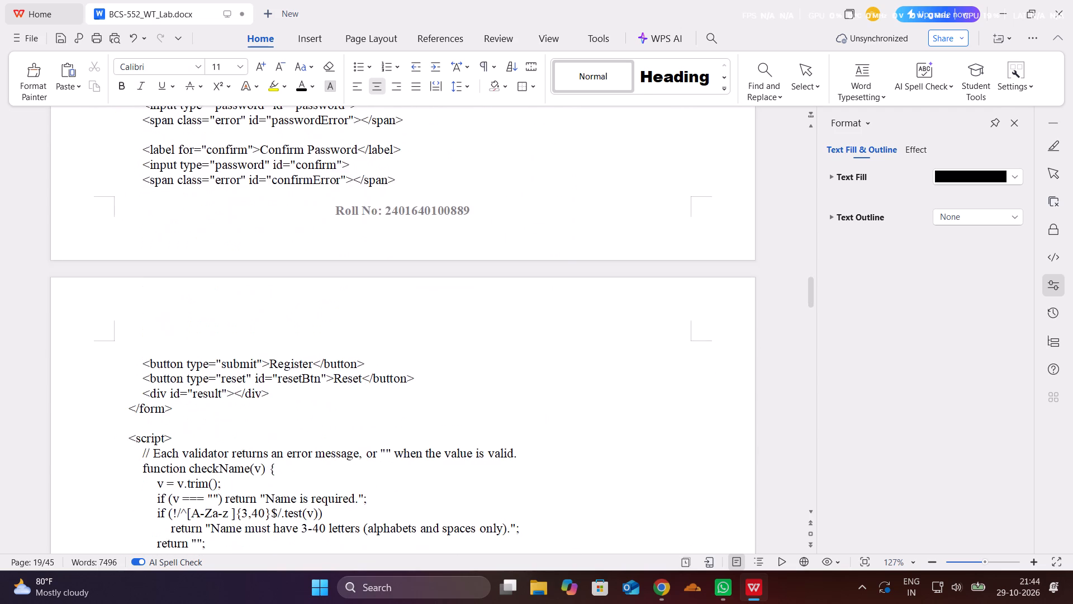
scroll(386, 280, down, 4)
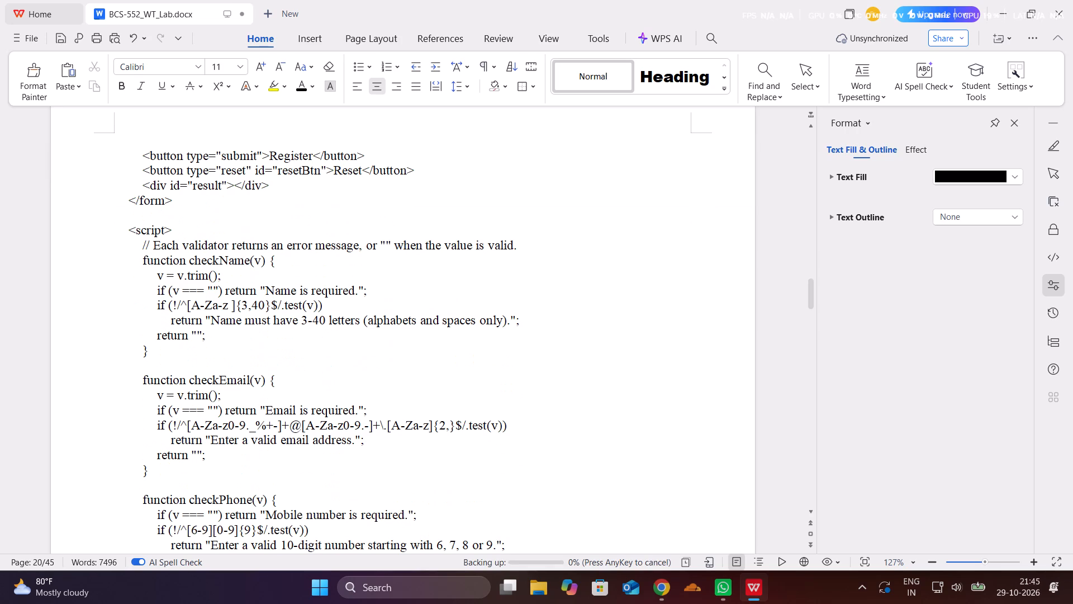
scroll(386, 280, down, 4)
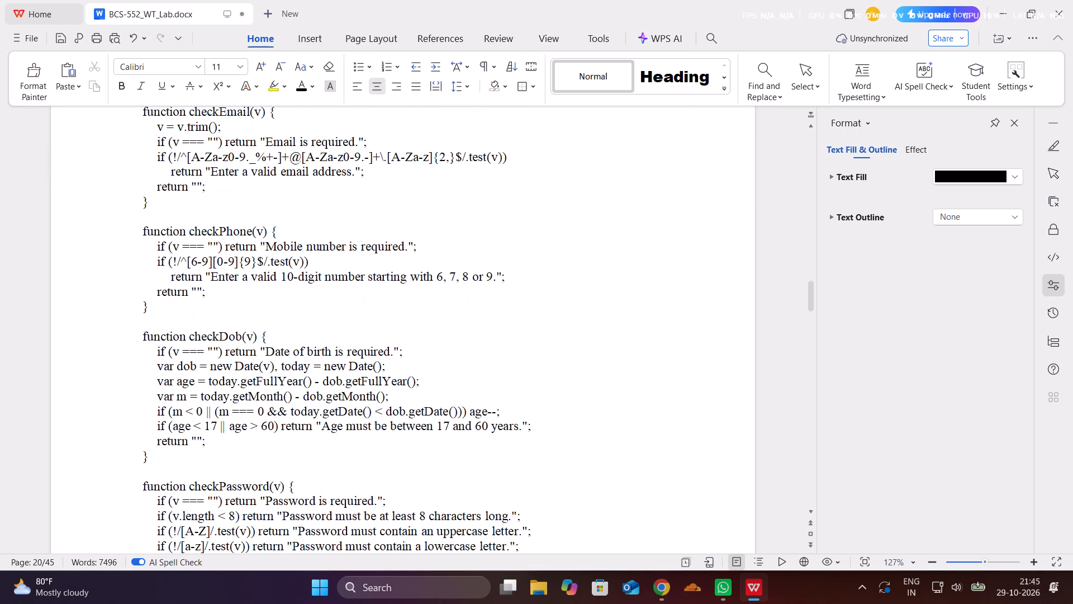
scroll(386, 280, down, 4)
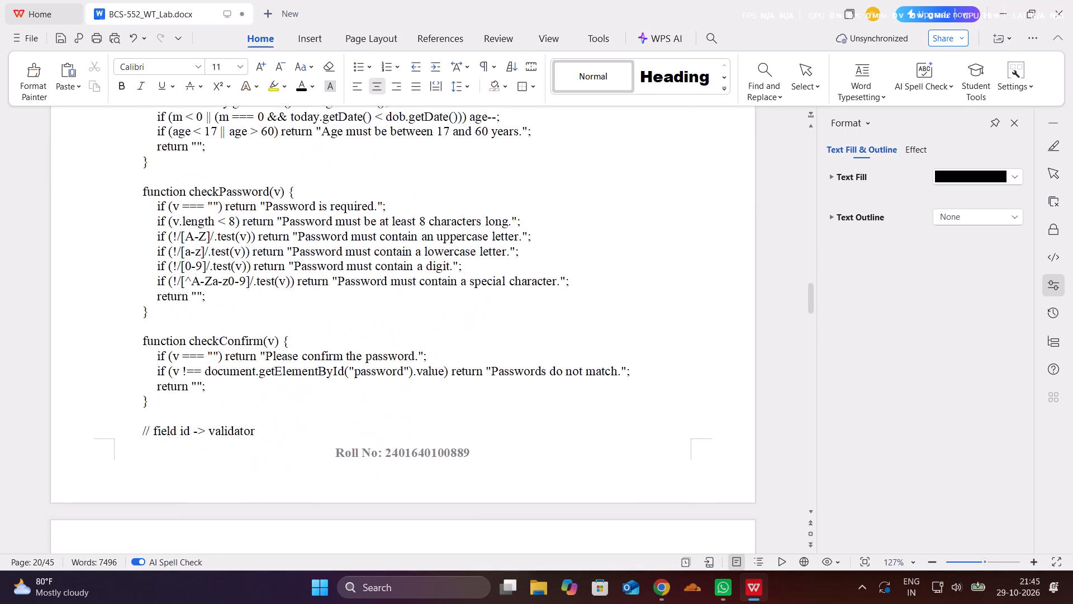
scroll(386, 280, down, 4)
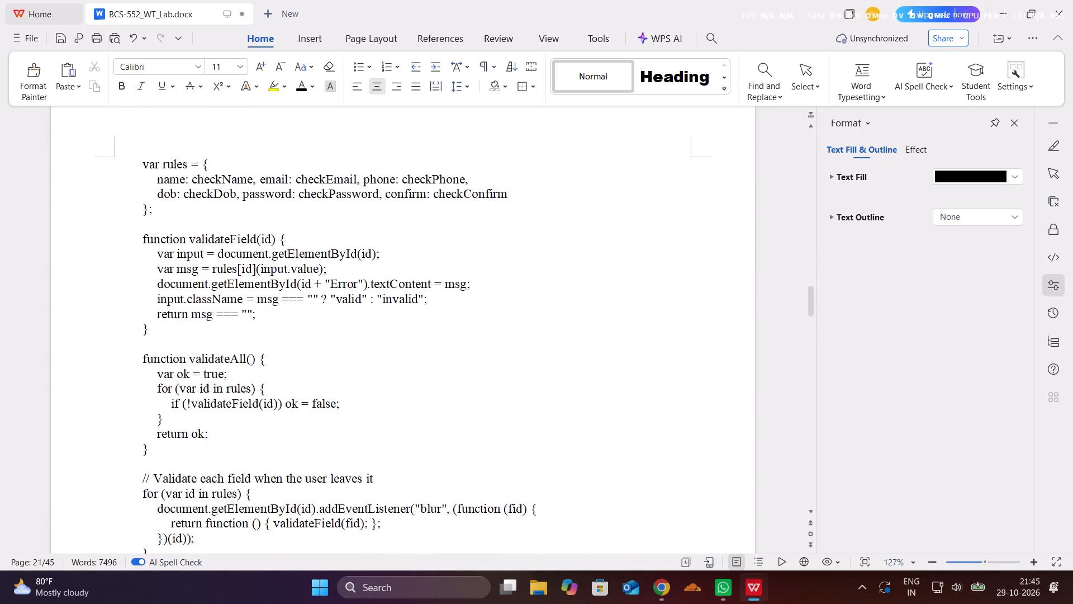
scroll(386, 280, down, 4)
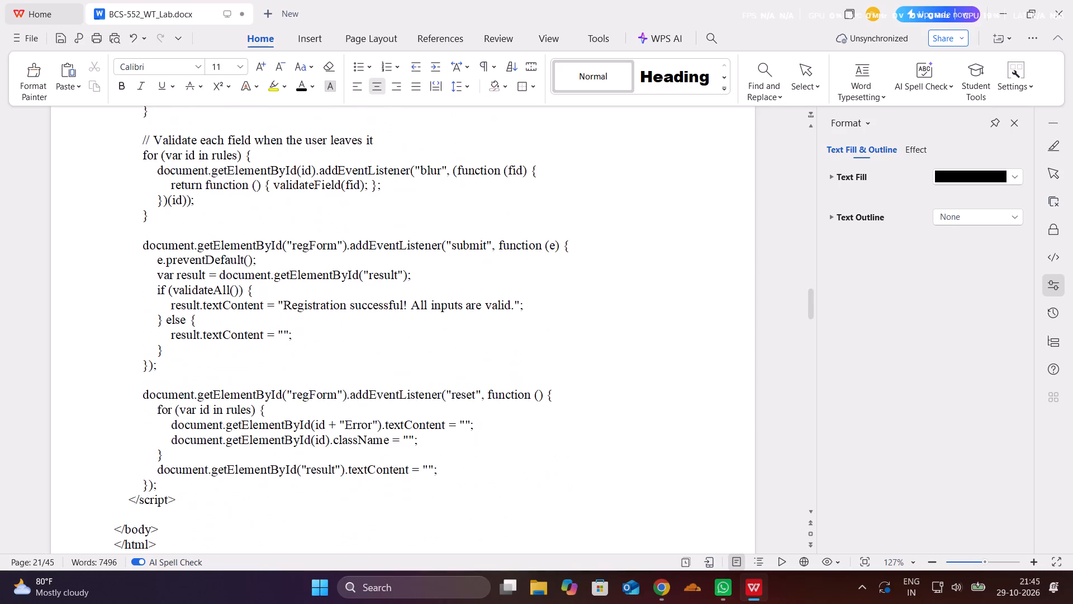
scroll(386, 280, down, 4)
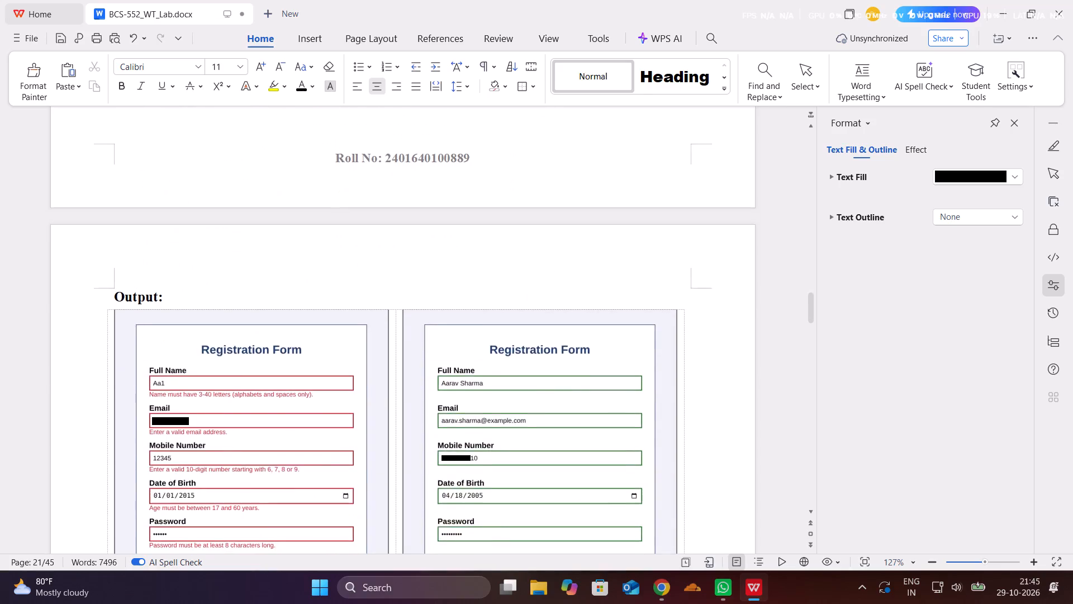
scroll(386, 280, down, 3)
Draw a rectangle about 0.28 cm high and 1.14 cm wide over the Full Name value in the Fig. 4.1 picture.
click(196, 281)
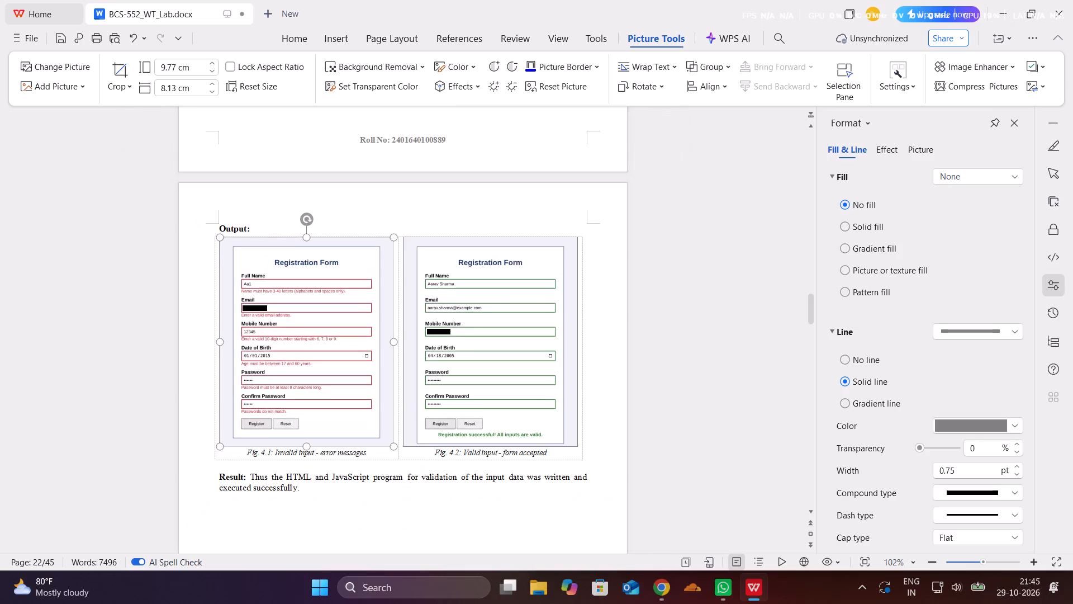
scroll(129, 294, up, 3)
scroll(129, 294, down, 1)
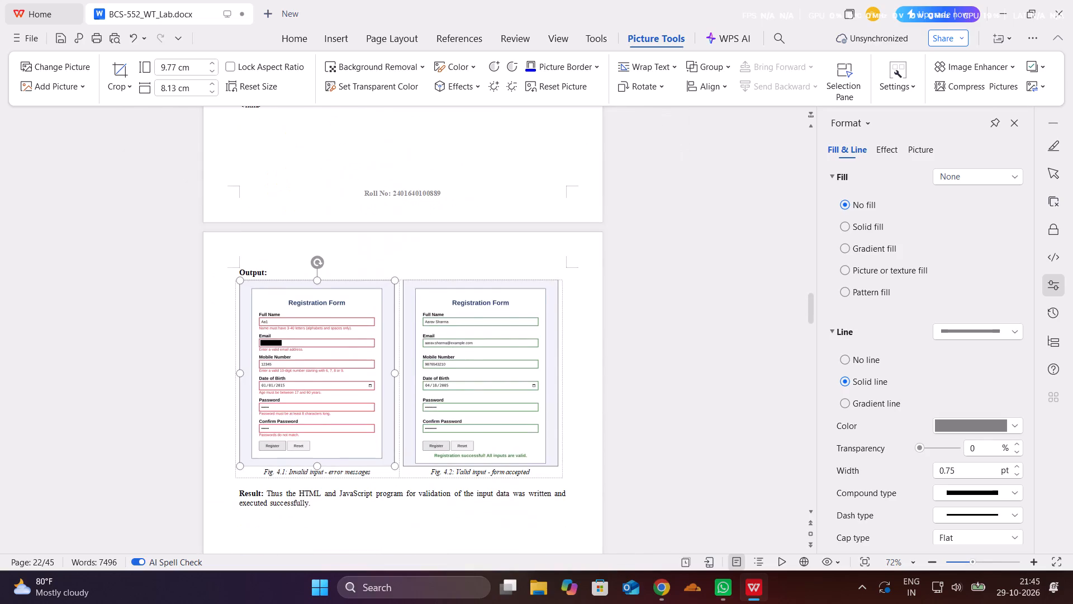
scroll(129, 294, down, 1)
scroll(269, 317, right, 1)
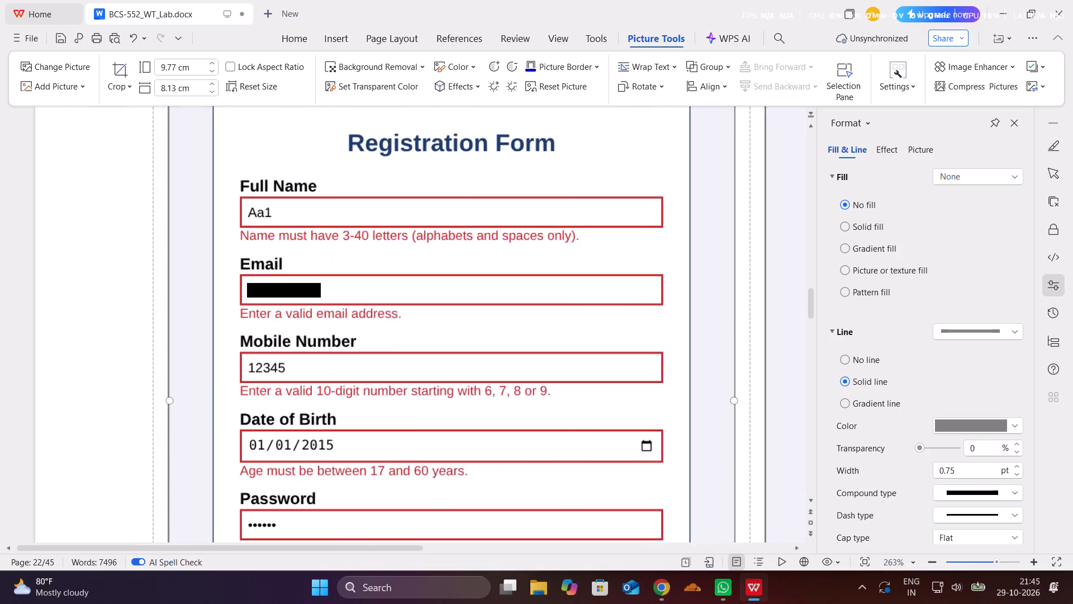
scroll(269, 317, right, 1)
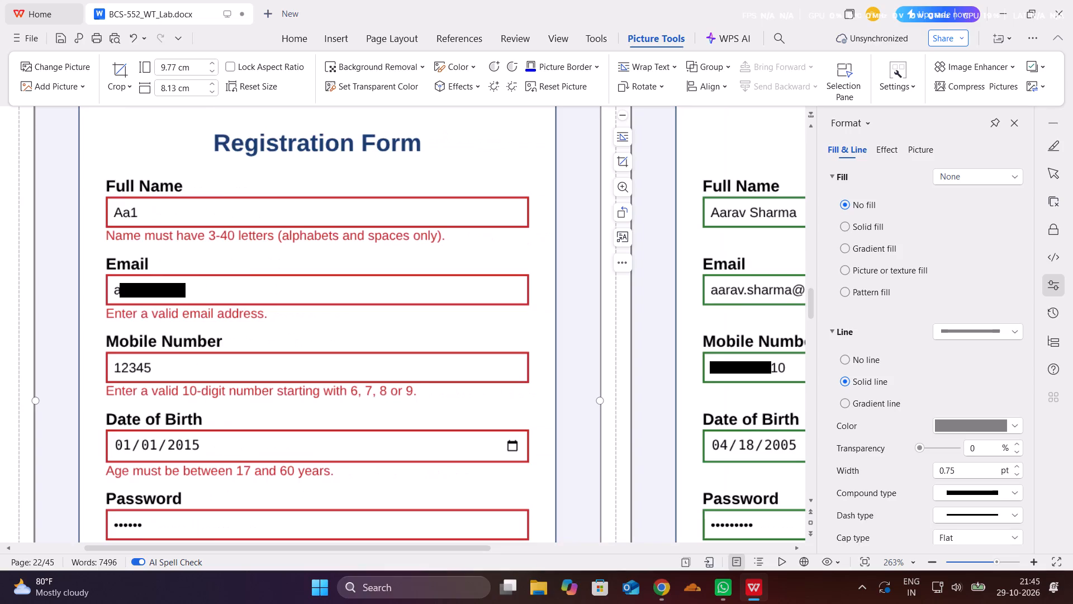
click(296, 35)
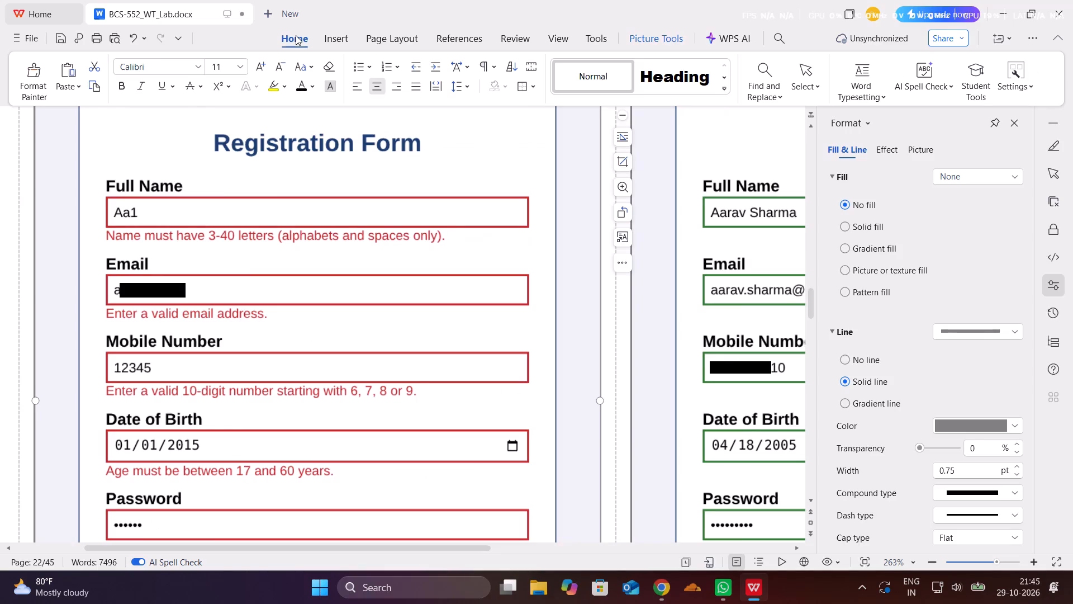
click(348, 38)
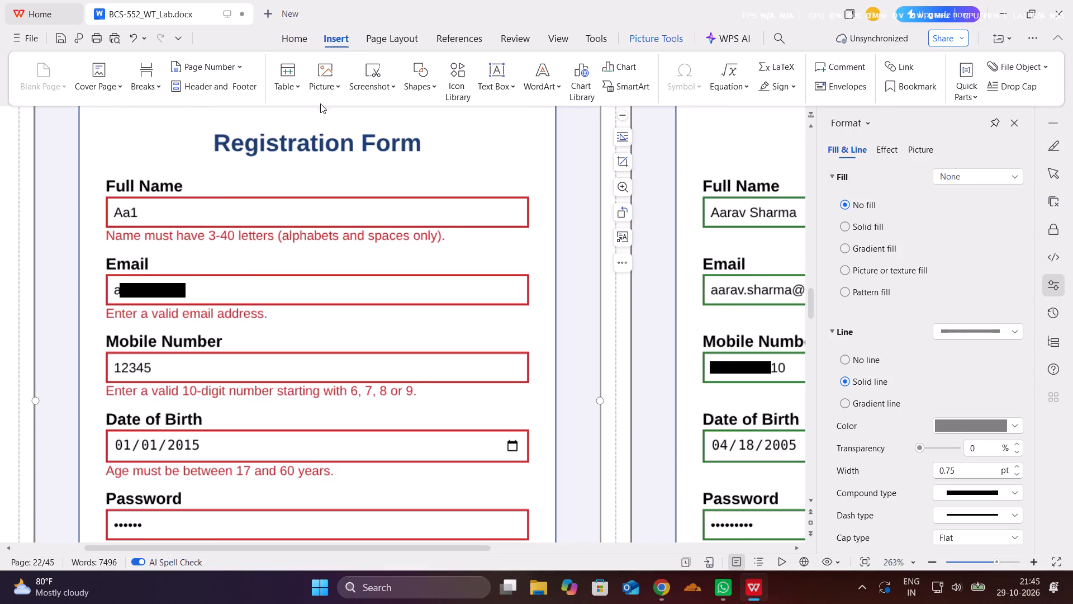
click(406, 75)
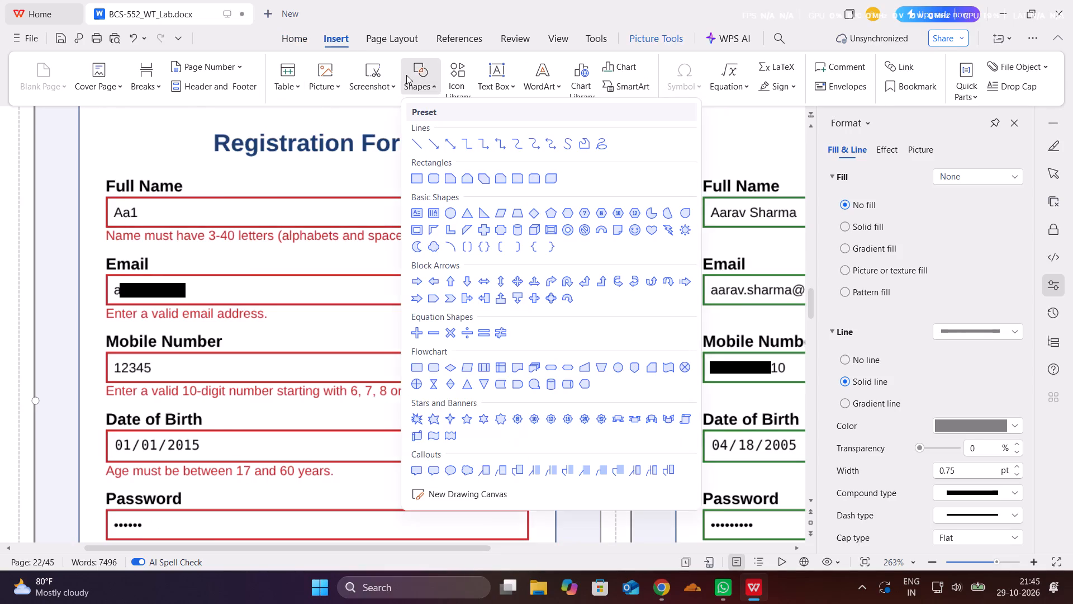
click(413, 176)
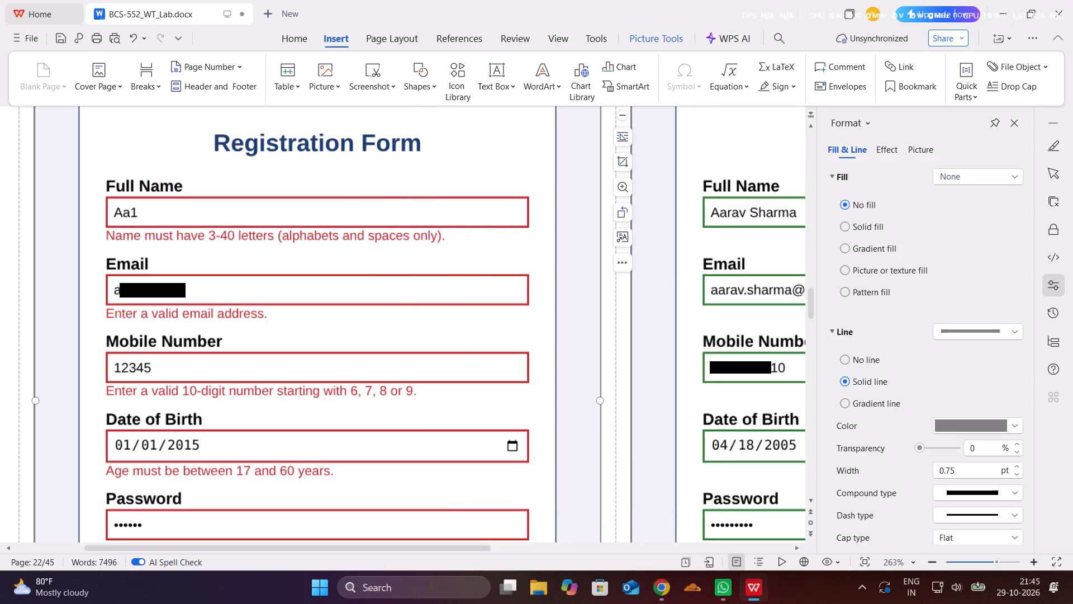
drag(114, 204, 193, 223)
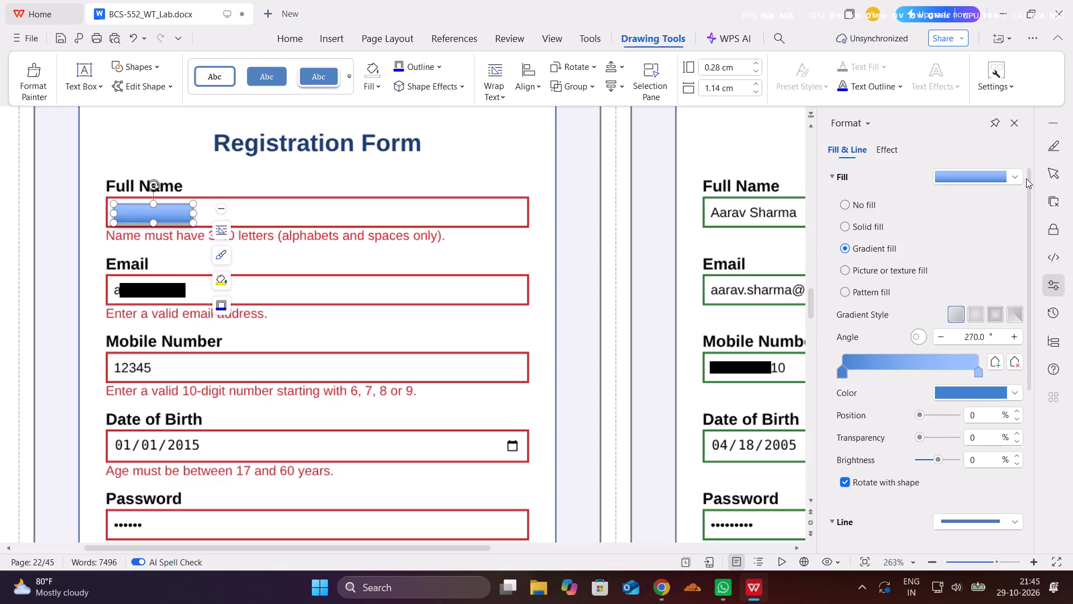
Set the rectangle over Fig. 4.1's Full Name value to no fill and no line, and deselect it.
click(1026, 178)
click(1017, 178)
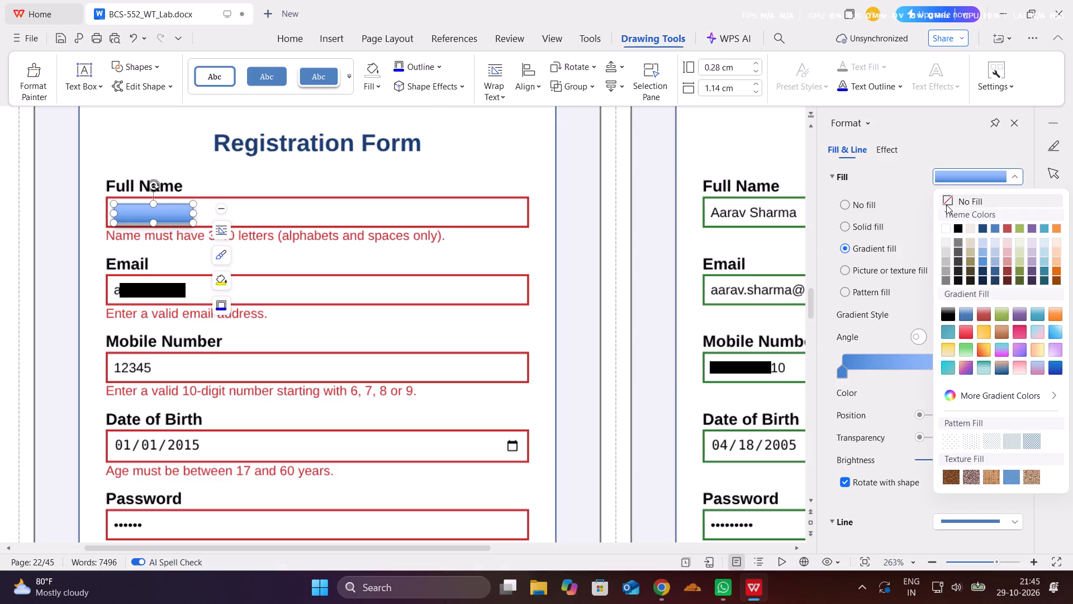
click(945, 200)
click(1011, 333)
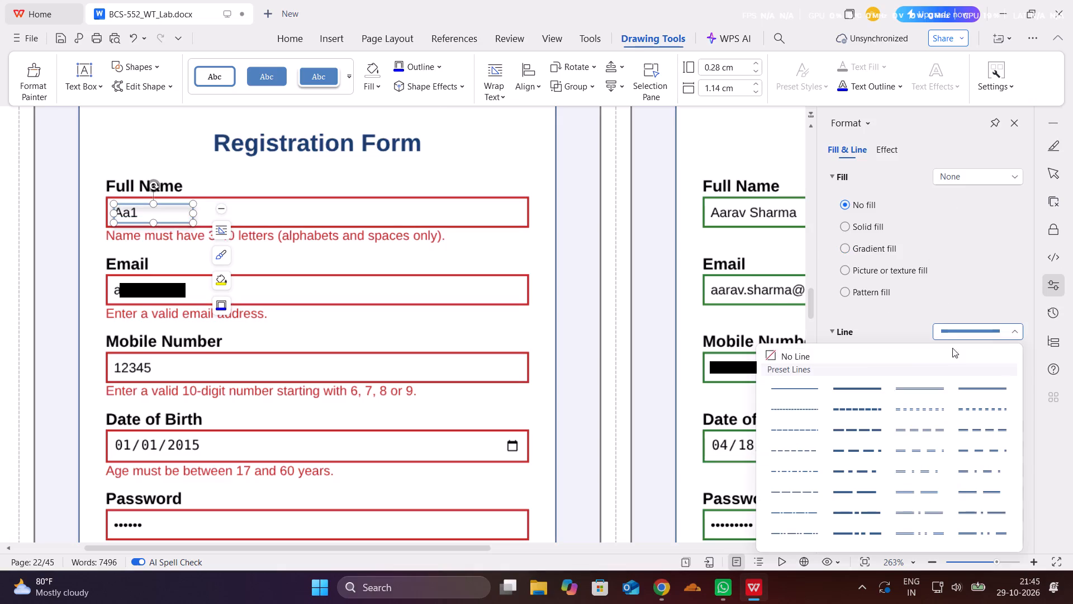
click(772, 353)
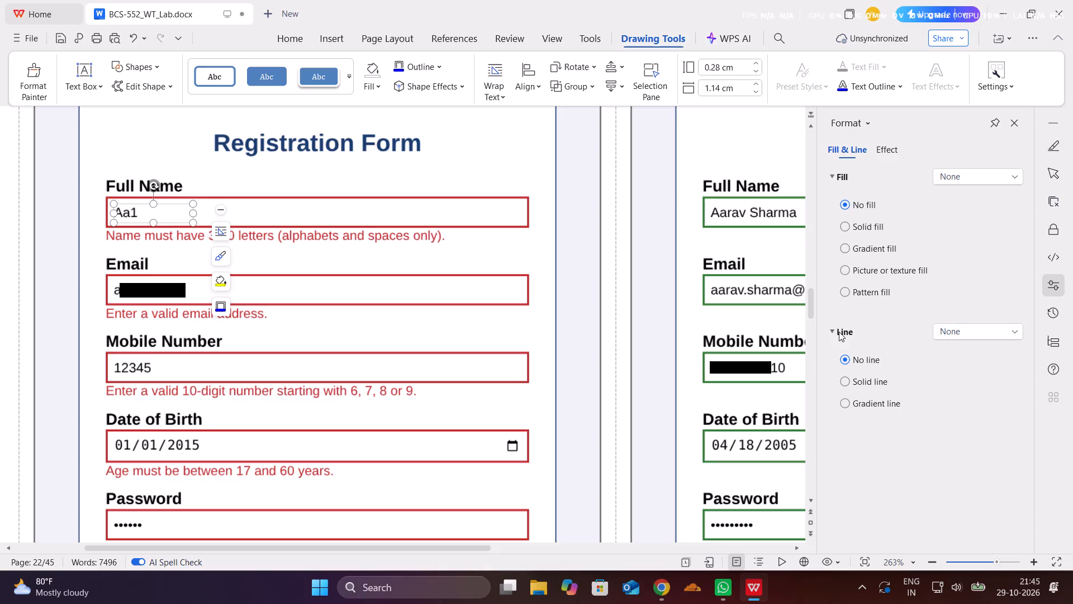
click(386, 234)
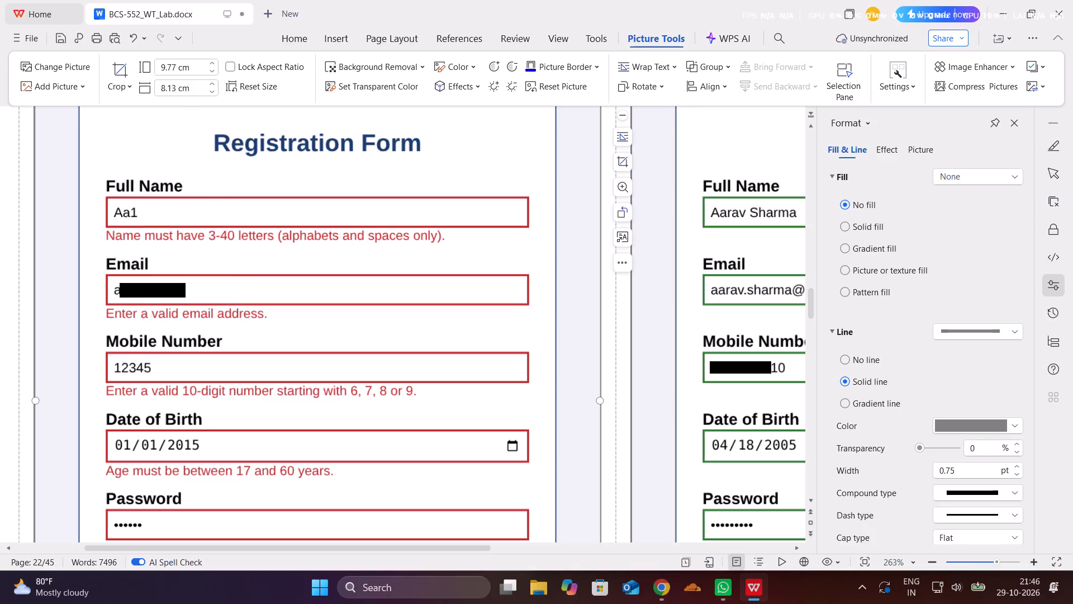
Draw another small rectangle covering the Full Name value "Aa1" in the Fig. 4.1 picture.
click(138, 213)
click(377, 31)
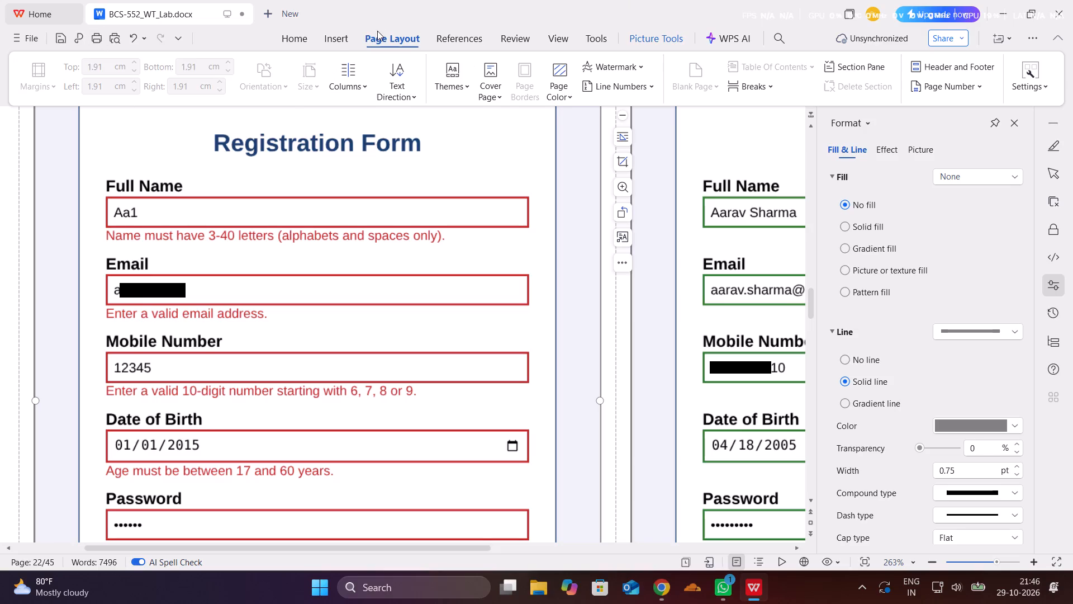
click(330, 36)
click(410, 70)
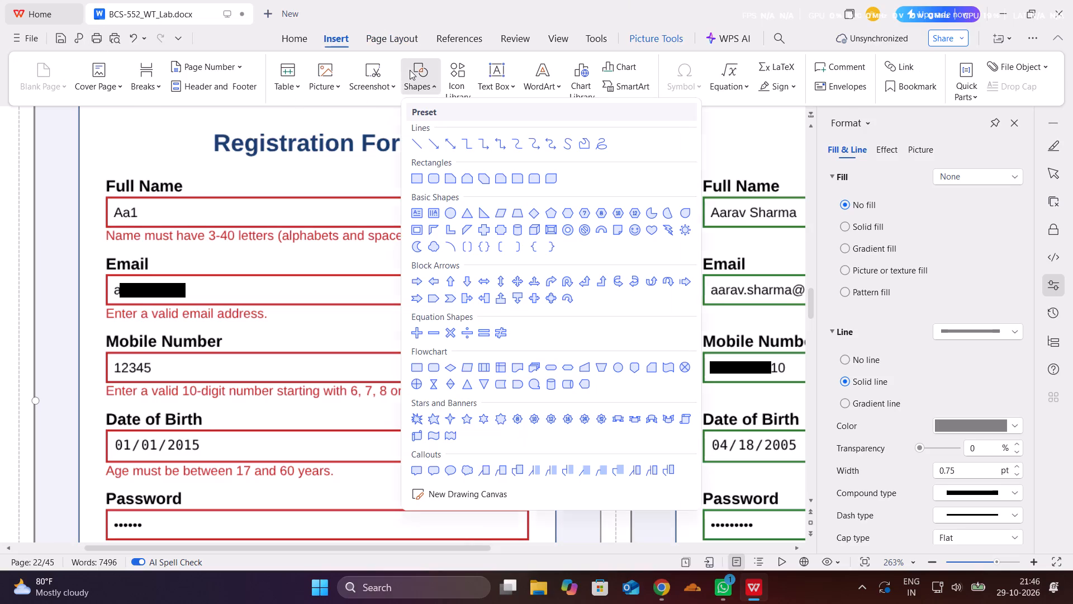
click(411, 180)
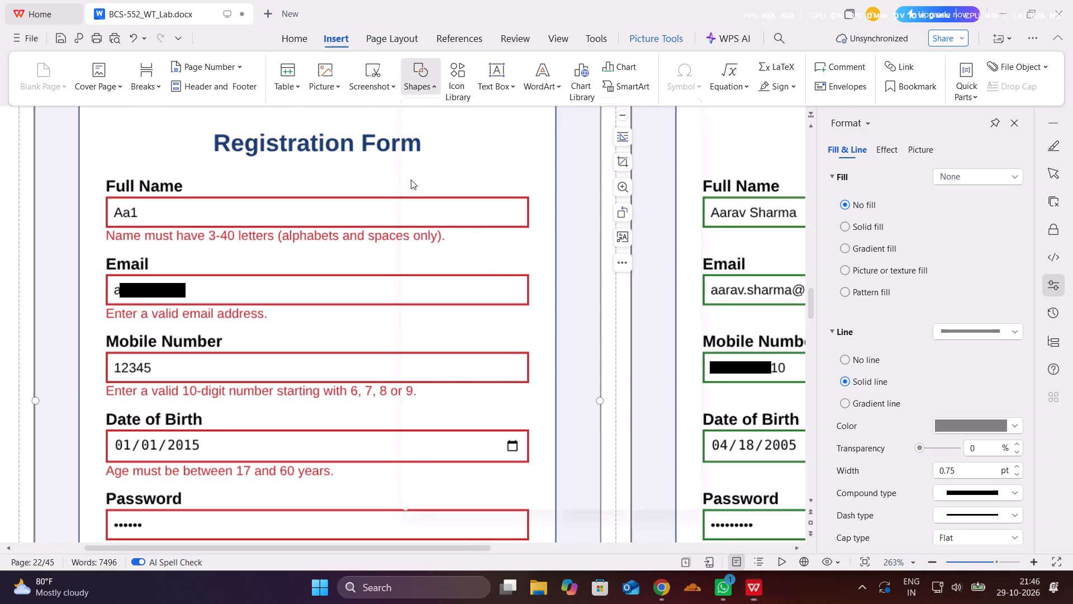
drag(107, 201, 167, 222)
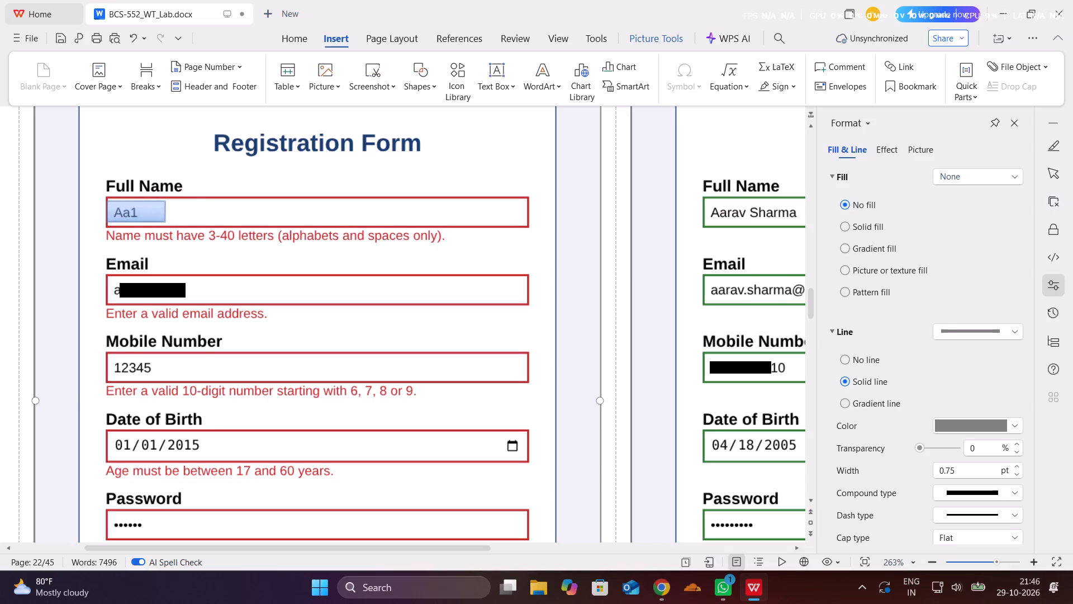
Finish the rectangle over Fig. 4.1's Full Name value at about 0.29 by 1.25 cm, with a solid white fill and no line.
drag(167, 222, 194, 221)
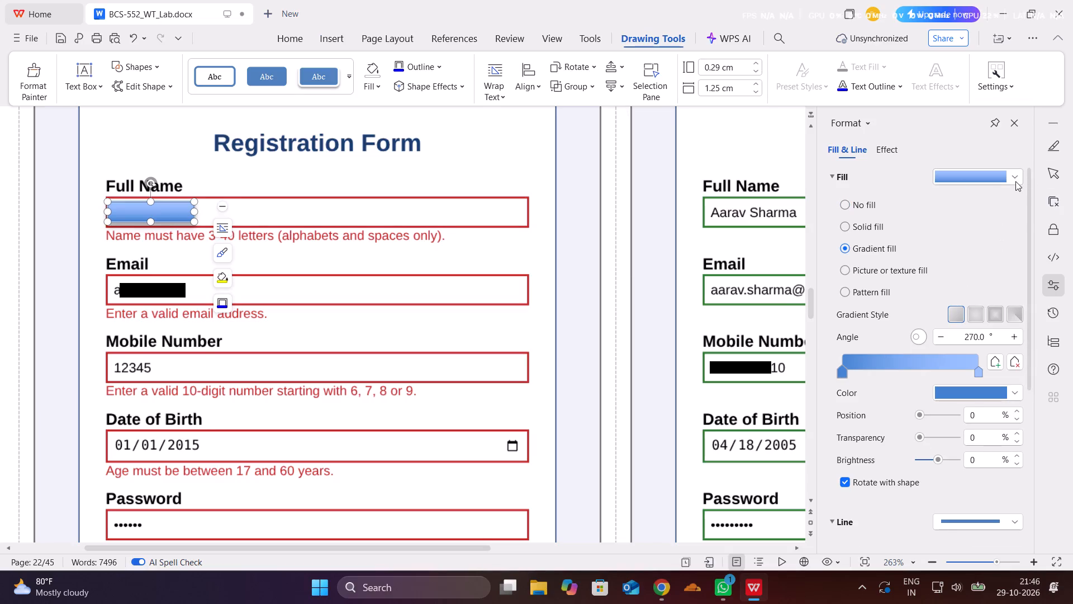
click(1015, 181)
click(950, 196)
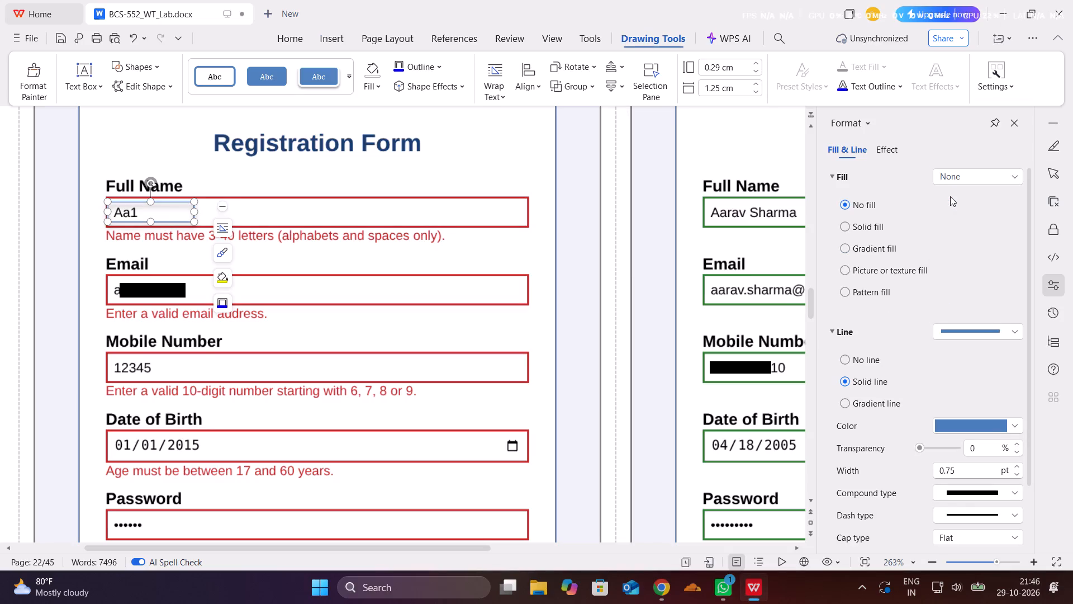
click(1006, 327)
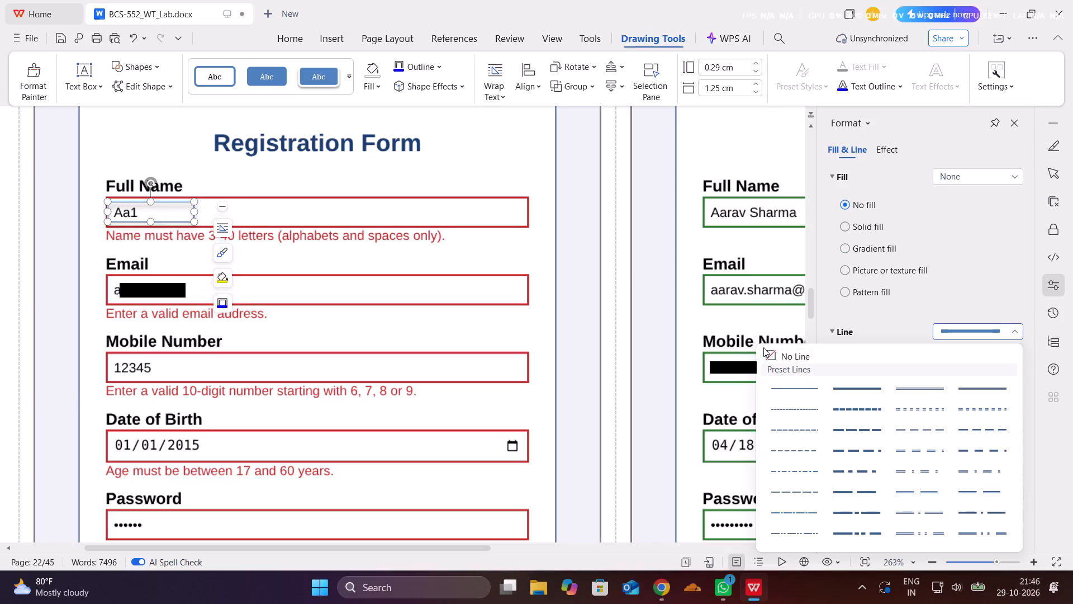
click(766, 355)
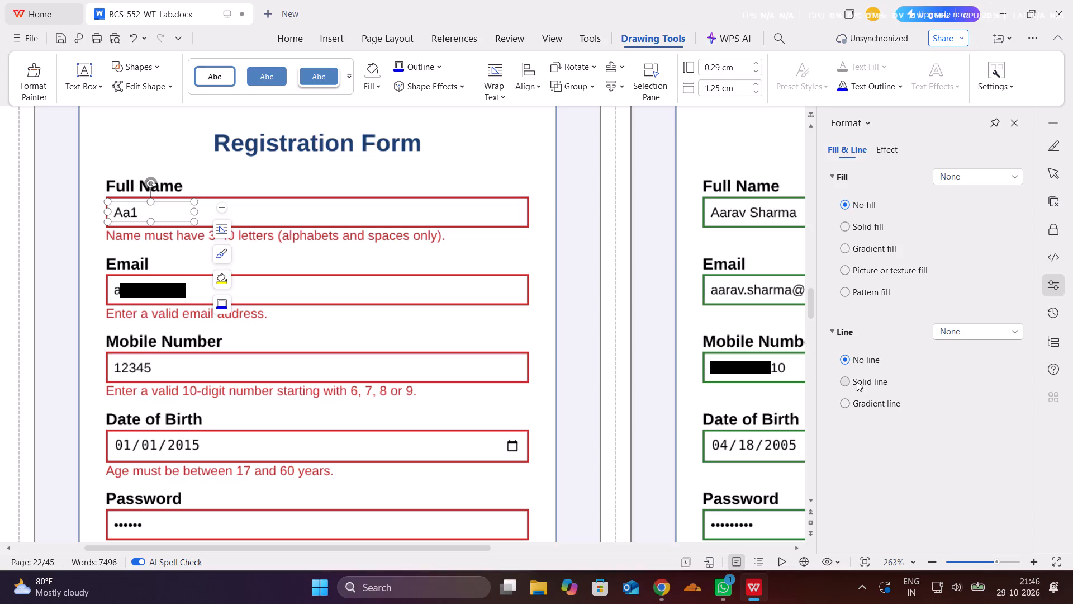
click(851, 227)
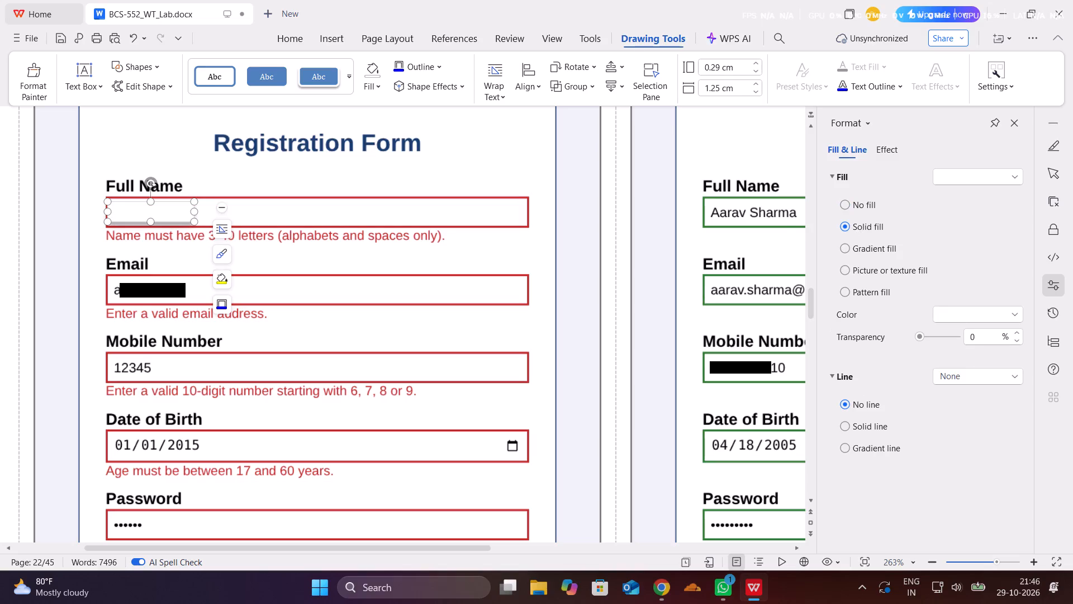
Reduce the white Full Name rectangle's height to about 0.26 cm and remove its shadow.
drag(152, 223, 153, 216)
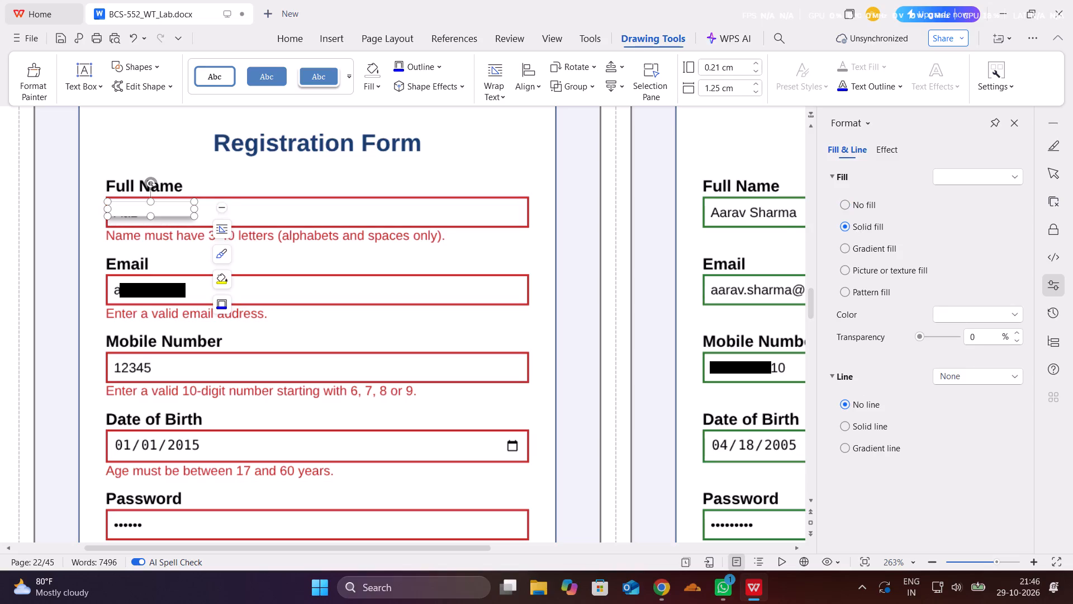
click(151, 214)
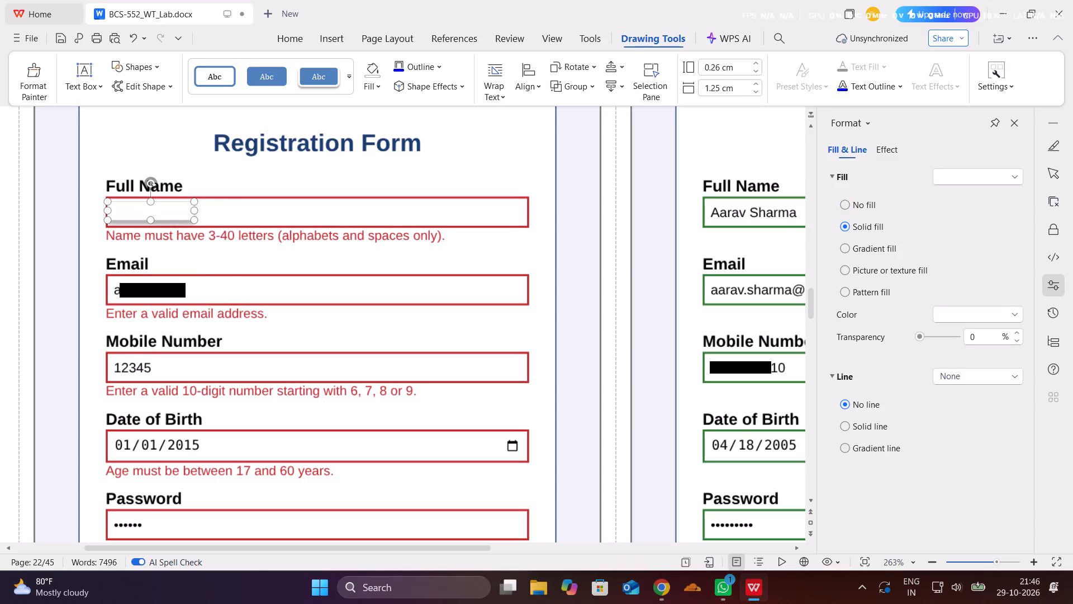
click(891, 145)
click(1012, 178)
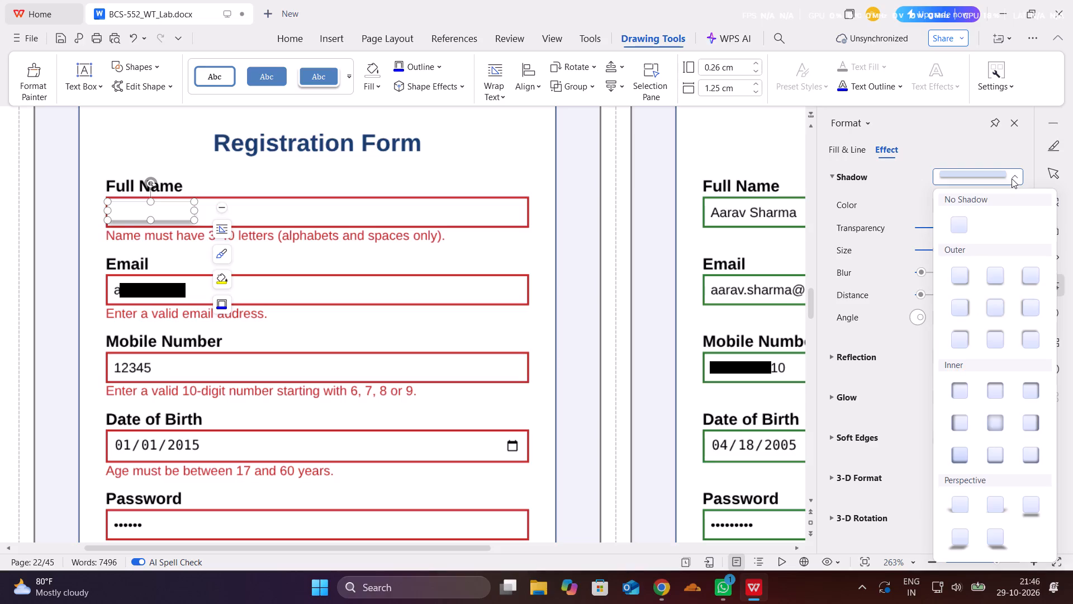
click(955, 220)
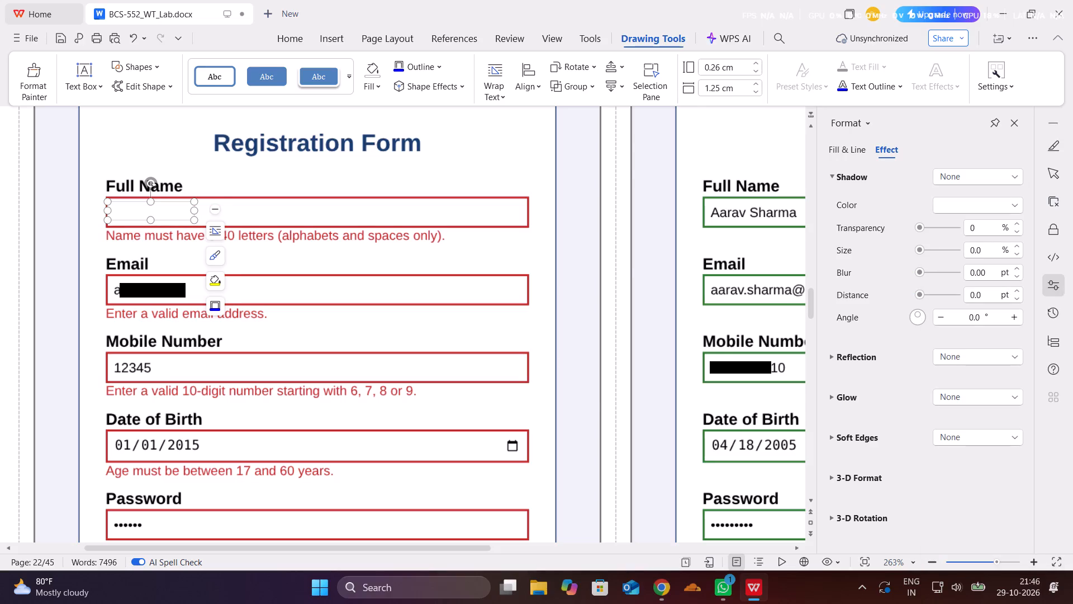
click(139, 149)
Copy the white Full Name rectangle and place the duplicate over the Email value in the Fig. 4.1 picture.
click(149, 211)
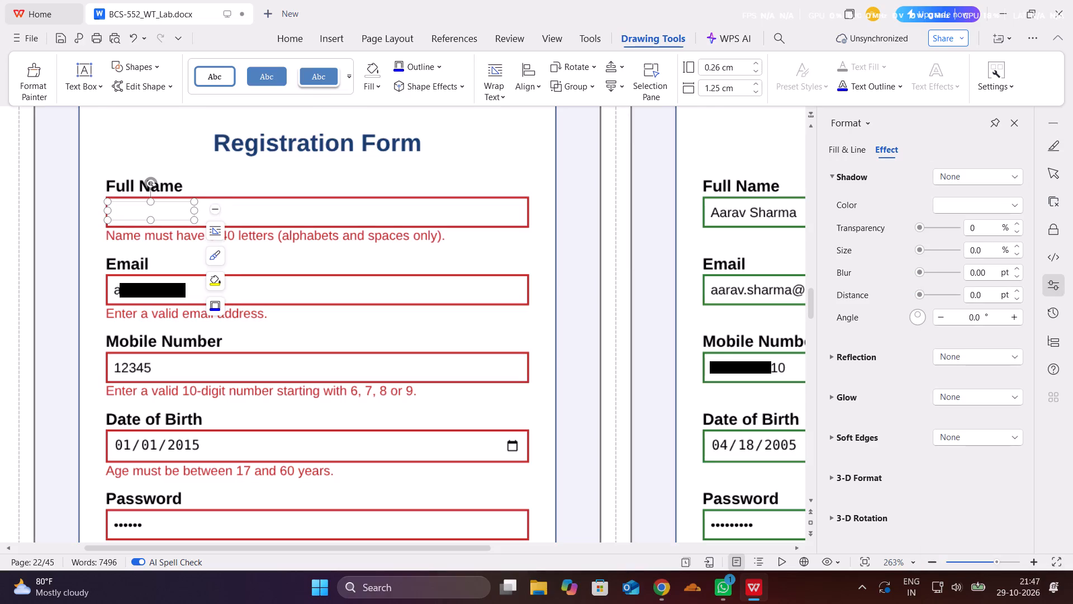
click(149, 211)
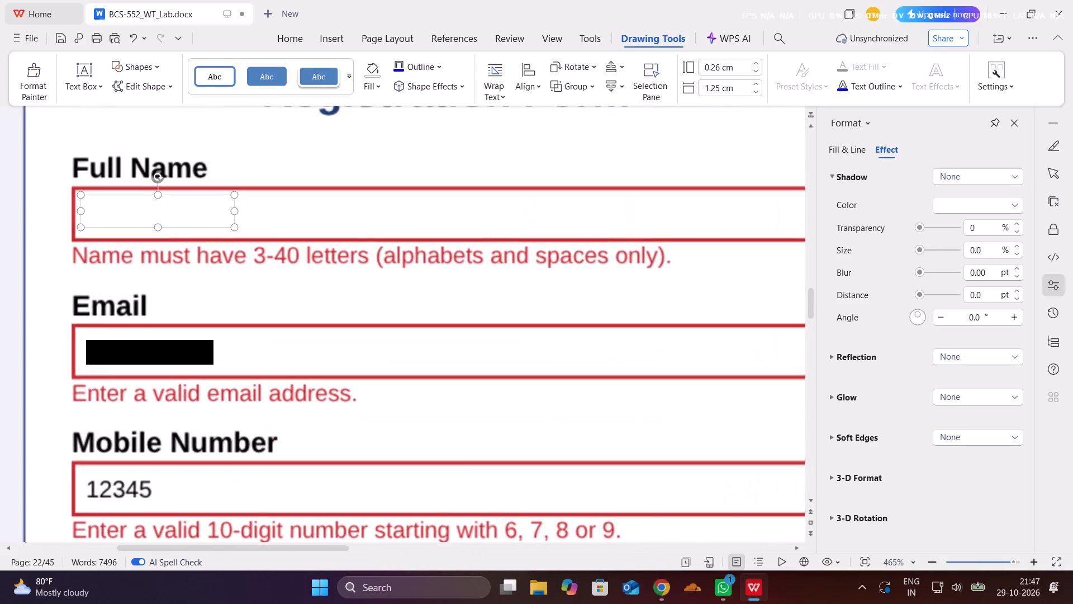
click(152, 211)
key(ctrl+c)
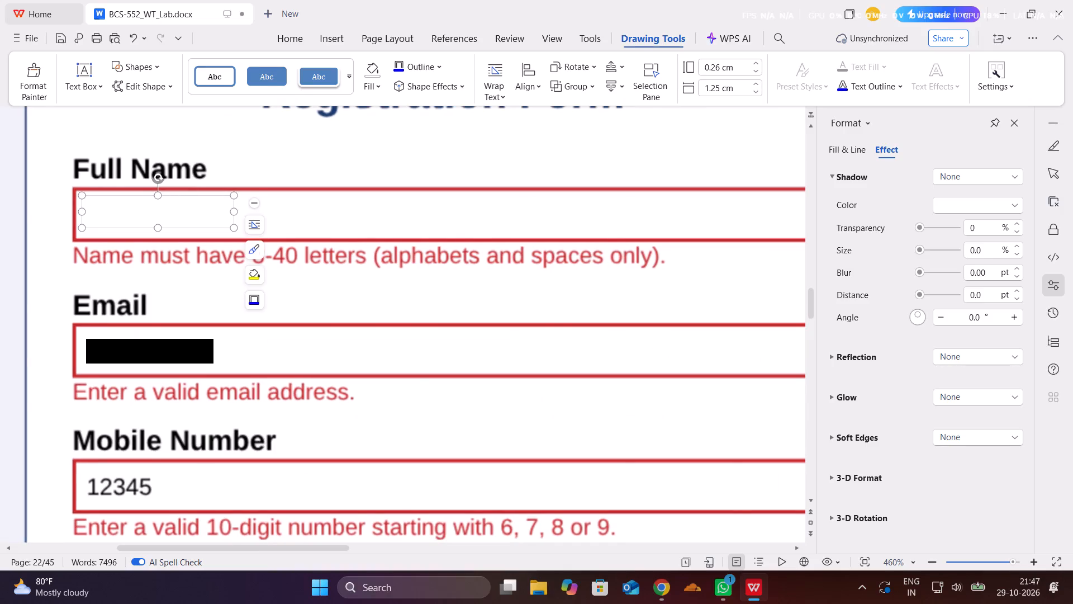
key(ctrl+v)
scroll(223, 312, down, 3)
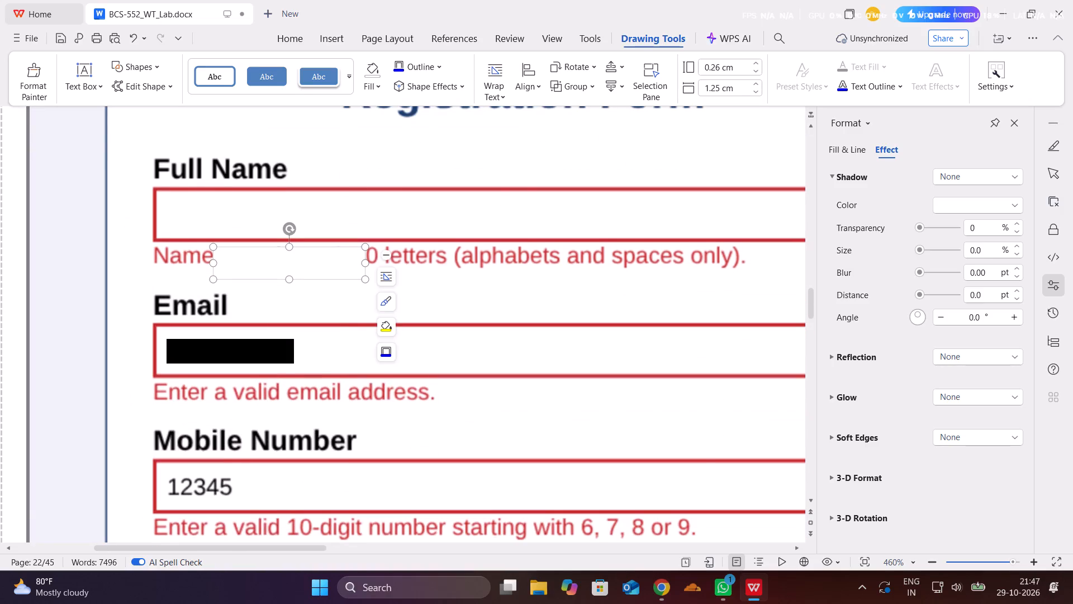
drag(261, 257, 212, 342)
Paste another copy of the white rectangle and move it over a field value further down the Fig. 4.1 form.
scroll(212, 342, down, 3)
key(ctrl+v)
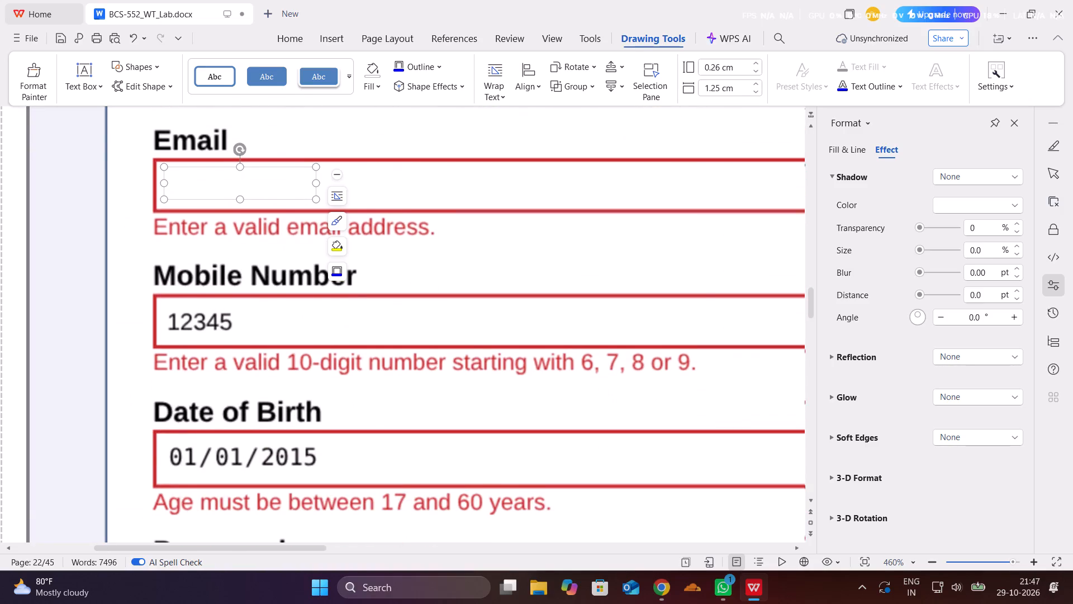
scroll(224, 316, down, 4)
drag(292, 208, 243, 432)
Check the Fig. 4.1 and Fig. 4.2 output pictures and look back through the validation.html listing to its beginning.
scroll(243, 432, down, 3)
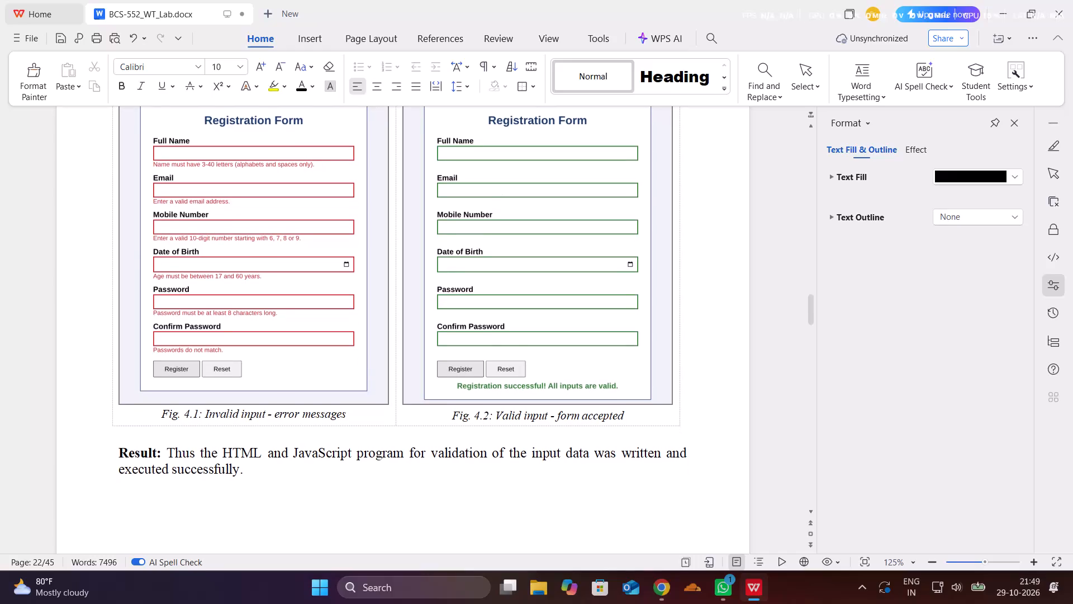
scroll(744, 423, up, 1)
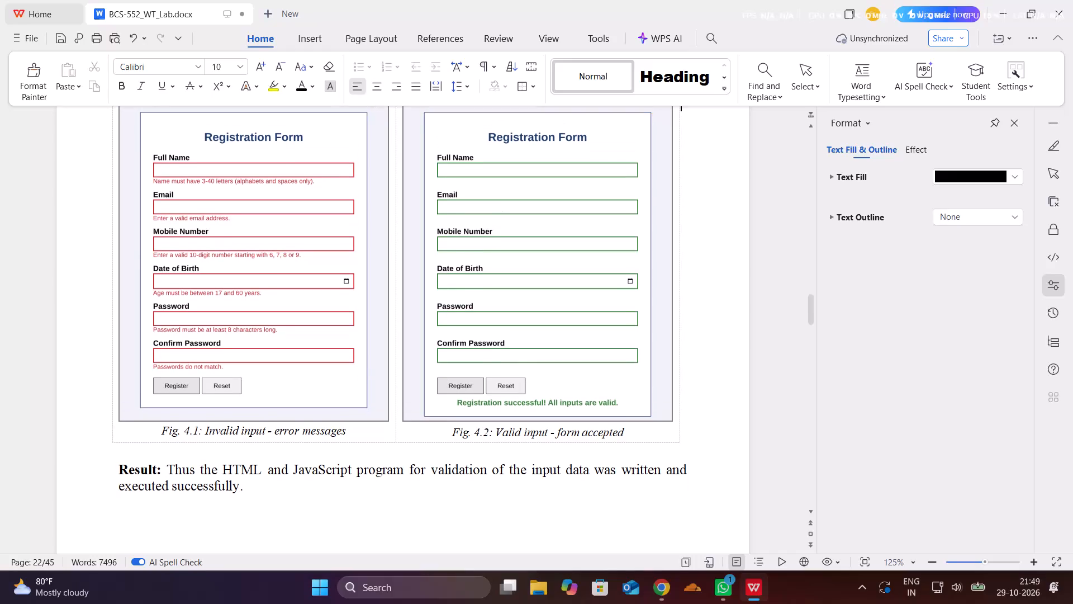
scroll(744, 423, up, 1)
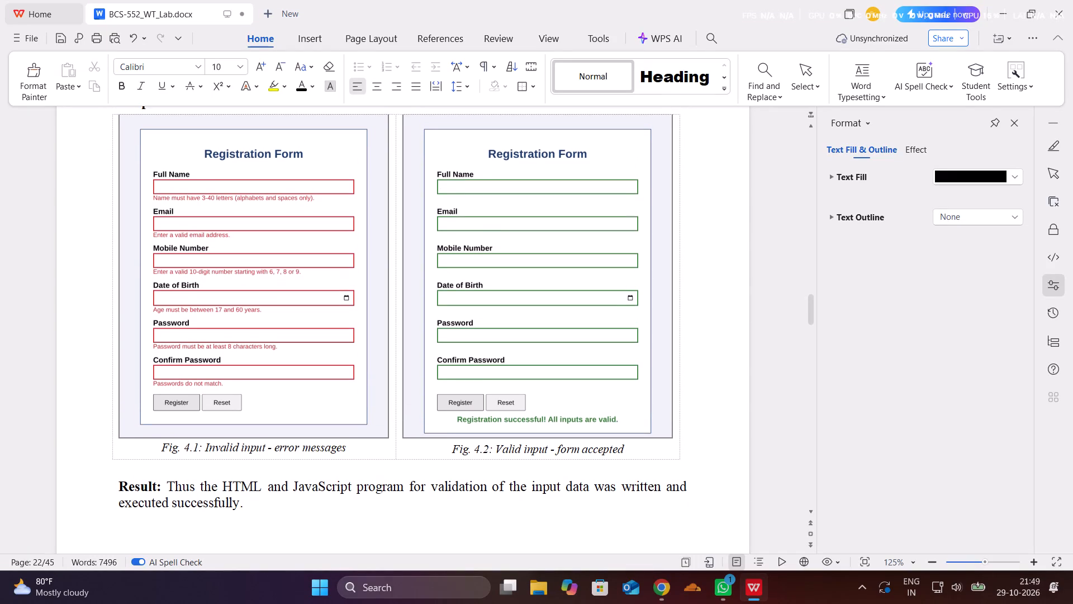
scroll(744, 423, up, 3)
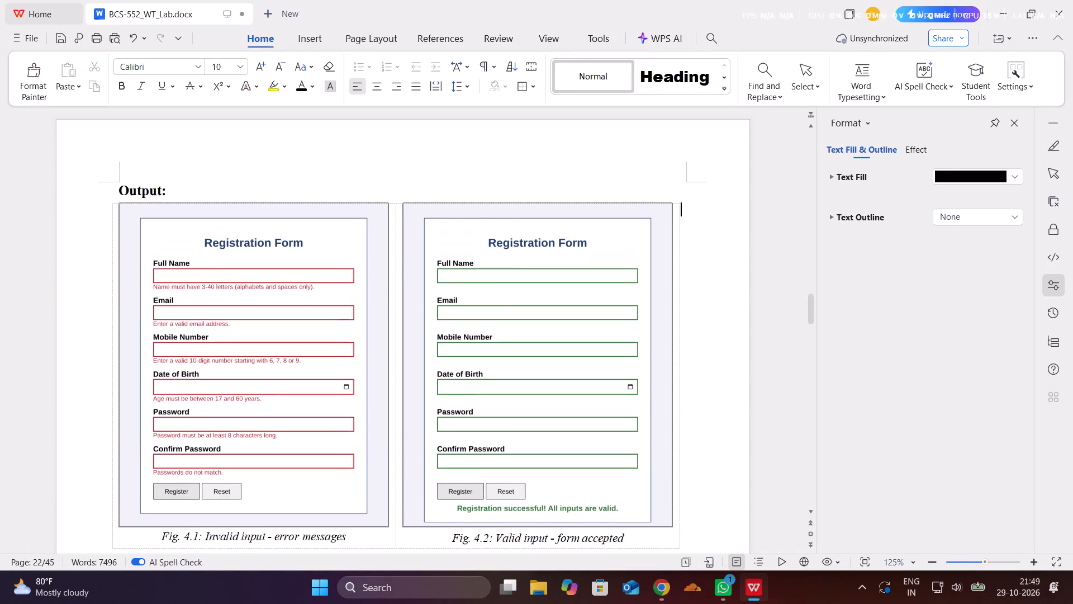
scroll(744, 423, up, 10)
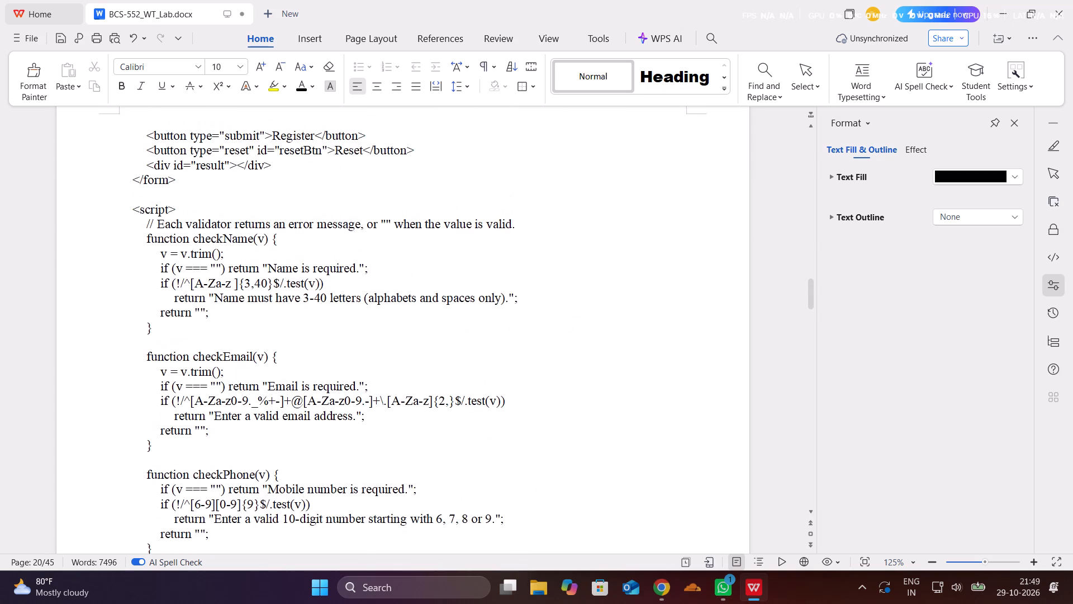
scroll(744, 423, up, 7)
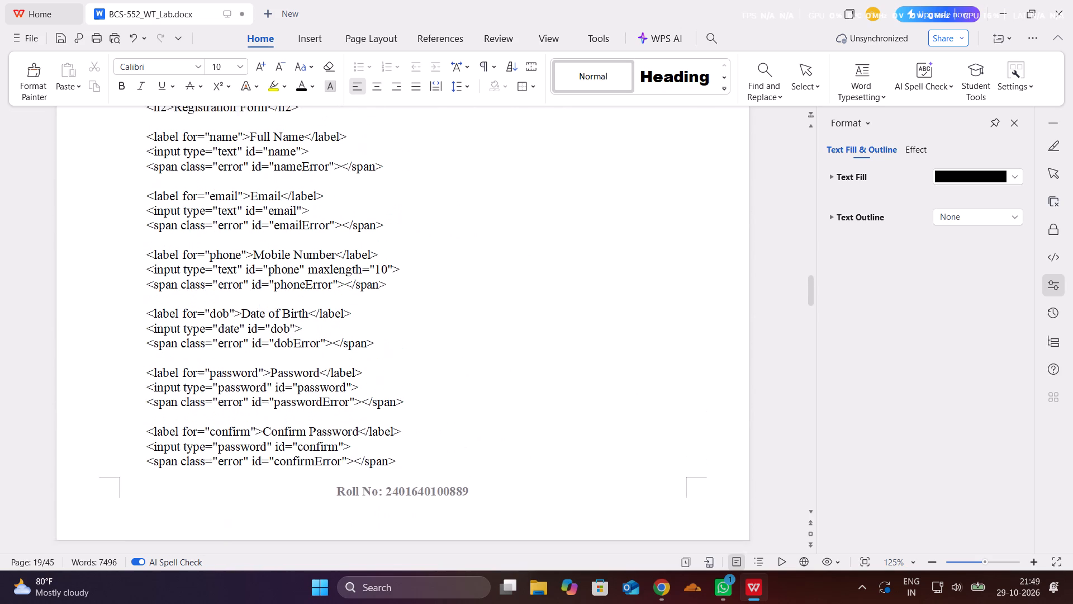
scroll(744, 423, up, 5)
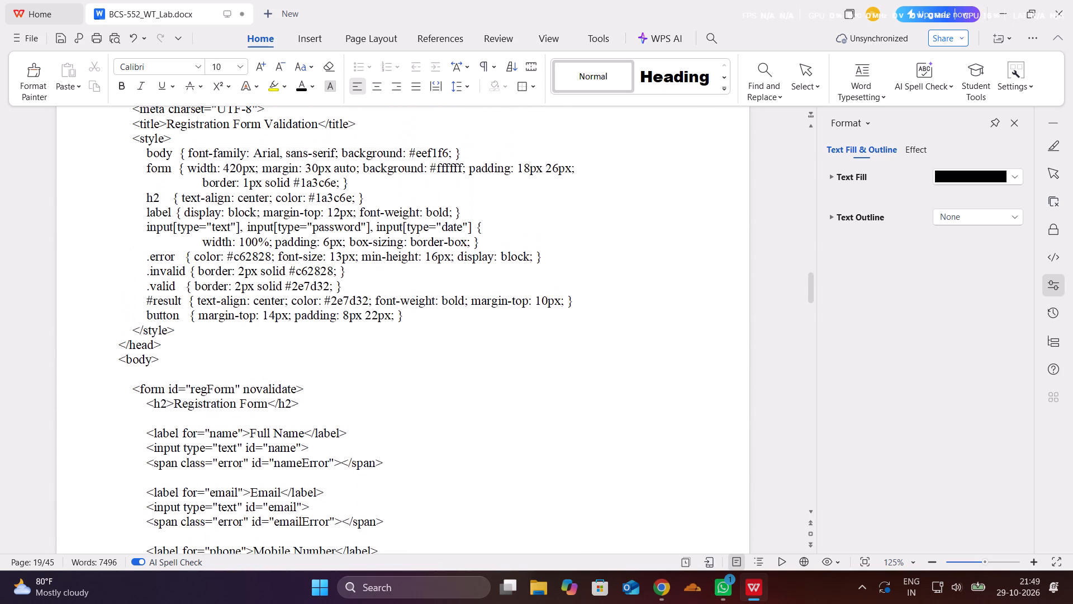
scroll(744, 423, up, 2)
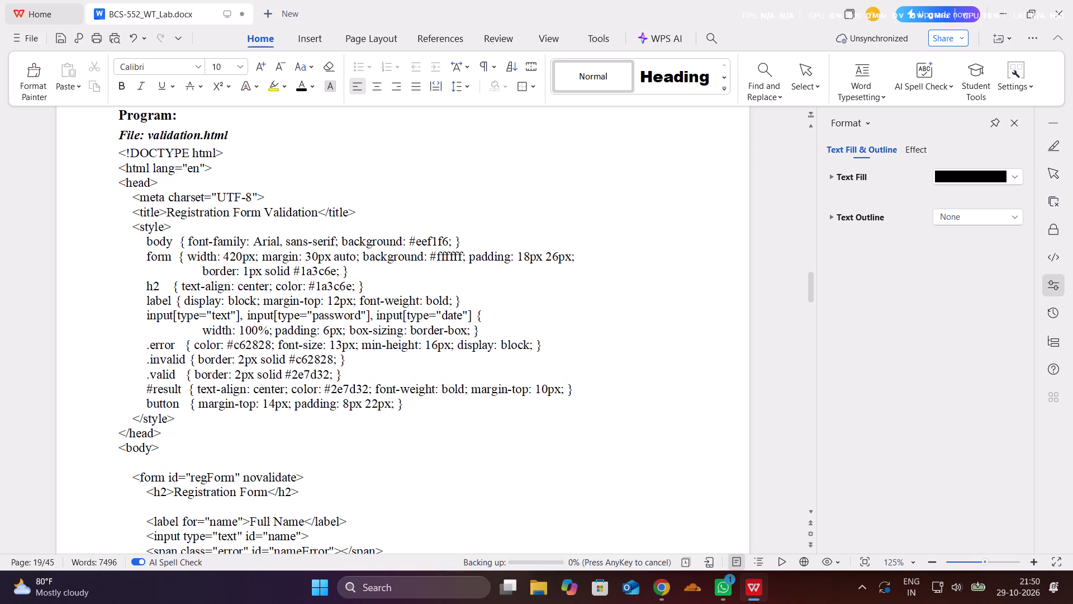
Review the validation.html listing and its page breaks again, from the style block through the script to the Output page.
scroll(744, 423, right, 1)
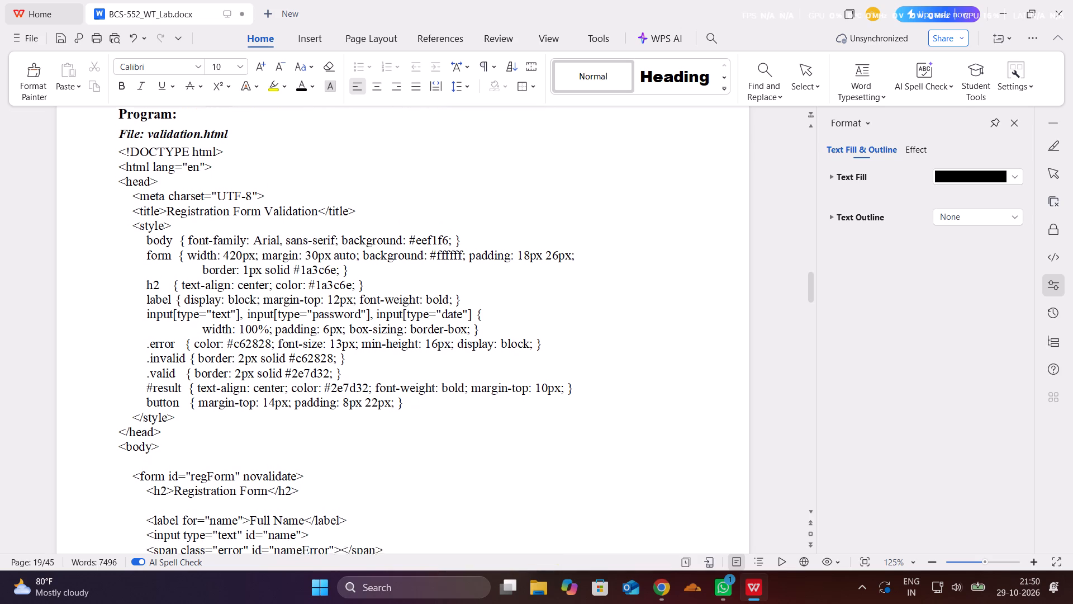
scroll(744, 423, right, 1)
scroll(744, 423, down, 1)
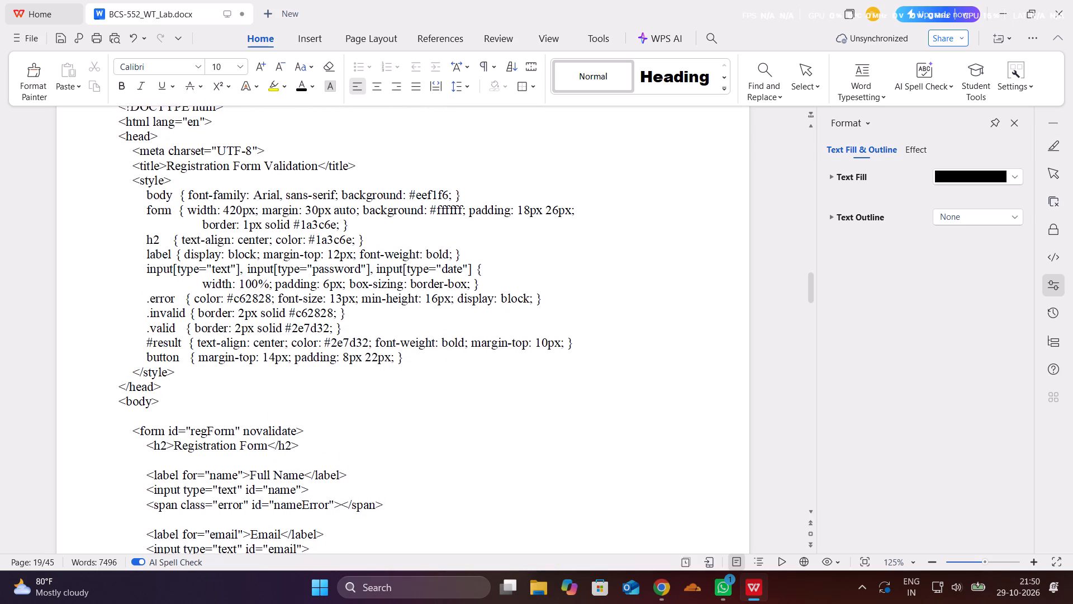
scroll(744, 423, down, 4)
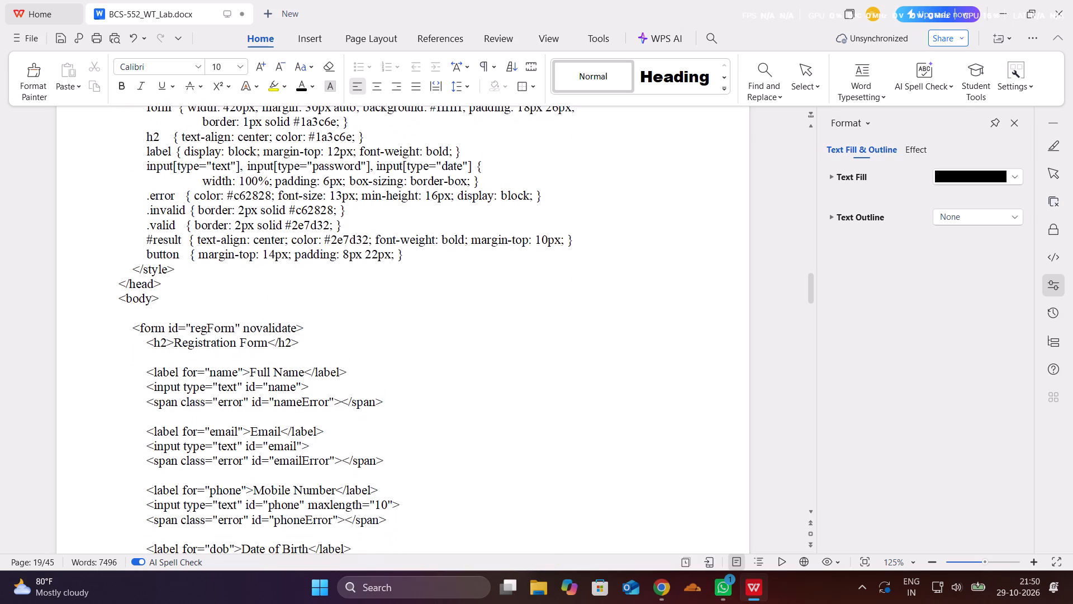
scroll(744, 423, down, 6)
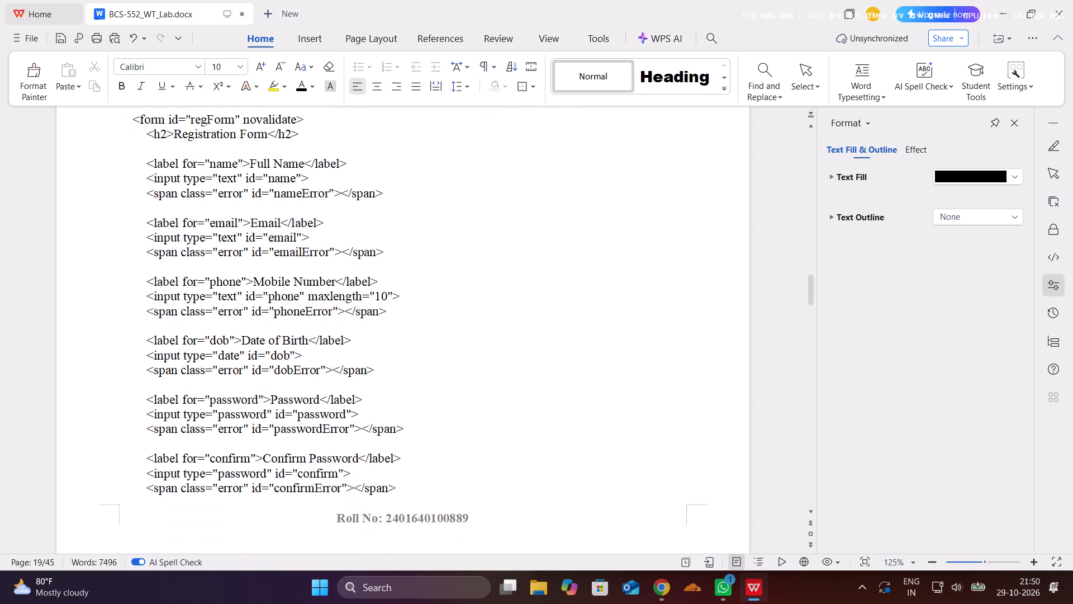
scroll(744, 423, down, 9)
scroll(744, 423, up, 3)
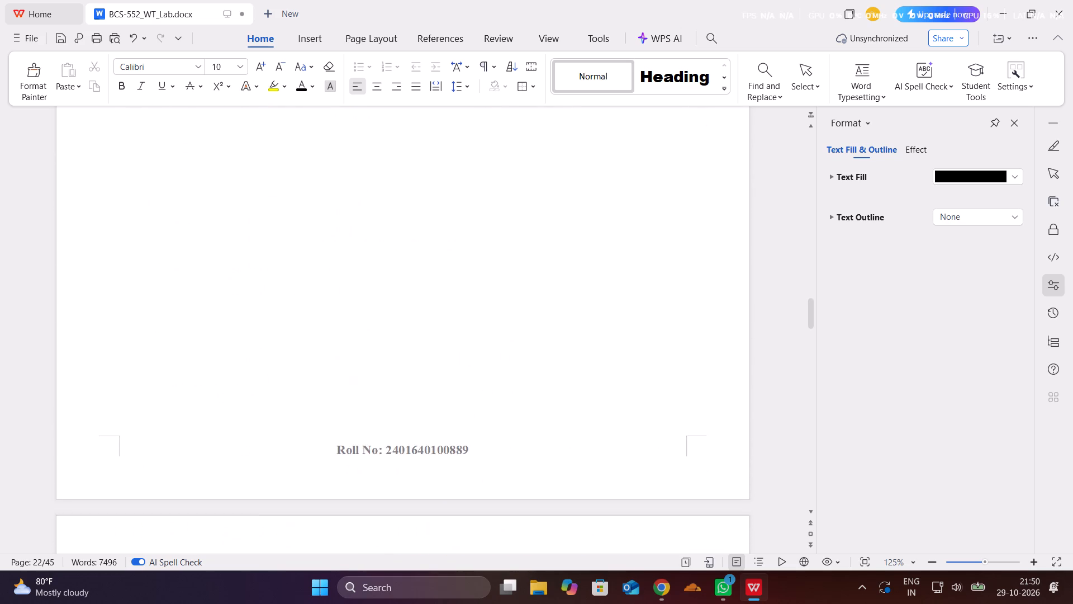
scroll(744, 423, up, 4)
scroll(744, 423, down, 3)
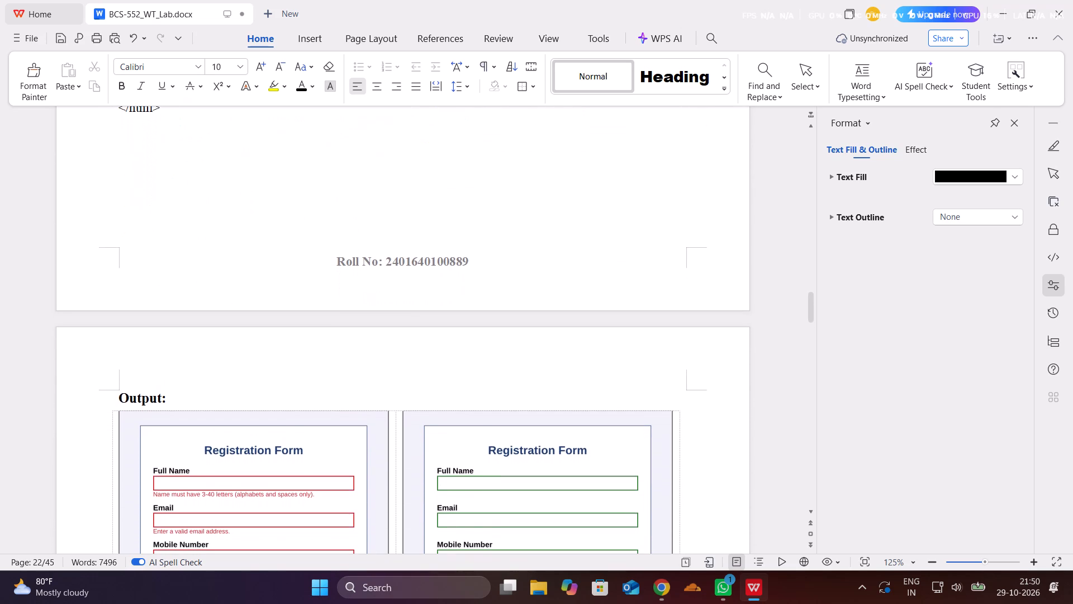
scroll(744, 423, down, 1)
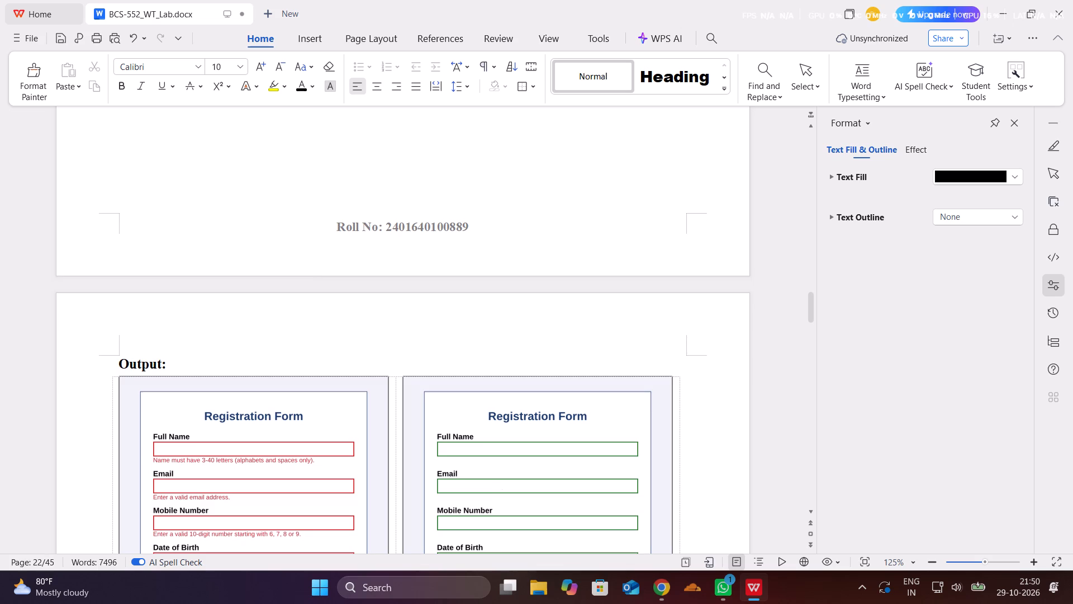
scroll(744, 423, down, 1)
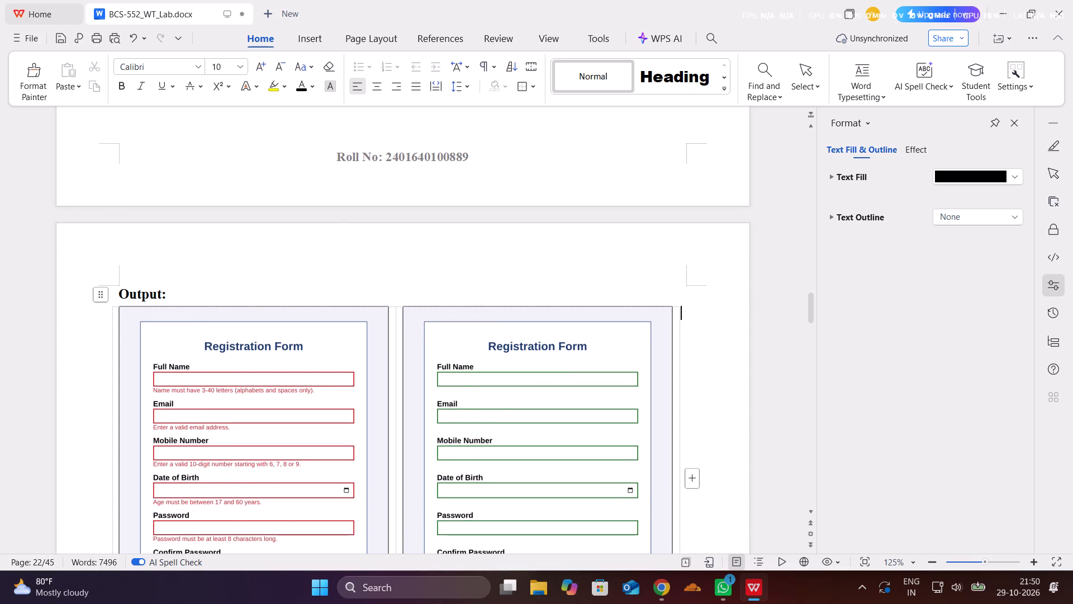
scroll(224, 356, up, 4)
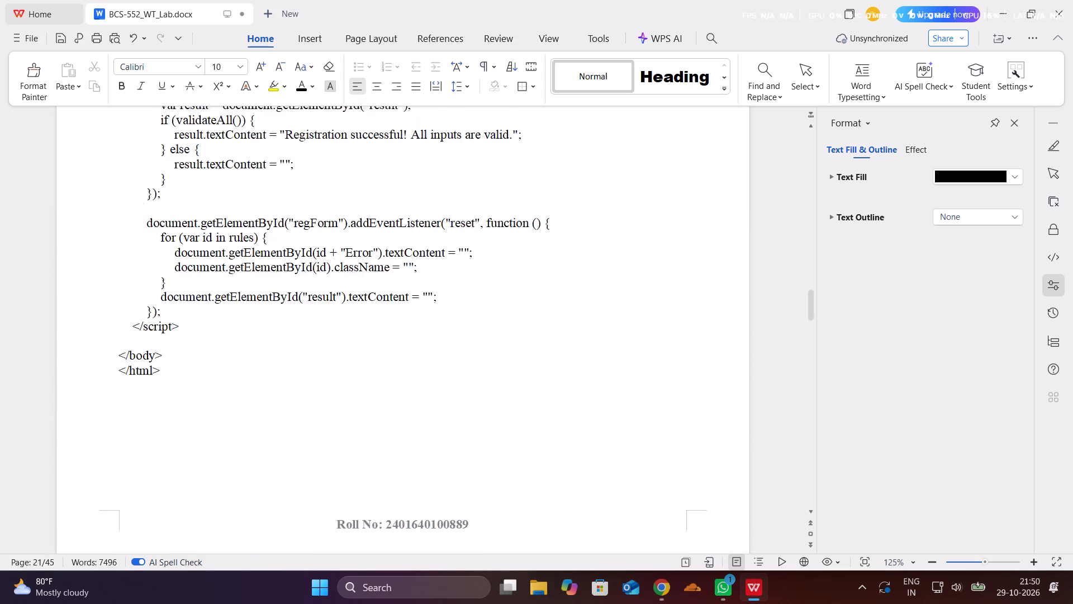
scroll(224, 356, up, 9)
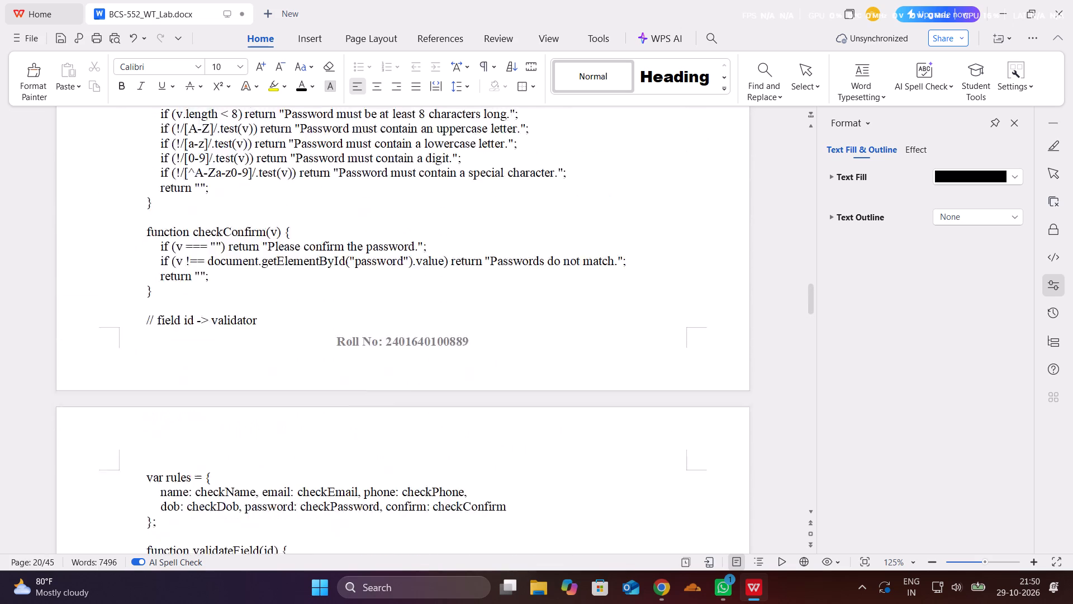
scroll(224, 356, up, 9)
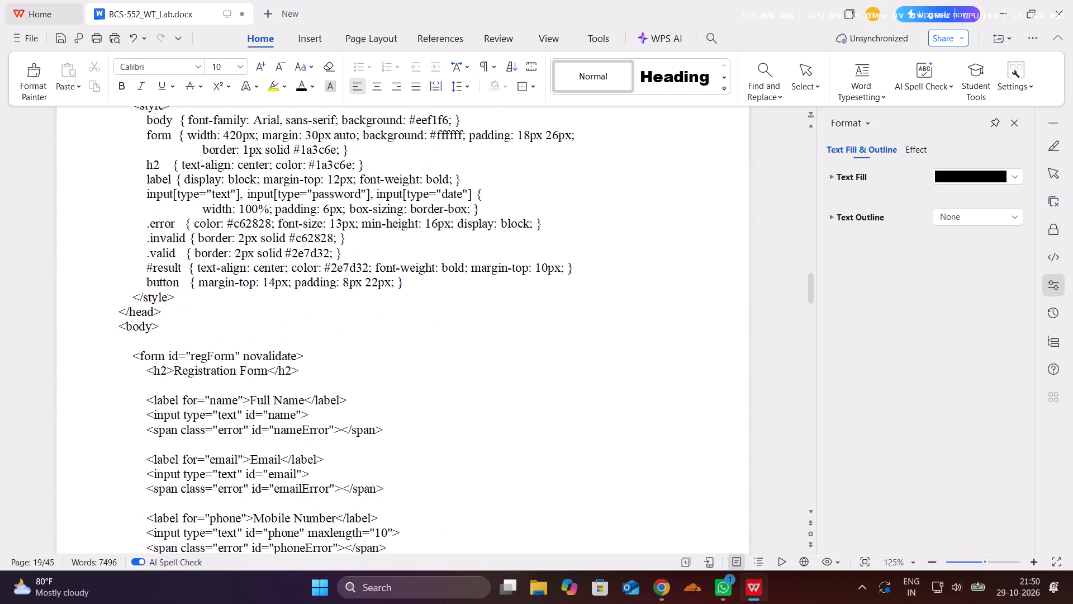
scroll(224, 356, up, 7)
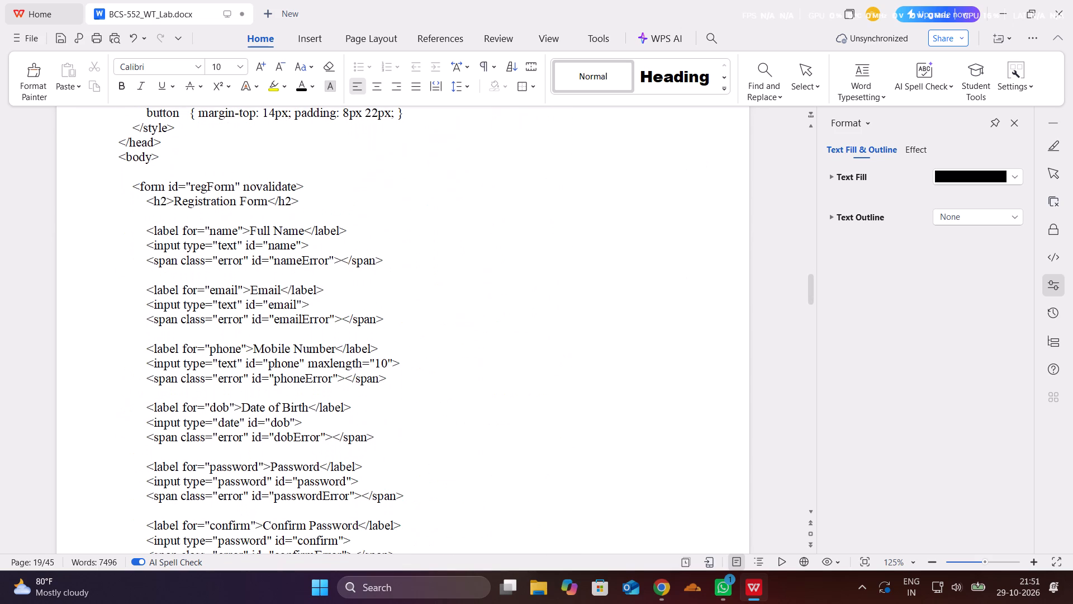
scroll(224, 356, down, 6)
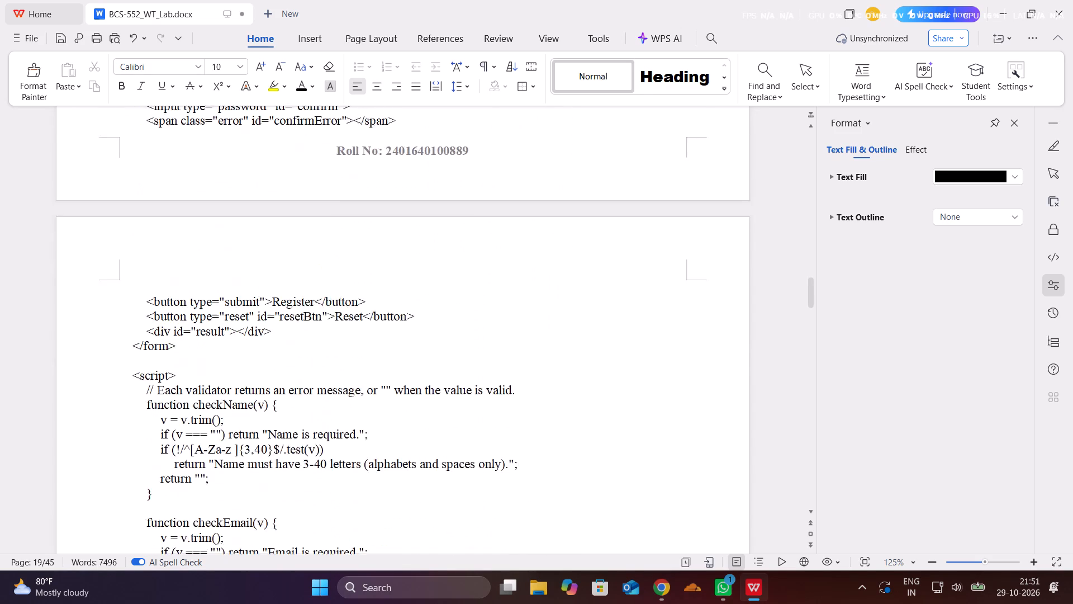
Delete the "(Corresponding CO1)" line under the EXPERIMENT NO. 5 heading.
scroll(224, 356, down, 12)
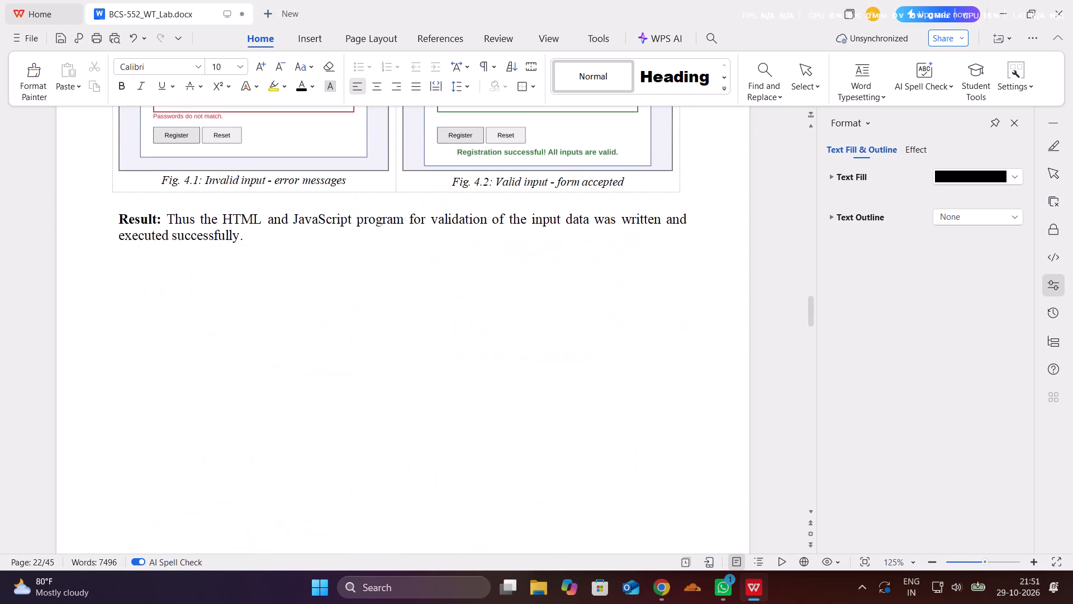
scroll(224, 356, down, 10)
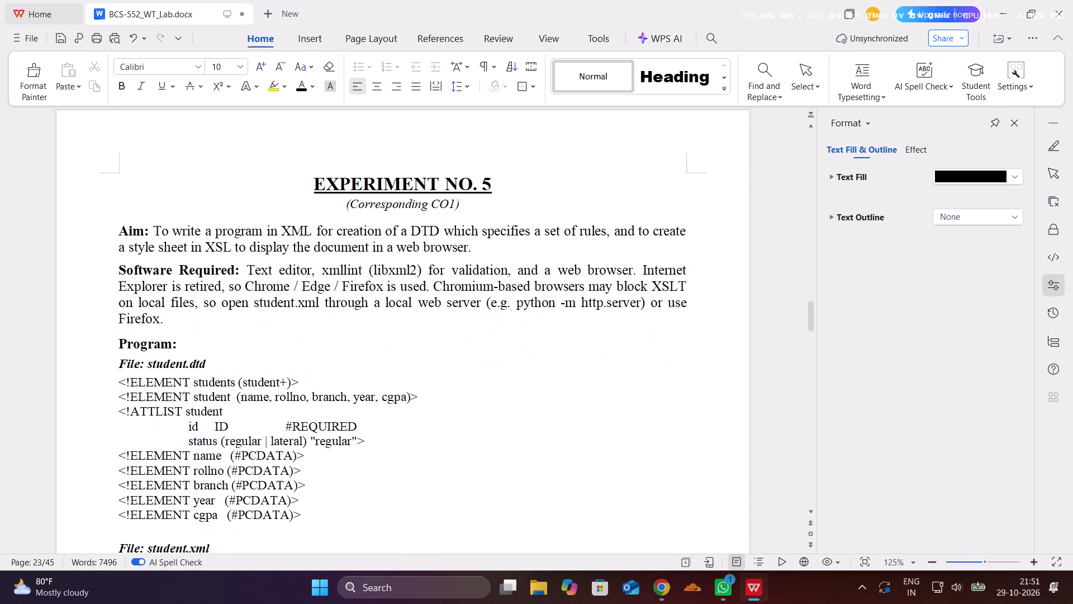
scroll(224, 356, down, 1)
click(465, 165)
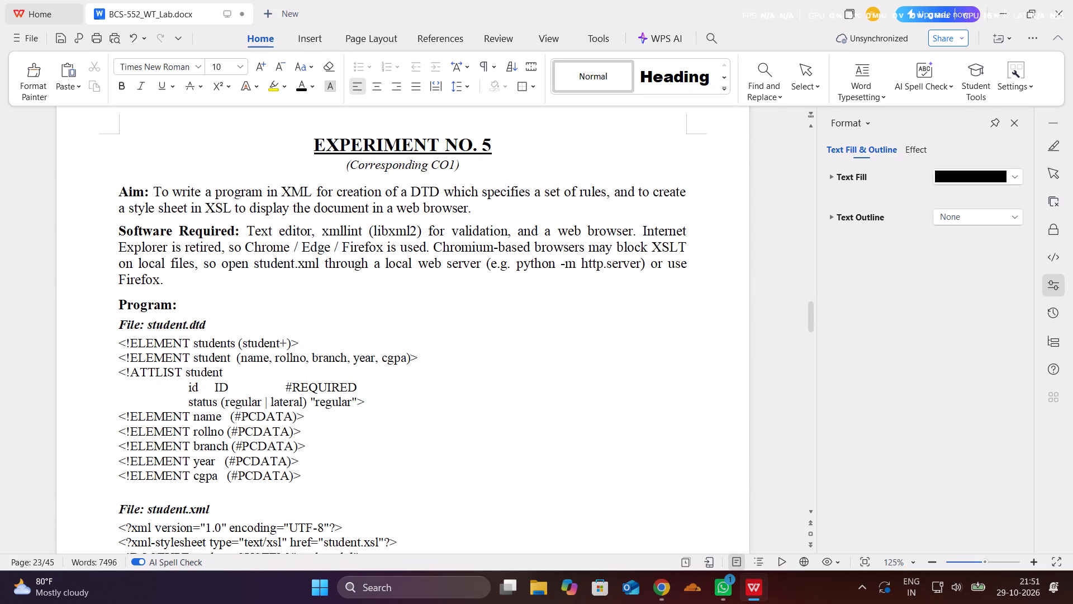
key(BackSpace)
key(BackSpace)
key(BackSpace)
key(BackSpace)
key(BackSpace)
key(BackSpace)
key(BackSpace)
key(BackSpace)
key(BackSpace)
key(BackSpace)
key(BackSpace)
key(BackSpace)
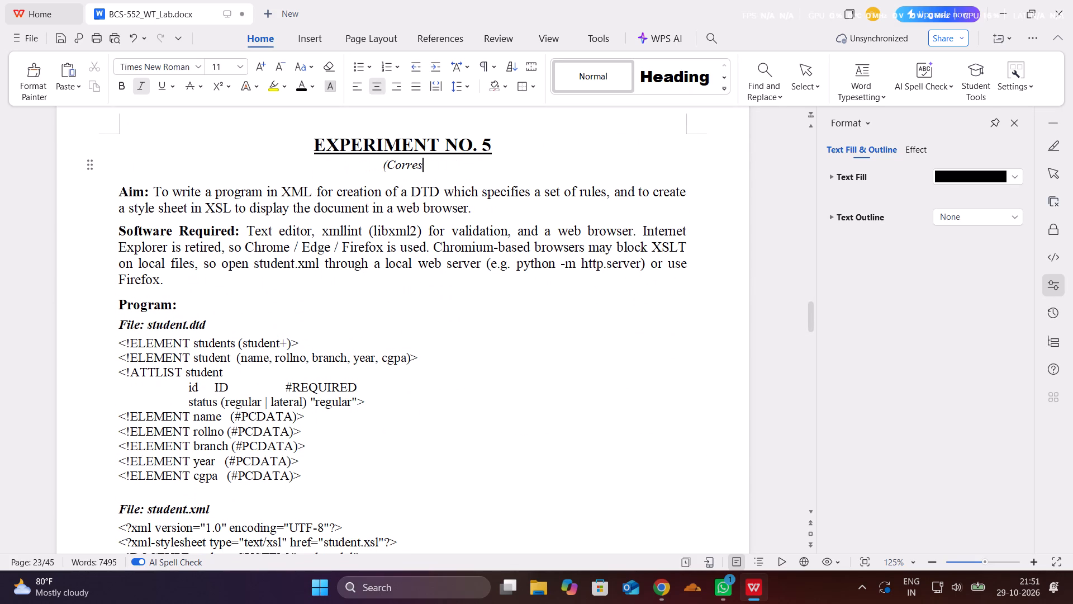
key(BackSpace)
key(BackSpace)
key(BackSpace)
key(BackSpace)
key(BackSpace)
key(BackSpace)
key(BackSpace)
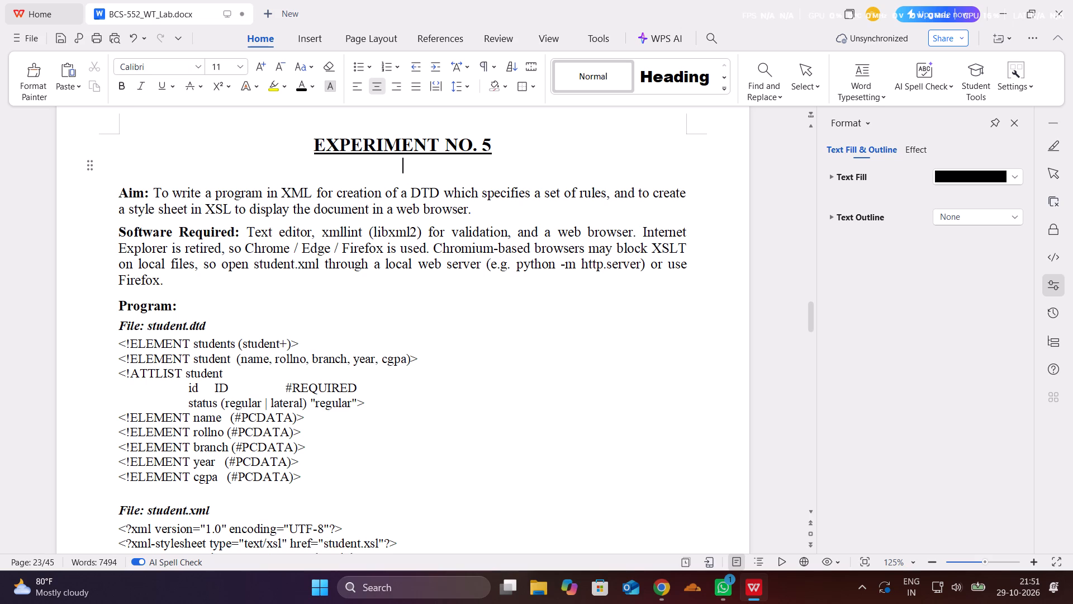
Review Experiment No. 5's student.dtd, student.xml and student.xsl listings and their page breaks through to the Output section.
scroll(465, 165, down, 4)
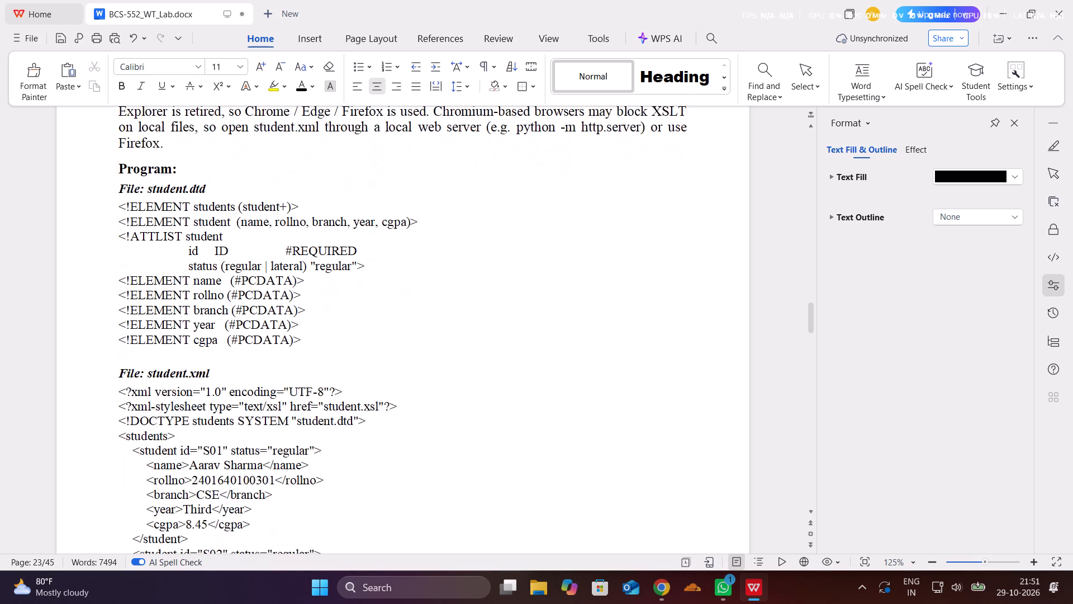
scroll(465, 165, down, 6)
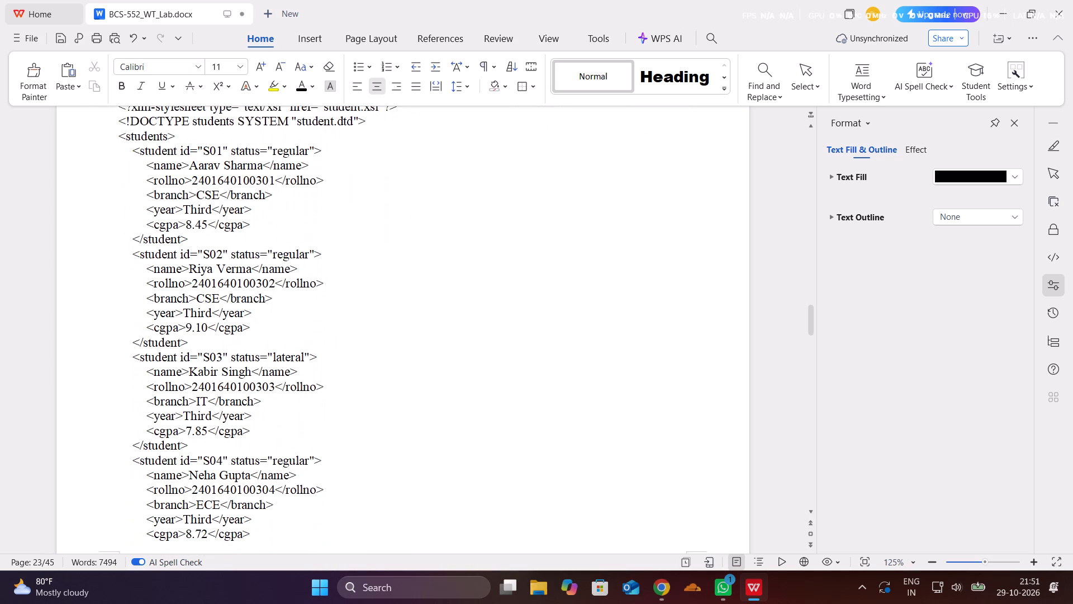
scroll(465, 165, down, 4)
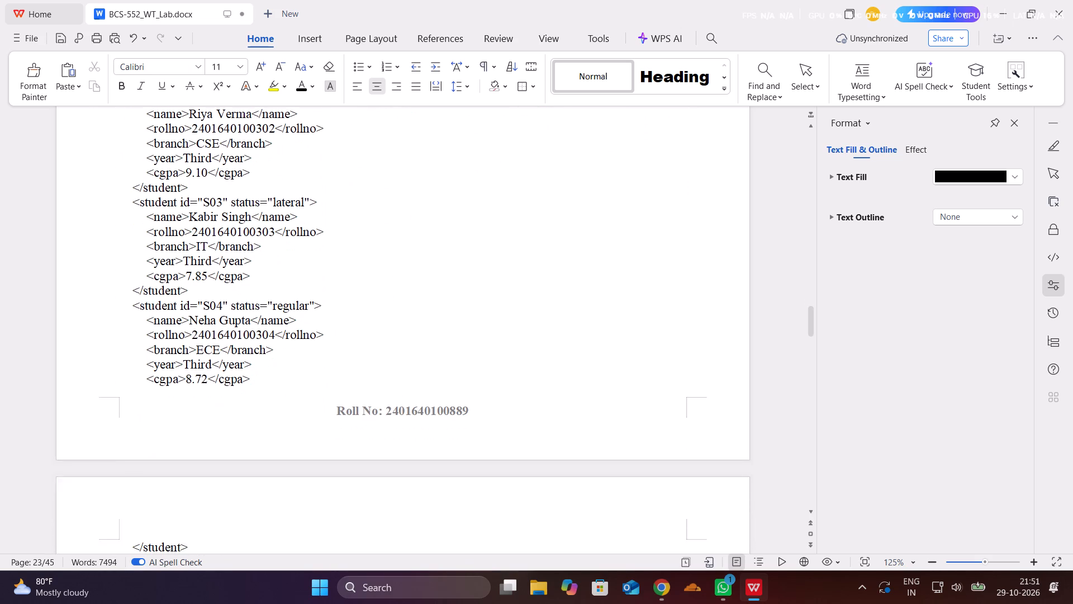
scroll(465, 165, down, 2)
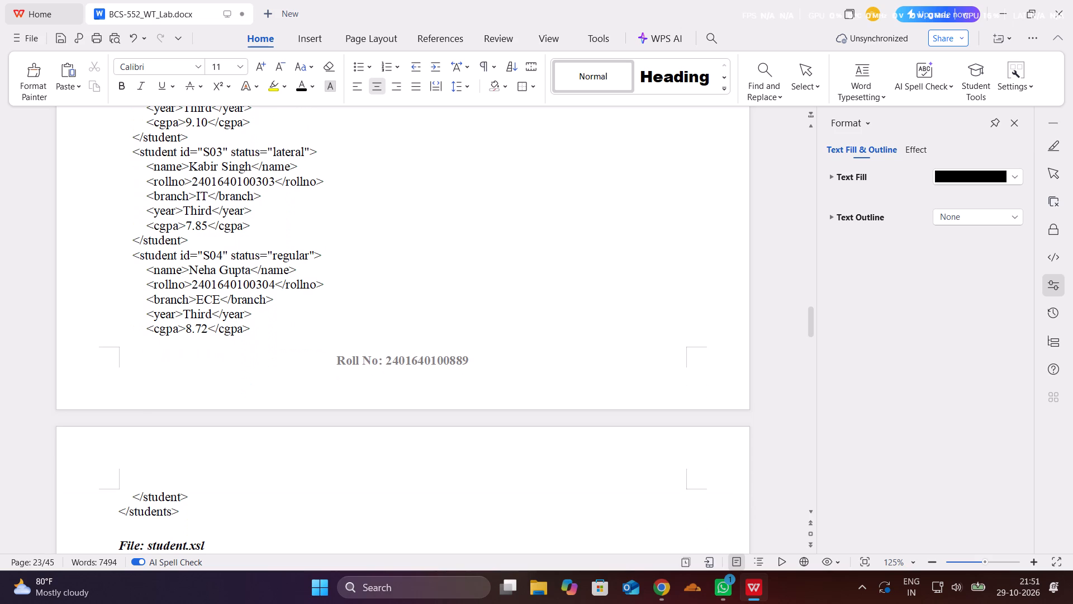
scroll(447, 274, down, 4)
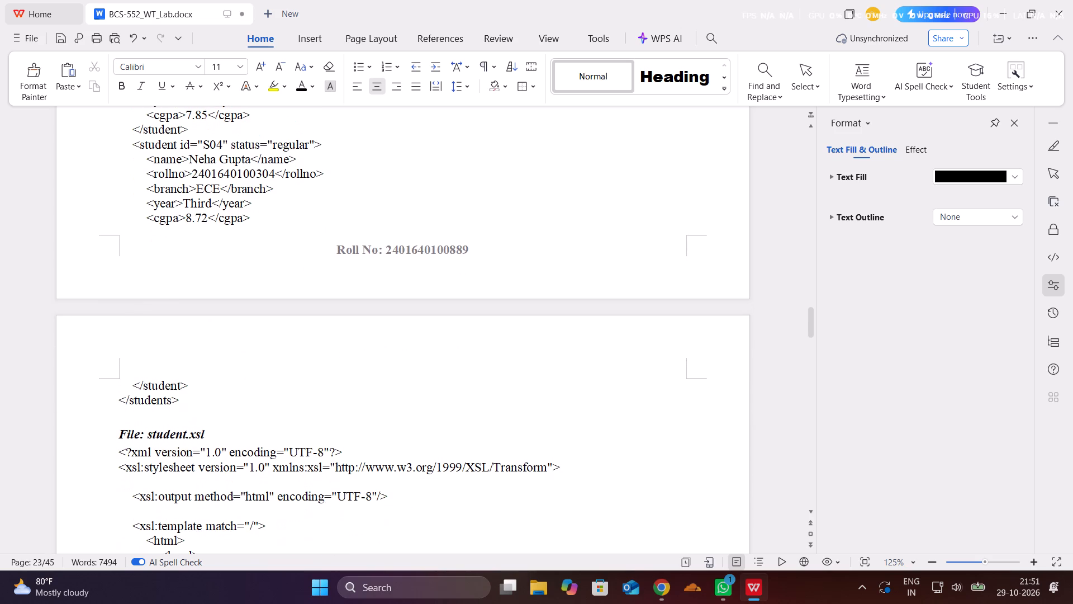
scroll(447, 274, down, 3)
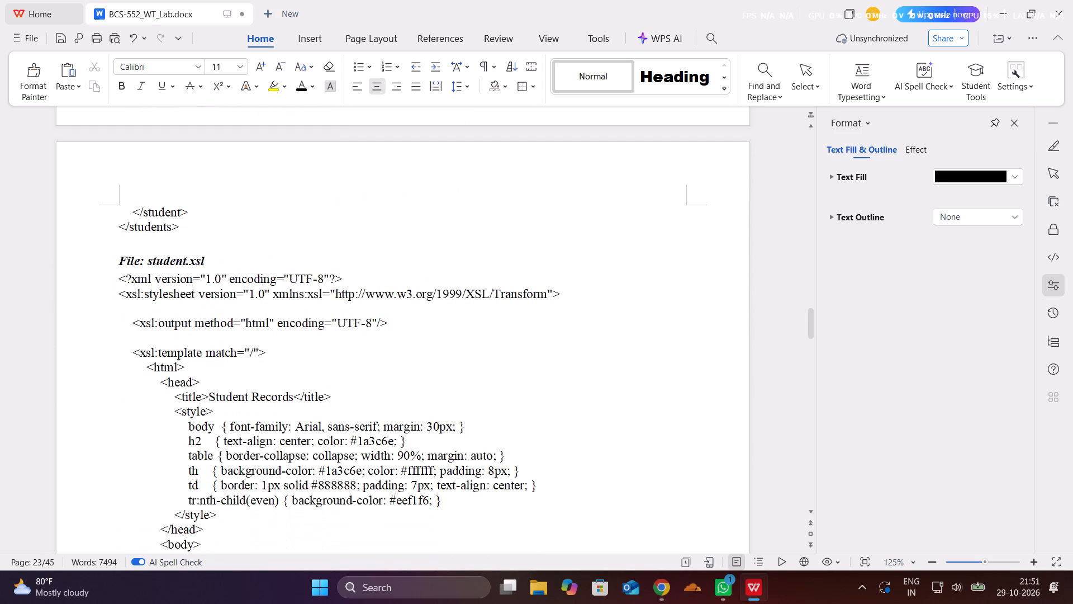
scroll(447, 274, down, 3)
scroll(447, 274, up, 1)
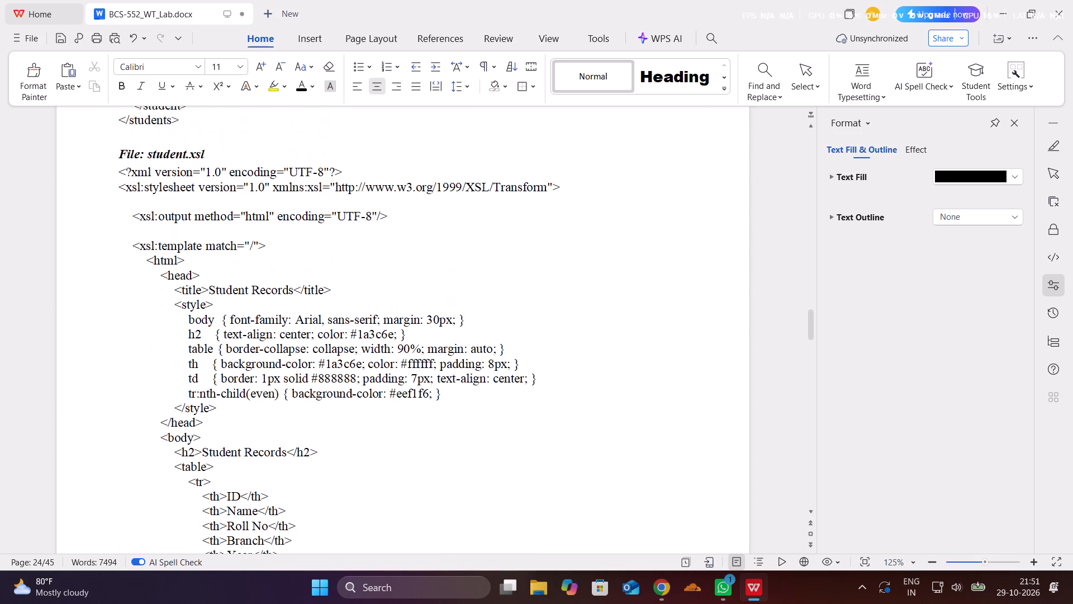
scroll(447, 274, up, 1)
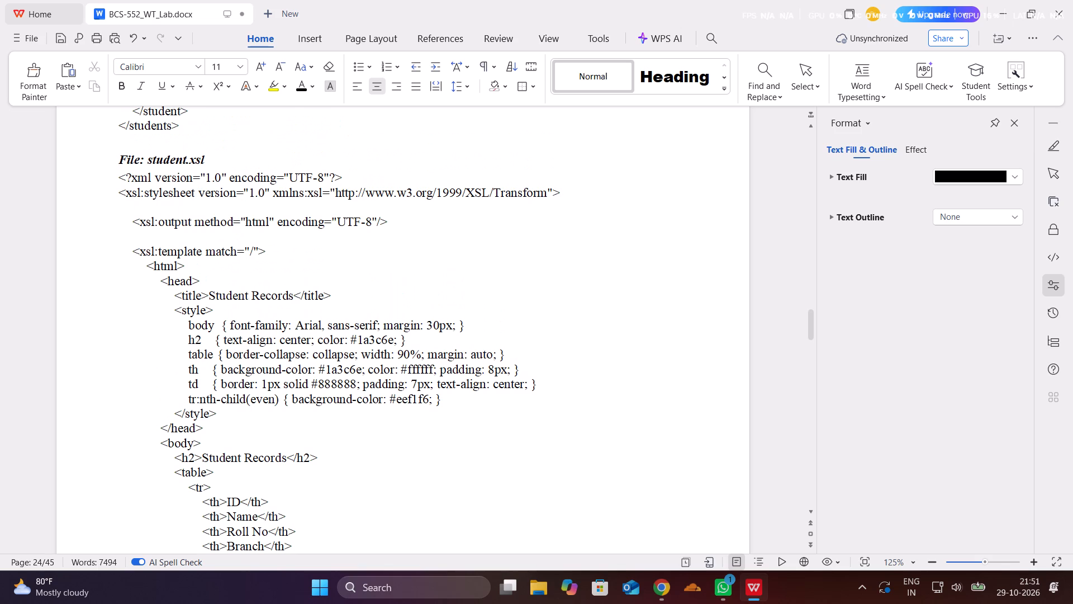
scroll(447, 274, down, 6)
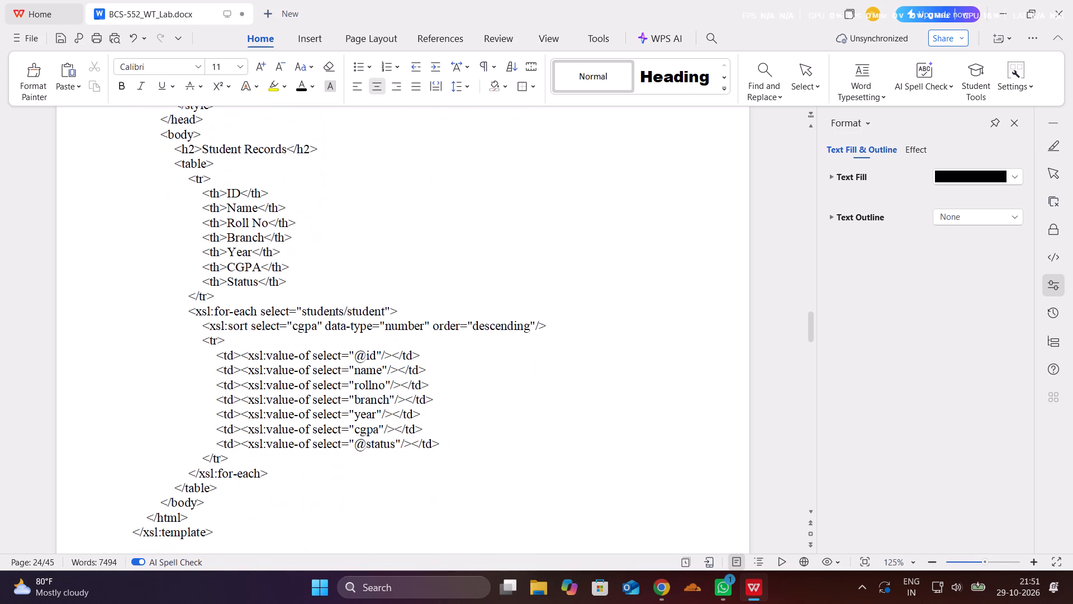
scroll(447, 274, down, 7)
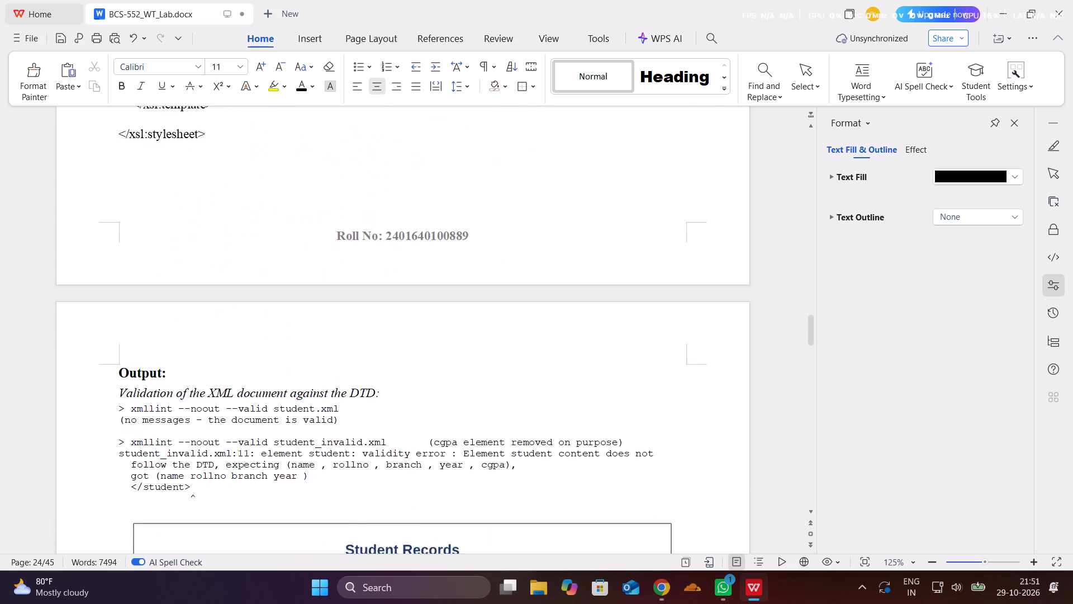
scroll(447, 274, down, 3)
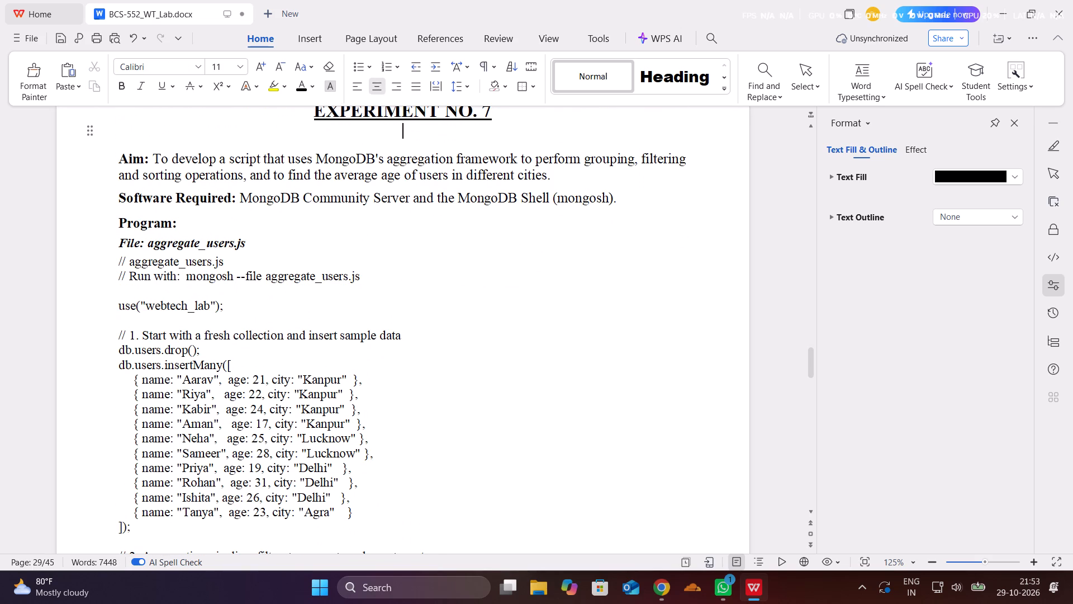
Delete the Software Required line, including its label, from Experiment No. 7.
drag(626, 203, 128, 199)
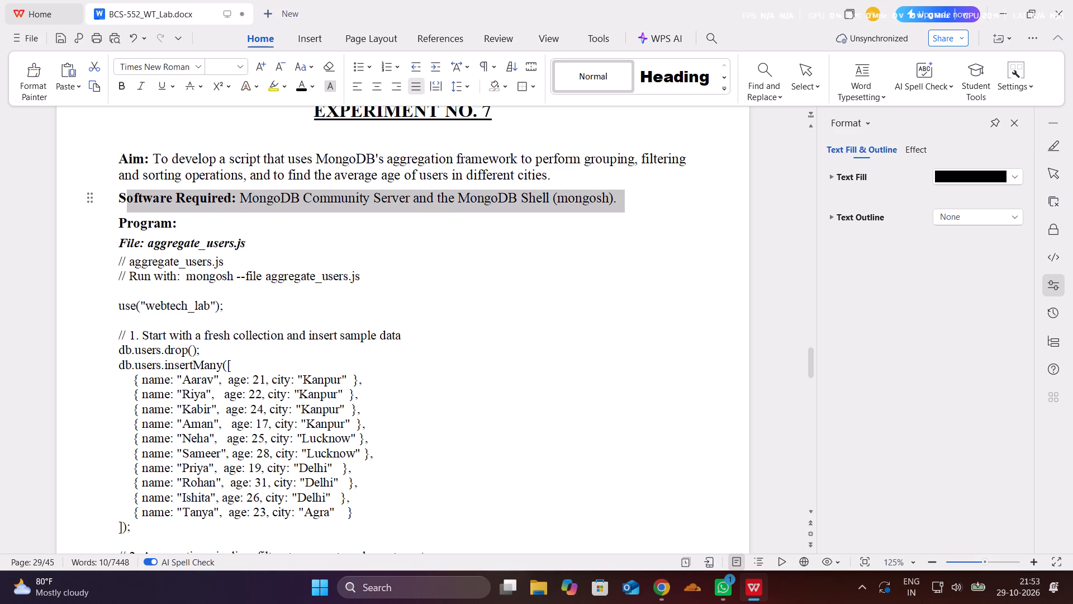
key(BackSpace)
key(BackSpace)
key(BackSpace)
Delete the Result paragraph on the MongoDB aggregation pipeline at the end of Experiment No. 7.
scroll(128, 199, down, 4)
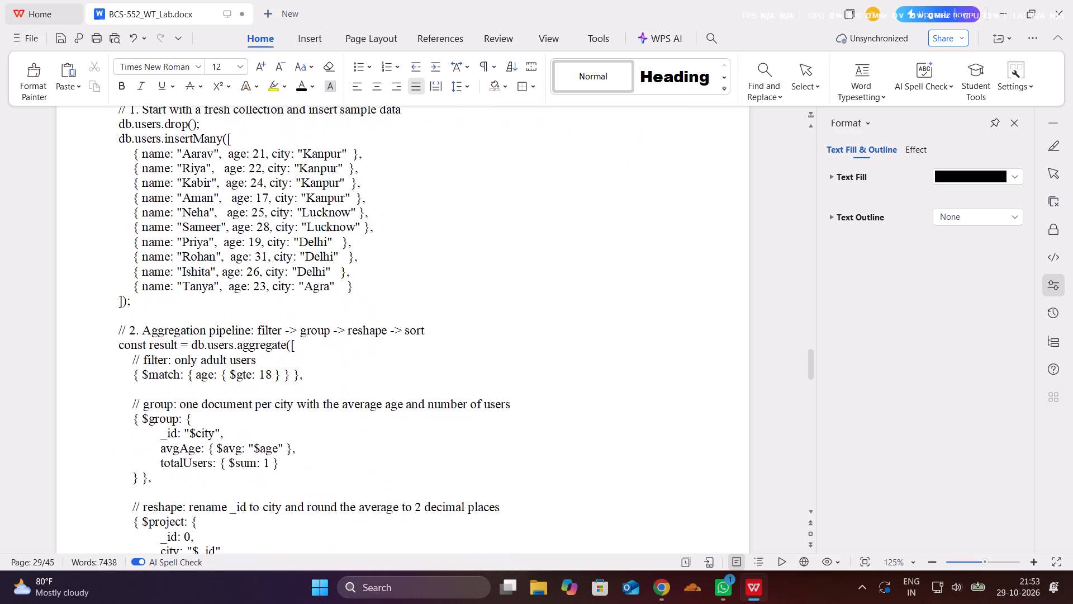
scroll(128, 199, down, 7)
scroll(128, 199, right, 1)
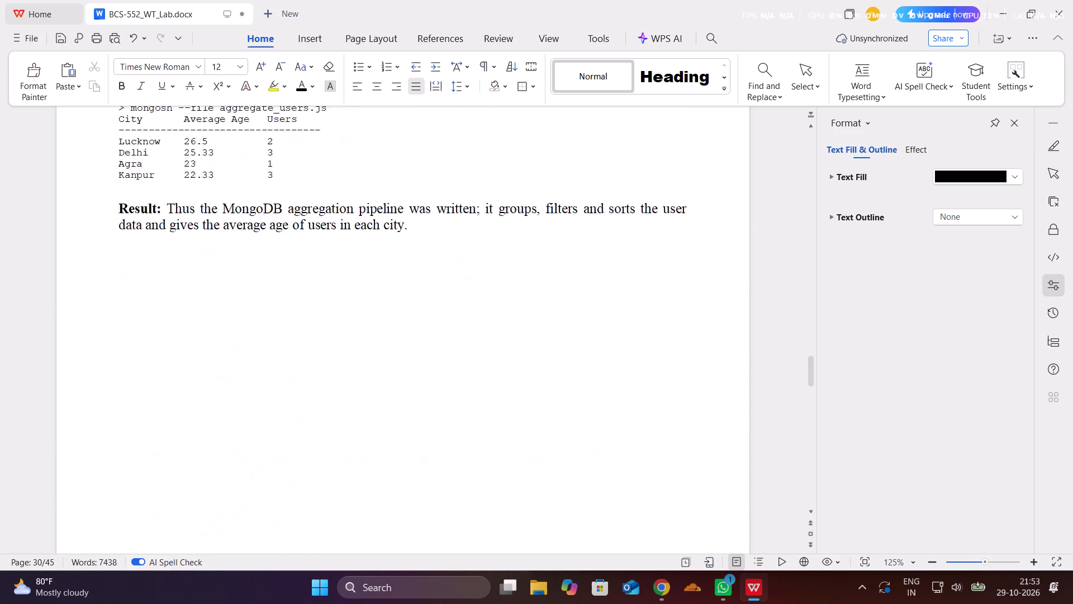
scroll(128, 199, right, 1)
scroll(128, 199, up, 5)
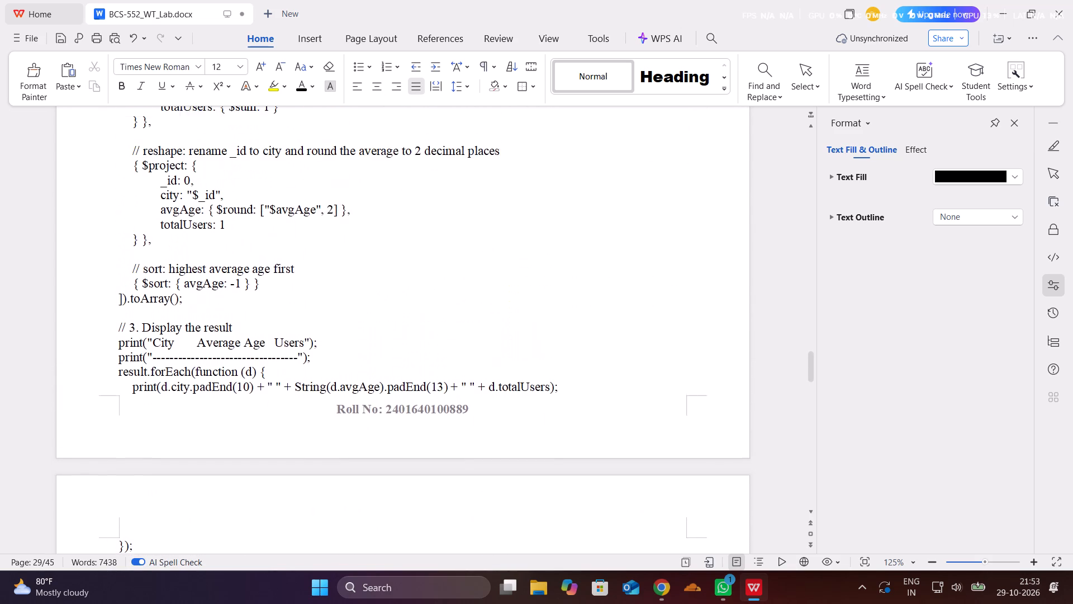
scroll(128, 199, up, 3)
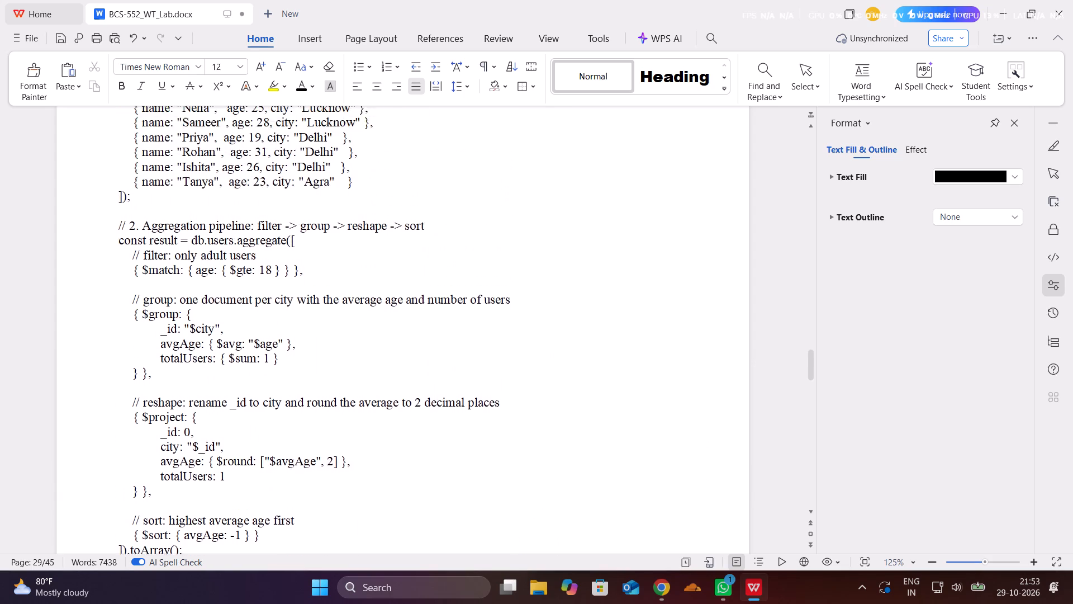
scroll(128, 199, up, 1)
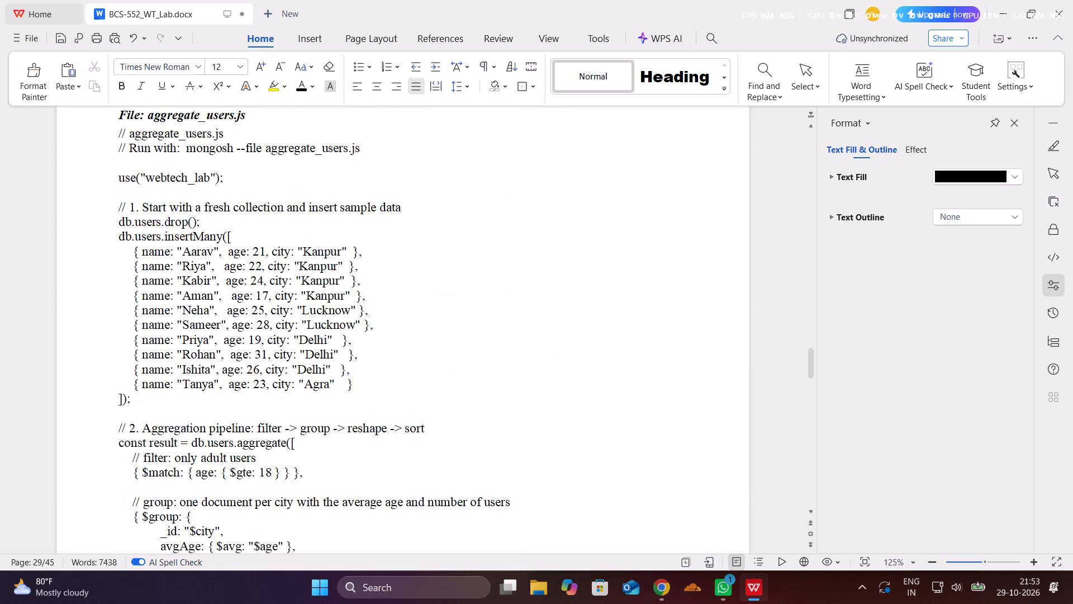
scroll(221, 367, down, 9)
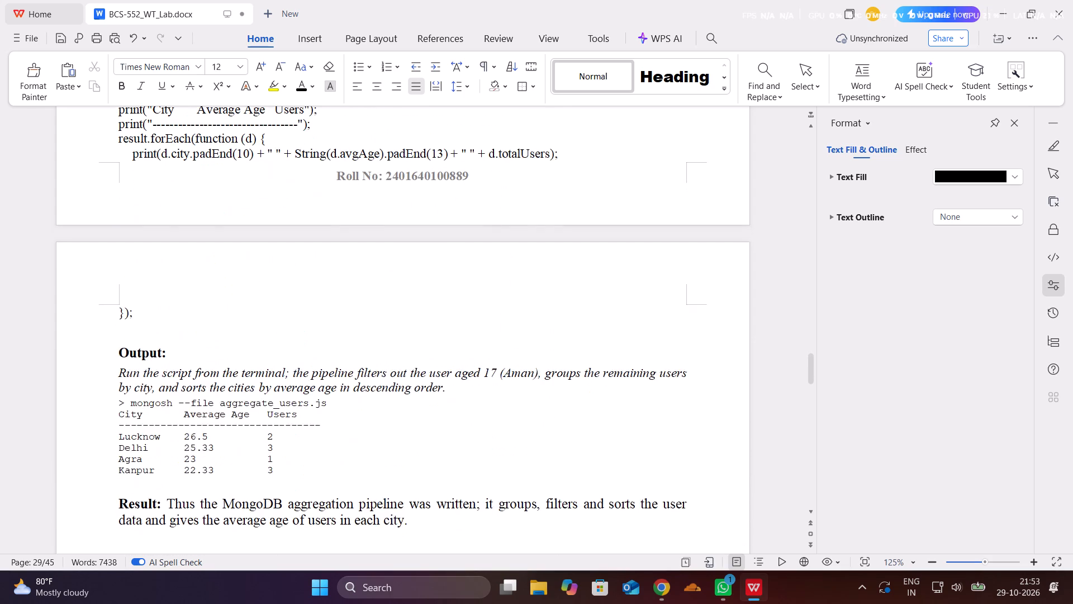
scroll(221, 367, down, 3)
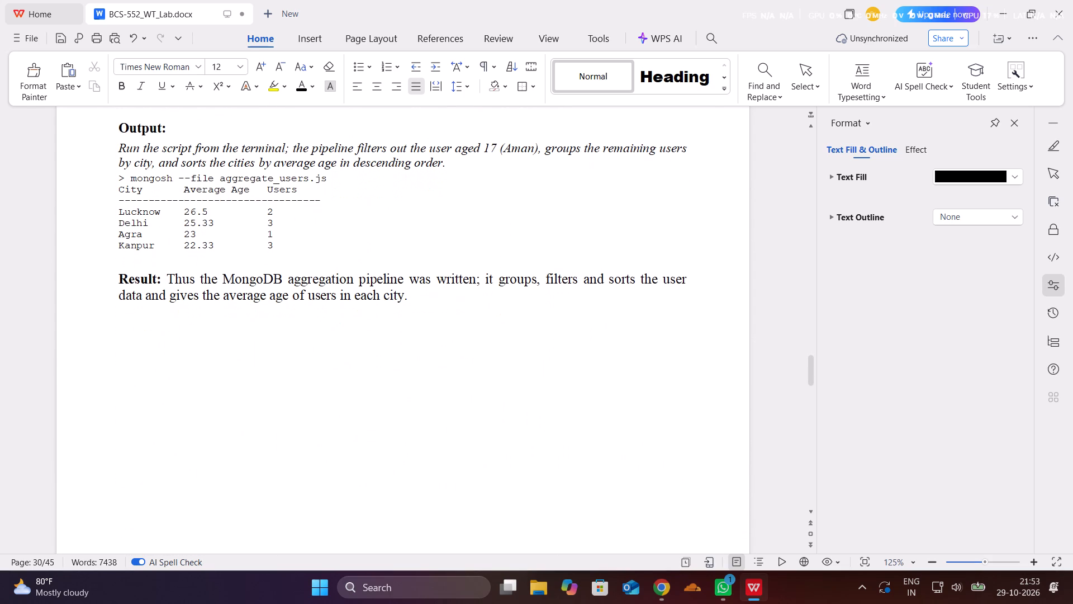
drag(411, 300, 90, 286)
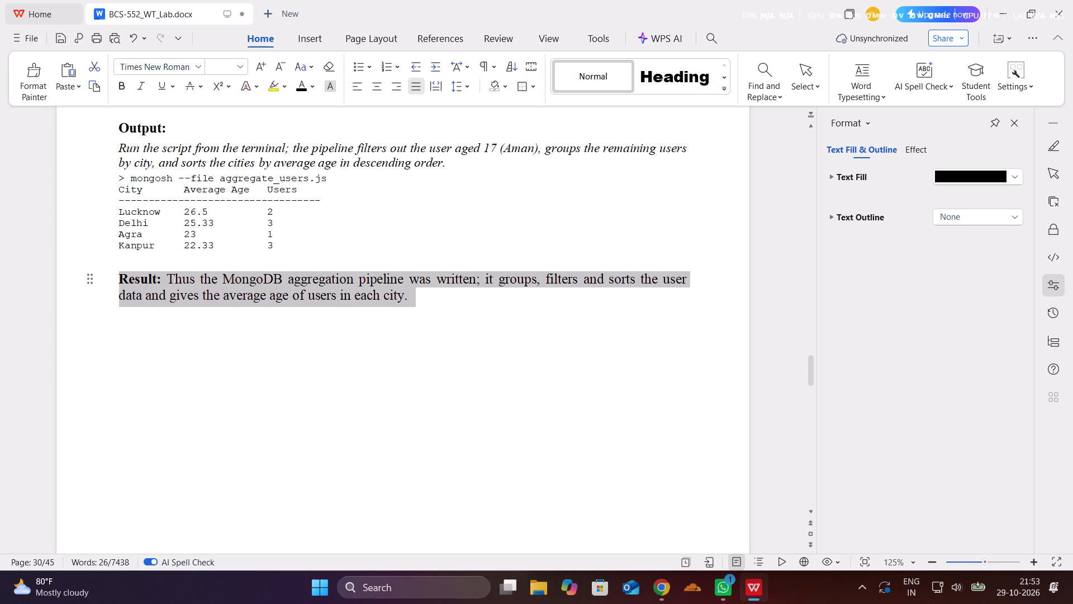
drag(90, 286, 94, 286)
key(BackSpace)
Delete the "(Corresponding CO2)" line under the EXPERIMENT NO. 8 heading.
scroll(283, 356, up, 1)
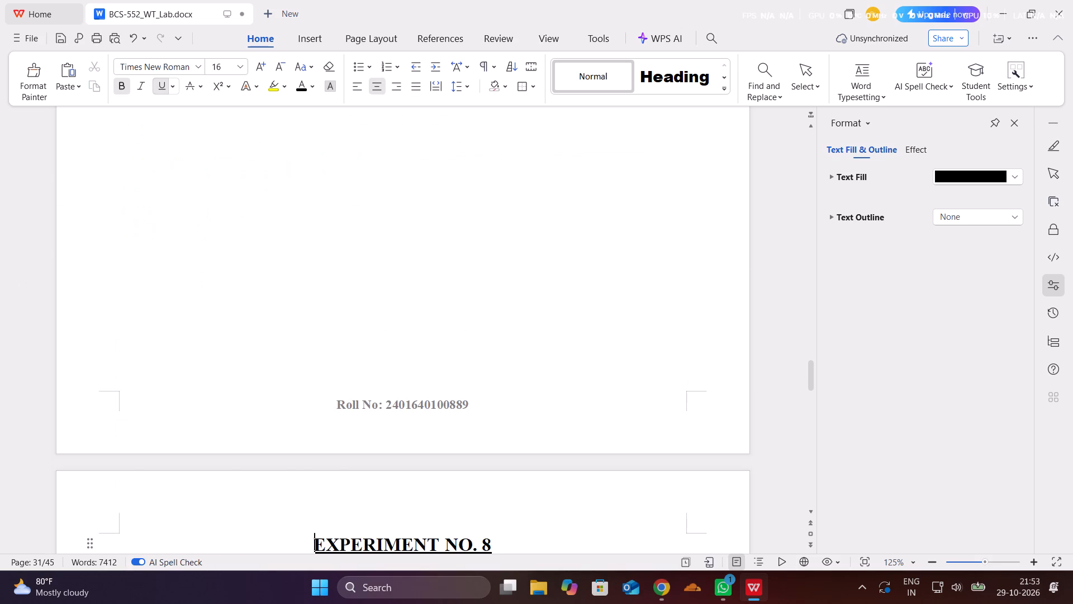
scroll(283, 356, up, 1)
scroll(283, 356, down, 5)
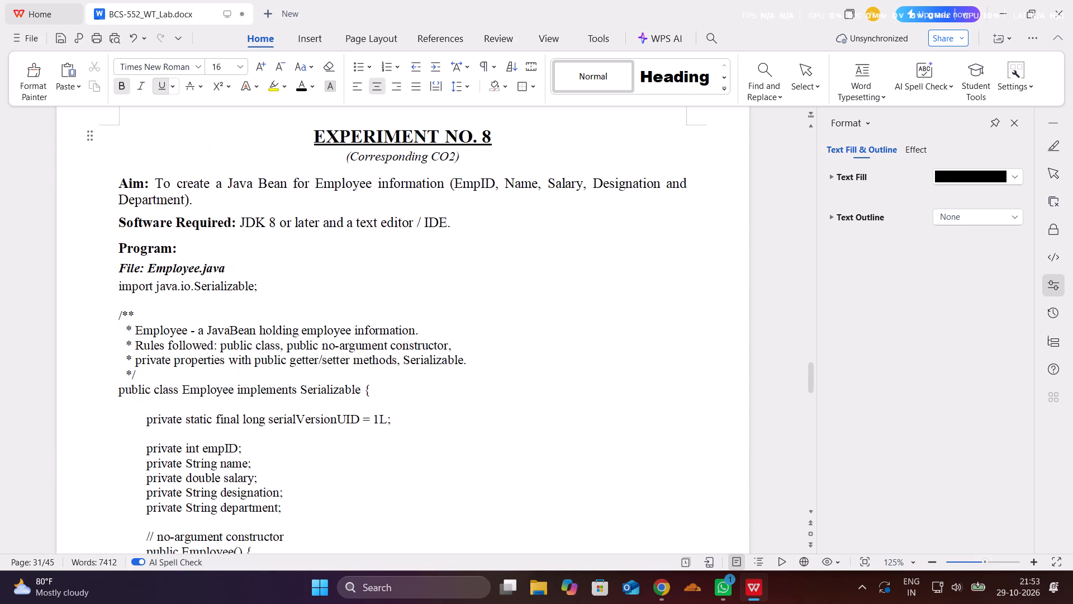
scroll(283, 356, down, 6)
scroll(283, 356, up, 3)
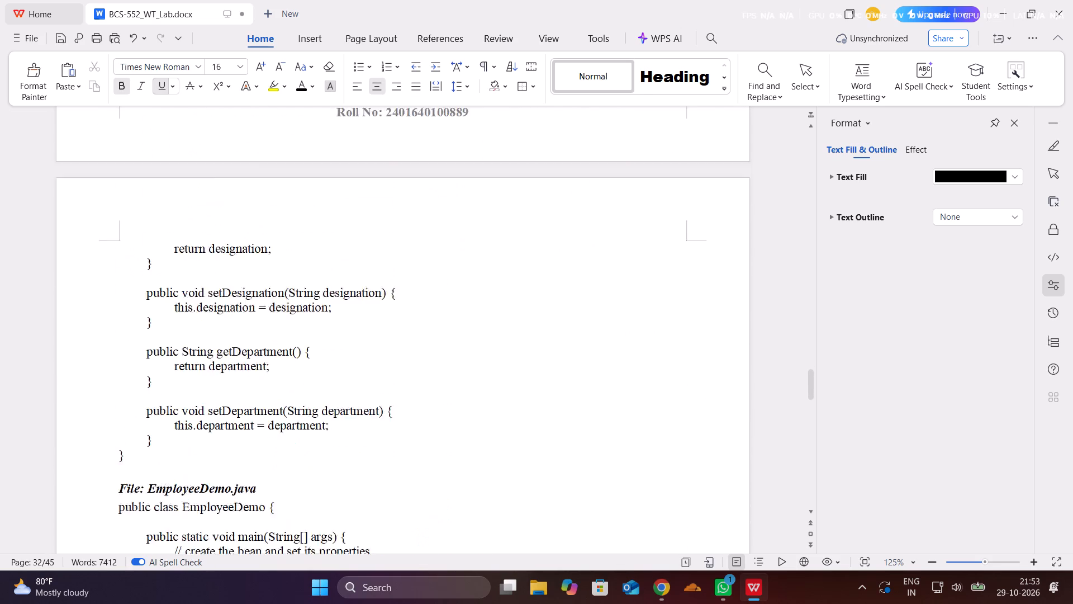
scroll(283, 356, up, 4)
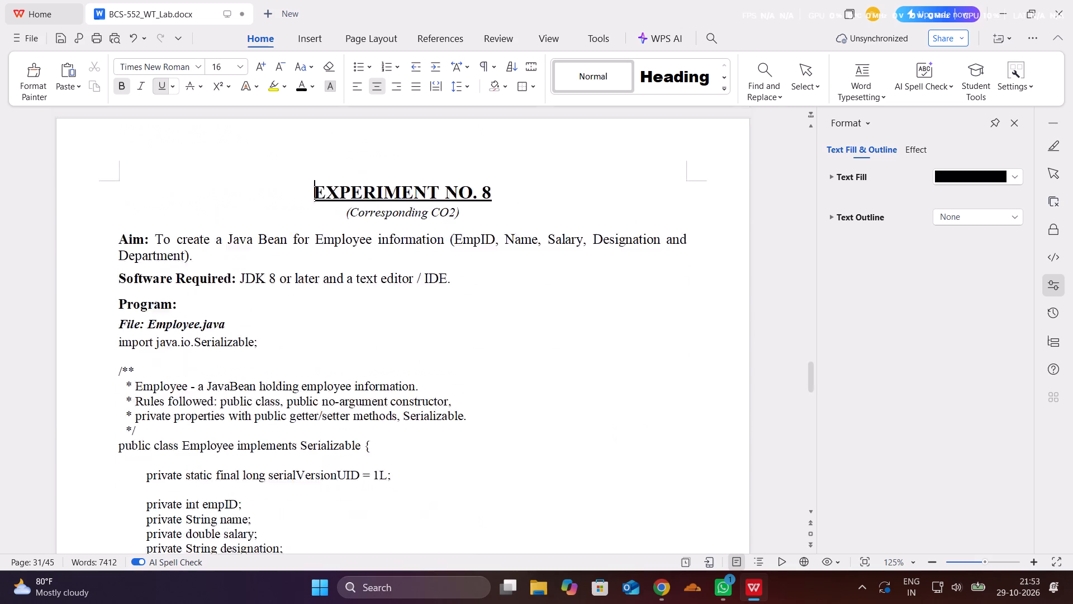
click(467, 172)
key(BackSpace)
key(BackSpace)
key(BackSpace)
key(BackSpace)
key(BackSpace)
key(BackSpace)
key(BackSpace)
key(BackSpace)
key(BackSpace)
key(BackSpace)
key(BackSpace)
key(BackSpace)
key(BackSpace)
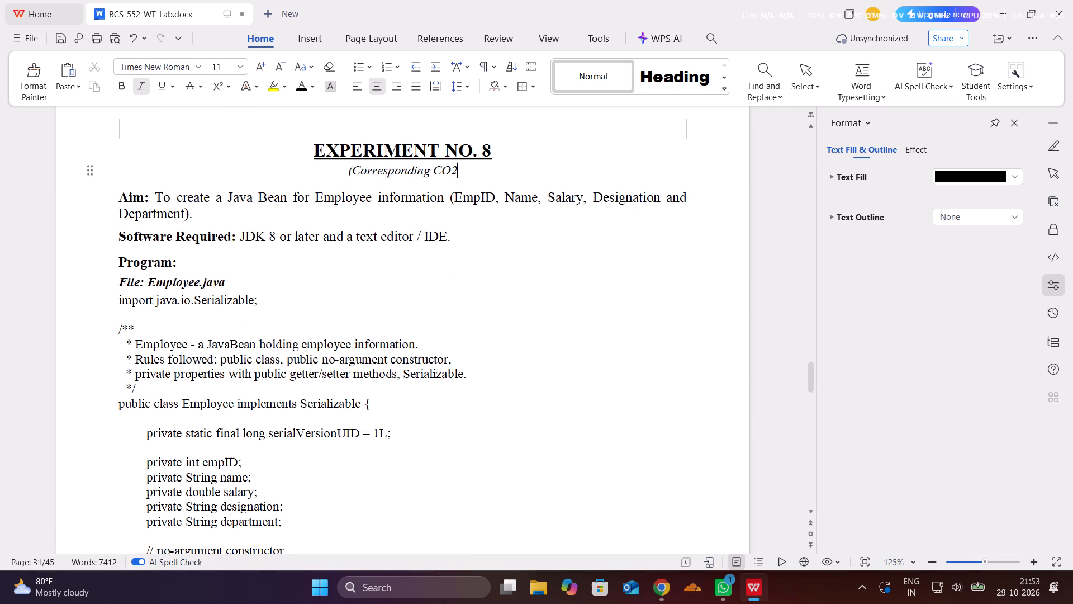
key(BackSpace)
key(BackSpace)
key(BackSpace)
key(BackSpace)
key(BackSpace)
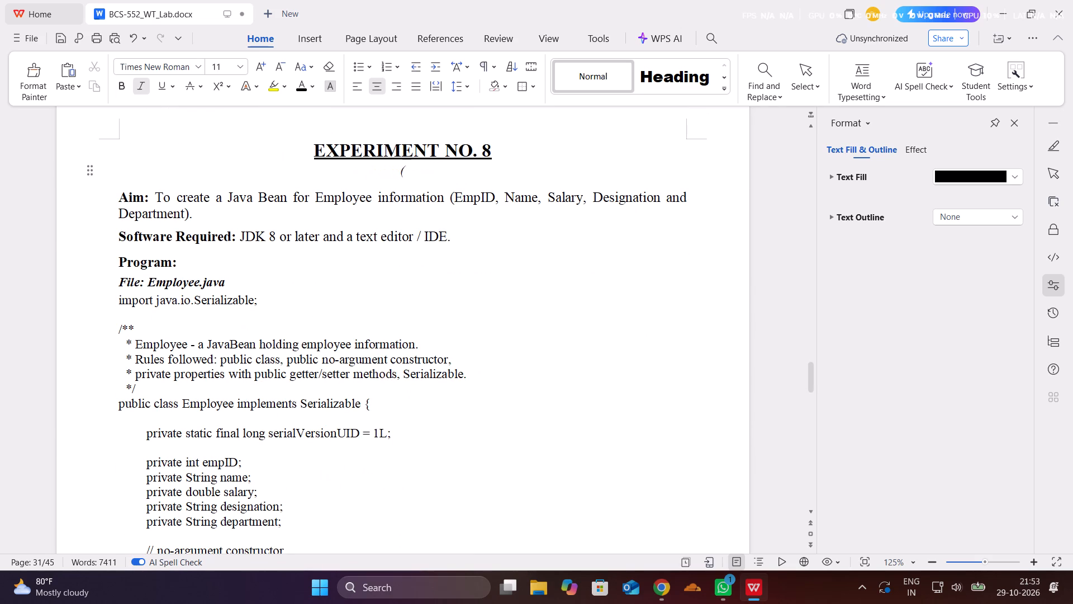
key(BackSpace)
Delete the Software Required line, including its label, from Experiment No. 8.
drag(458, 250, 456, 249)
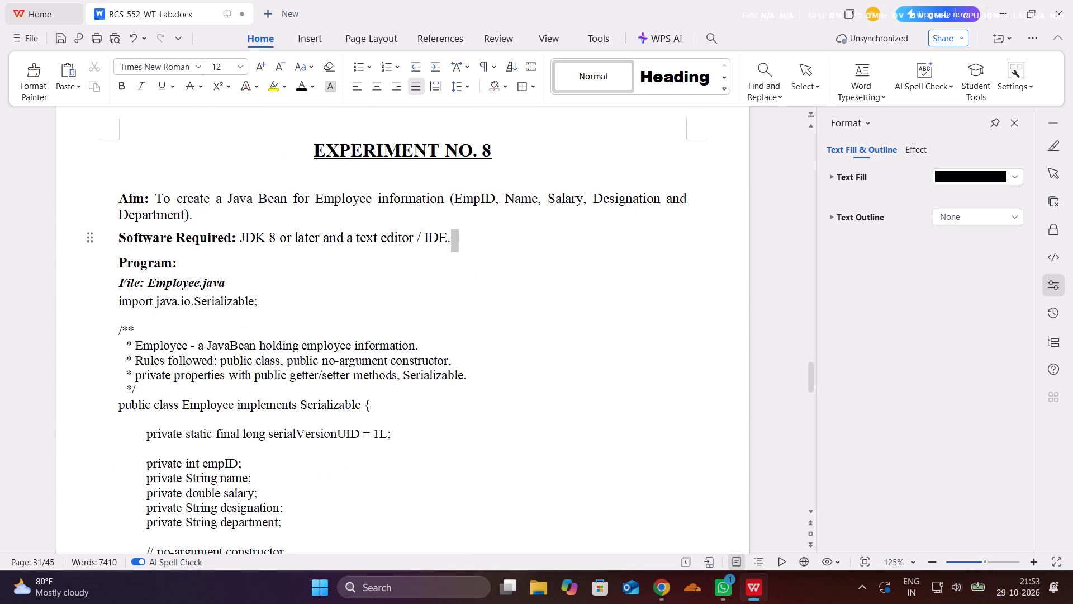
drag(456, 249, 109, 237)
key(BackSpace)
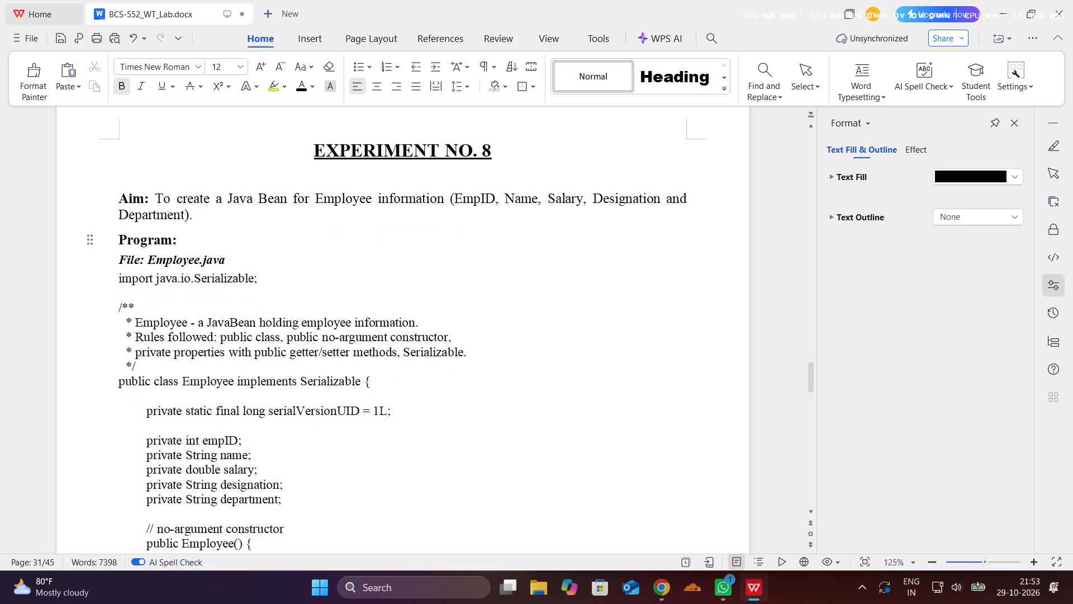
Delete the Result paragraph on the Employee Java Bean, with the blank line above it, at the end of Experiment No. 8.
scroll(109, 237, down, 7)
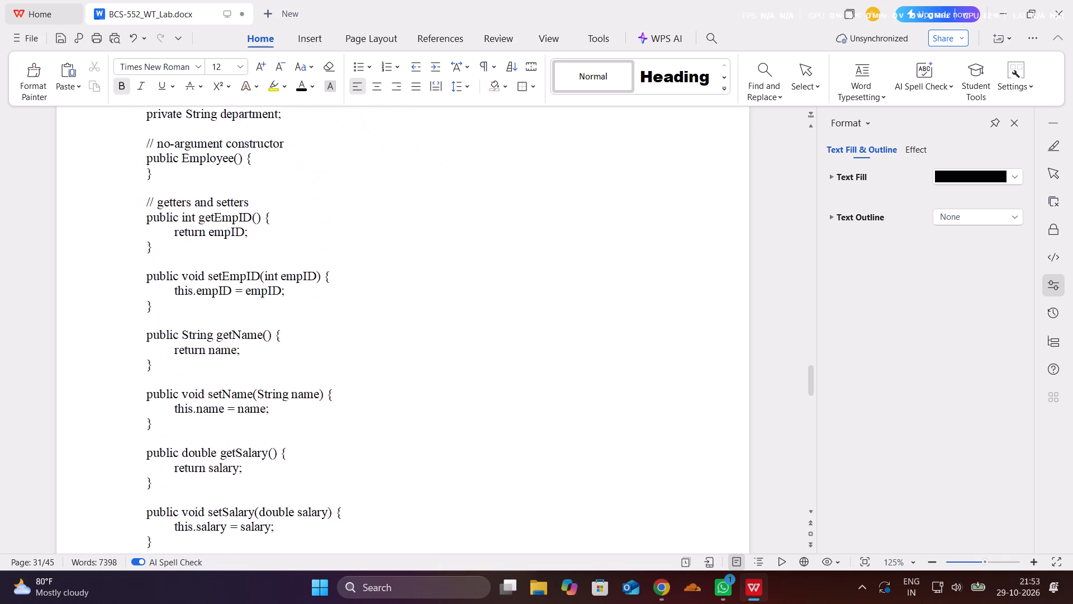
scroll(109, 237, down, 7)
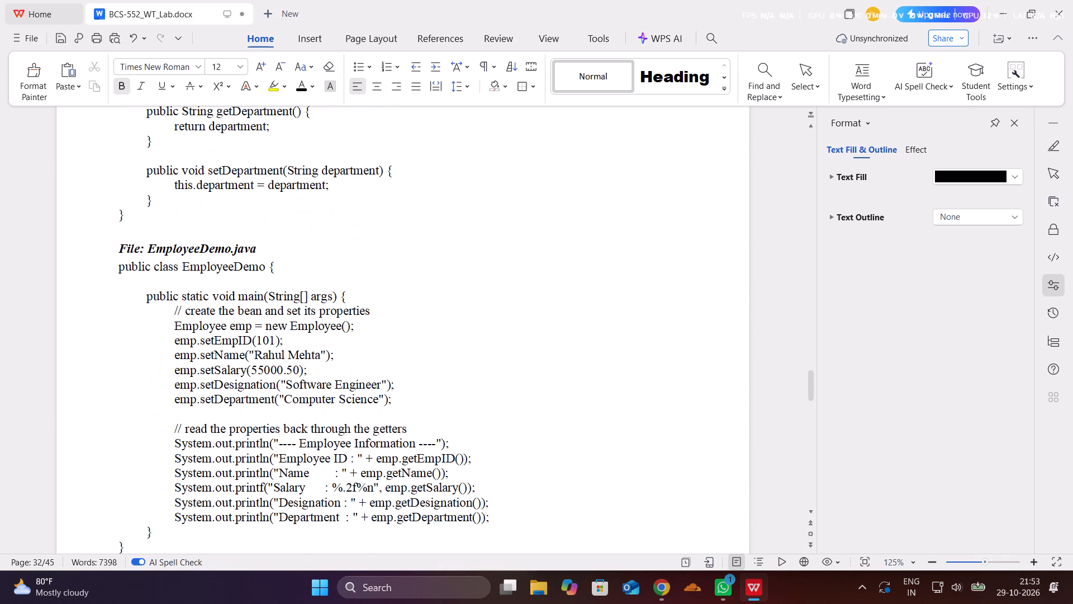
scroll(109, 237, down, 7)
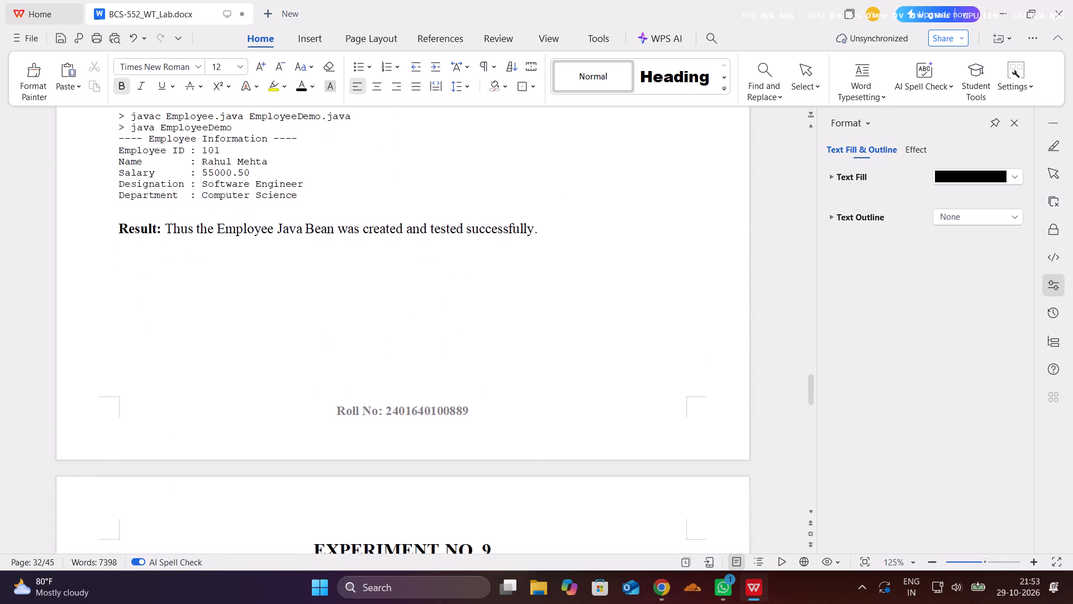
scroll(109, 237, down, 1)
drag(541, 223, 101, 209)
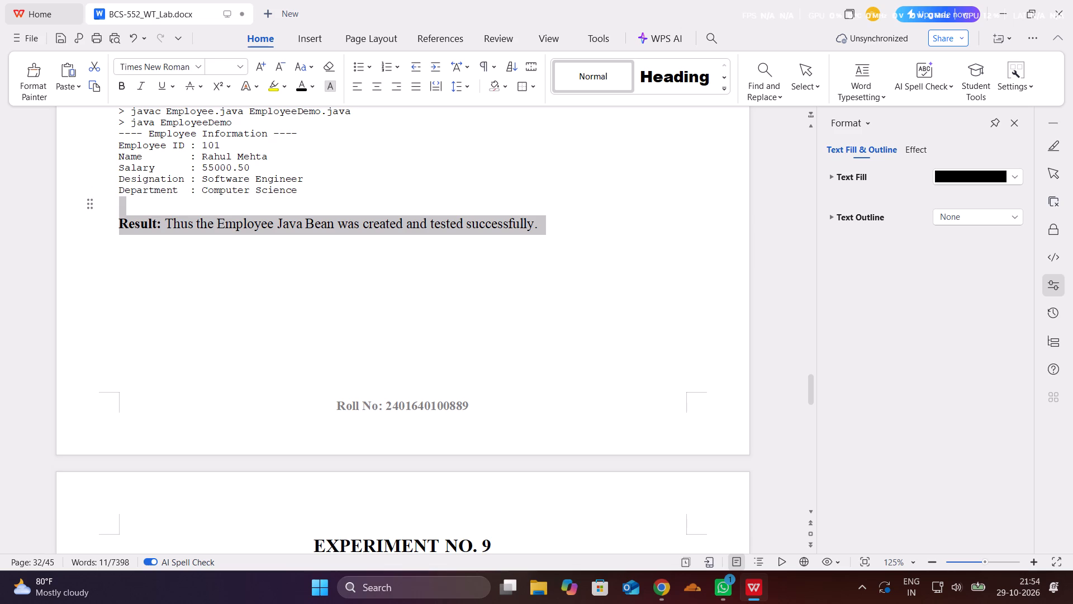
drag(101, 209, 103, 220)
key(BackSpace)
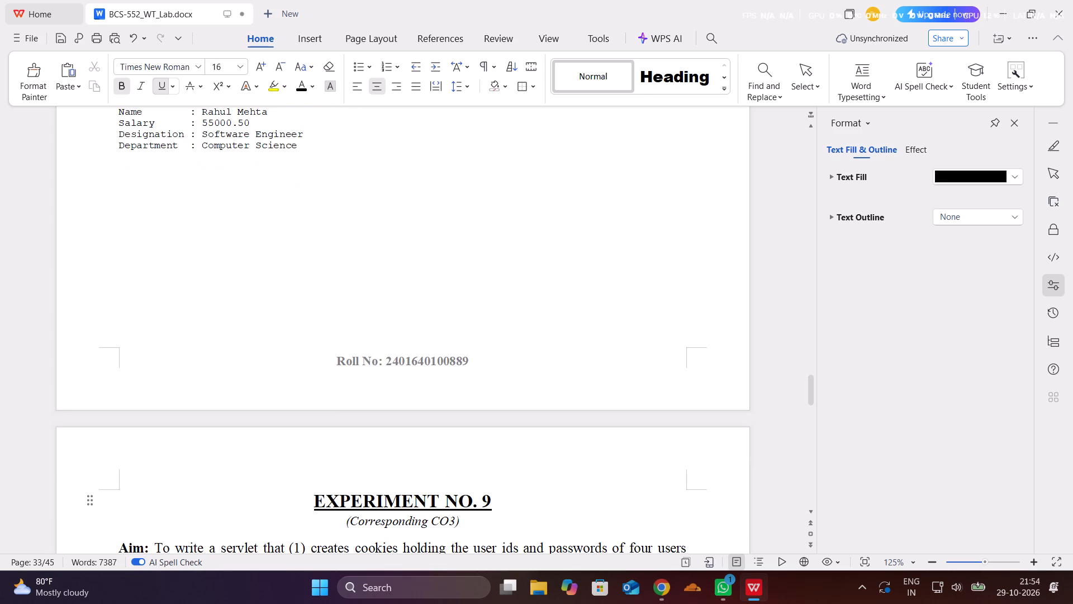
Delete the "(Corresponding CO3)" text under the EXPERIMENT NO. 9 heading.
scroll(310, 294, down, 3)
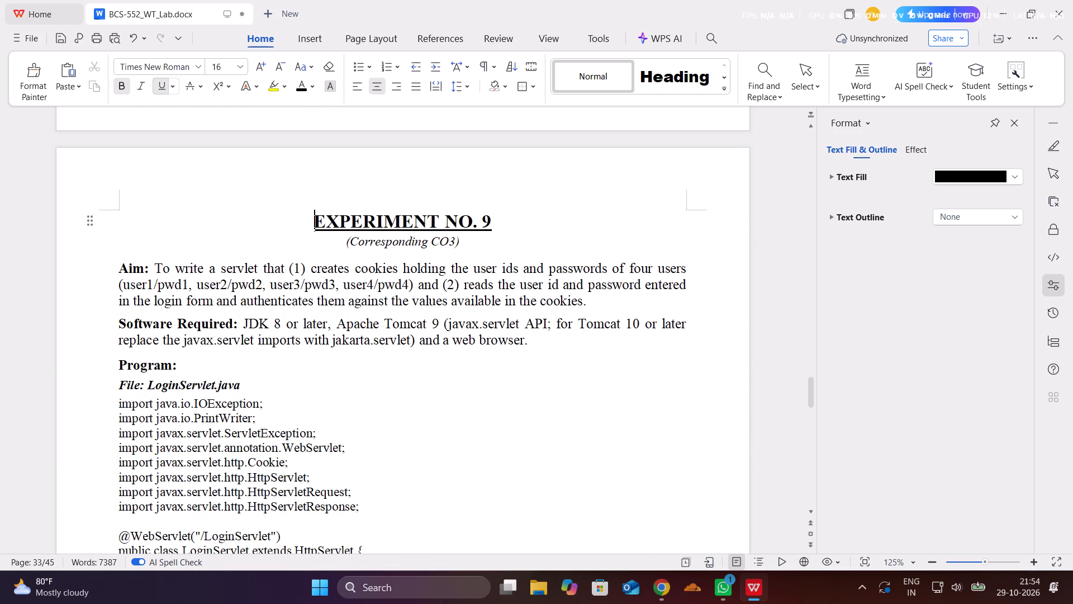
click(460, 244)
key(BackSpace)
key(BackSpace)
key(BackSpace)
key(BackSpace)
key(BackSpace)
key(BackSpace)
key(BackSpace)
key(BackSpace)
key(BackSpace)
key(BackSpace)
key(BackSpace)
key(BackSpace)
key(BackSpace)
key(BackSpace)
key(BackSpace)
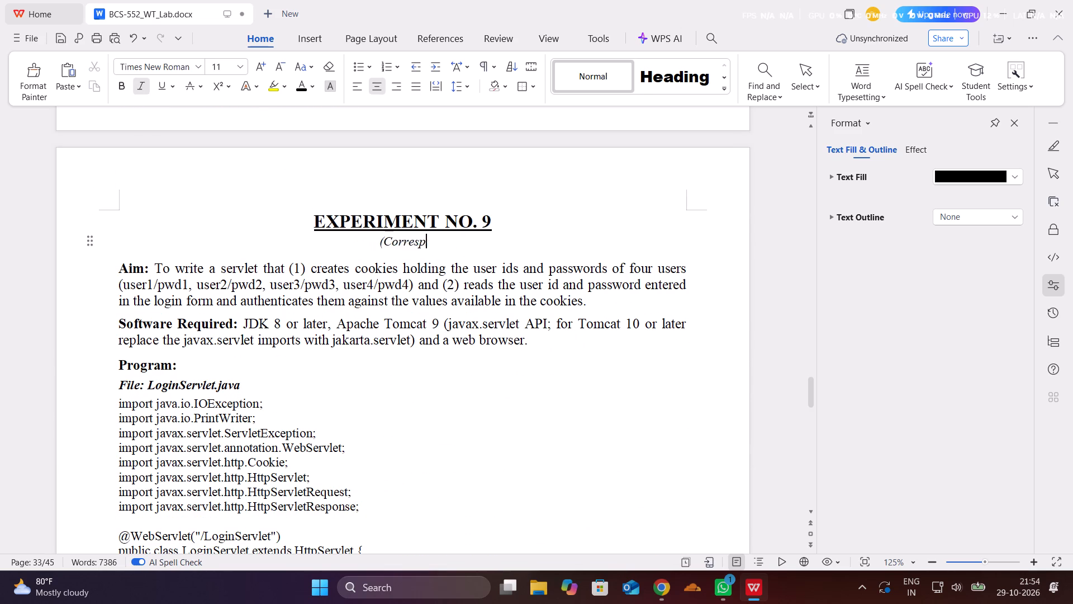
key(BackSpace)
key(BackSpace)
key(BackSpace)
key(BackSpace)
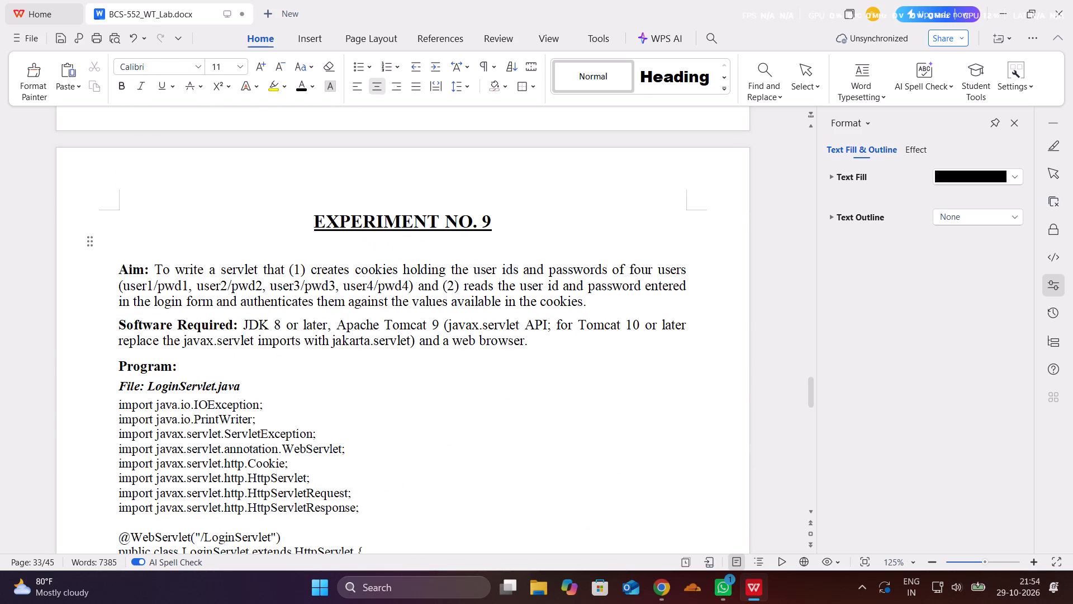
Delete the Software Required paragraph, including its label, from Experiment No. 9.
scroll(449, 296, down, 1)
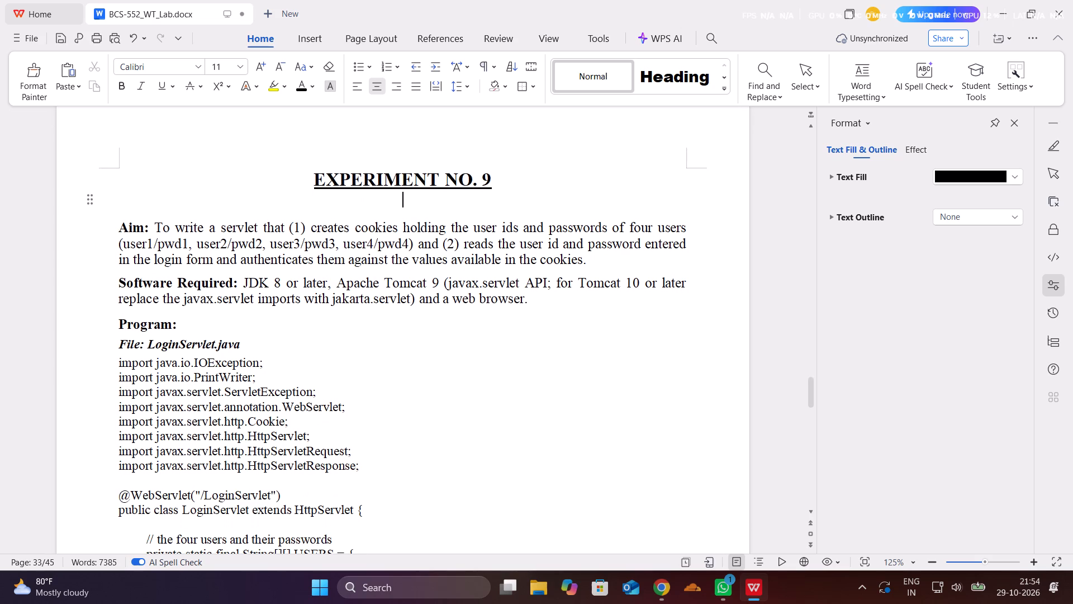
drag(536, 300, 124, 282)
key(BackSpace)
key(BackSpace)
key(BackSpace)
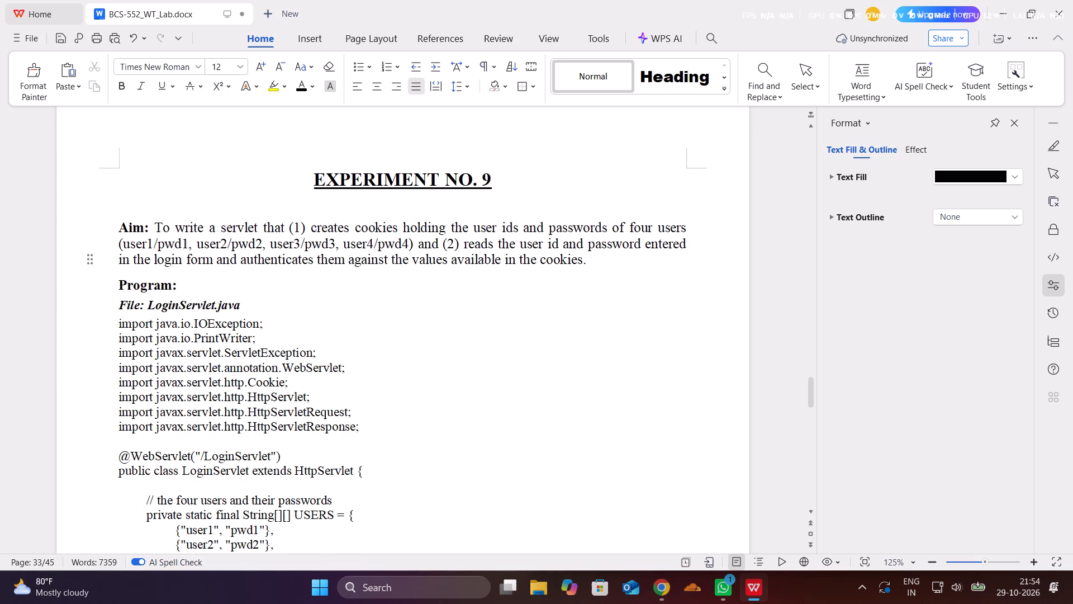
Delete the Result paragraph on the cookie-based login servlet at the end of Experiment No. 9.
scroll(124, 282, down, 5)
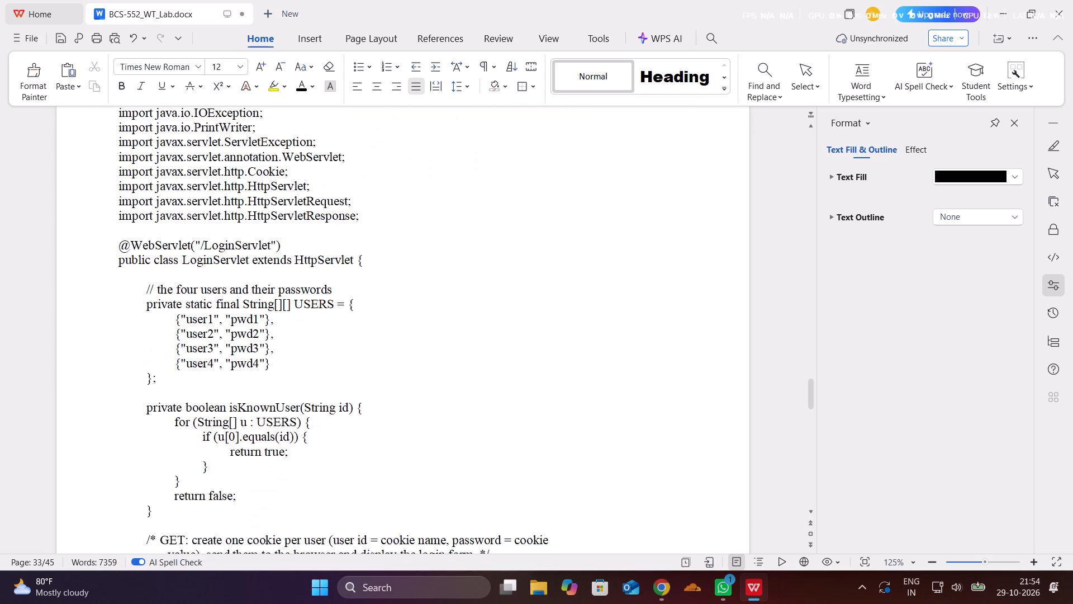
scroll(254, 366, down, 4)
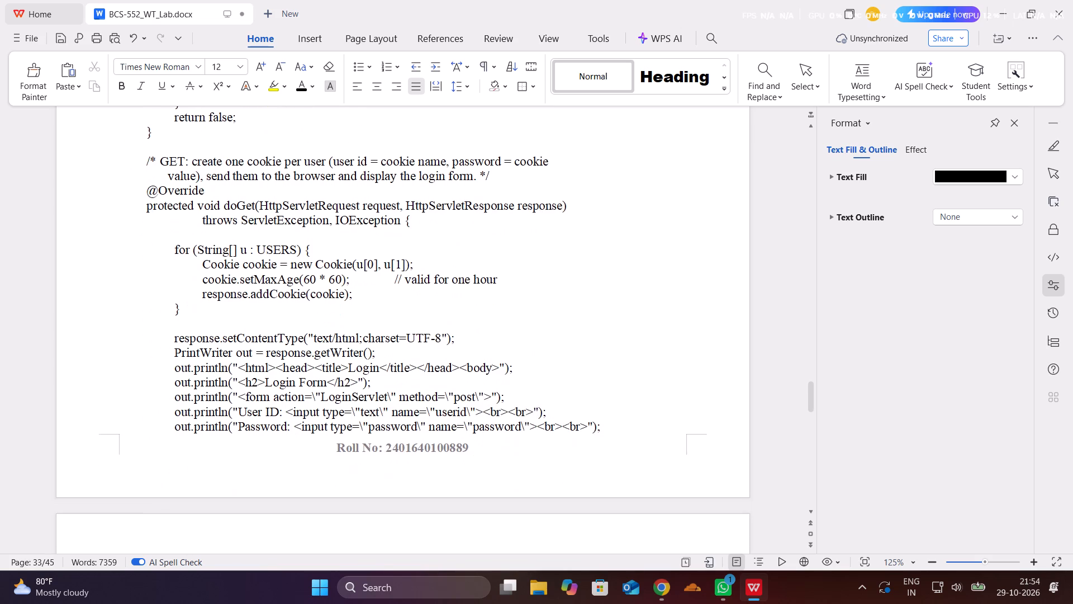
scroll(254, 366, down, 4)
scroll(254, 366, up, 2)
scroll(254, 366, down, 2)
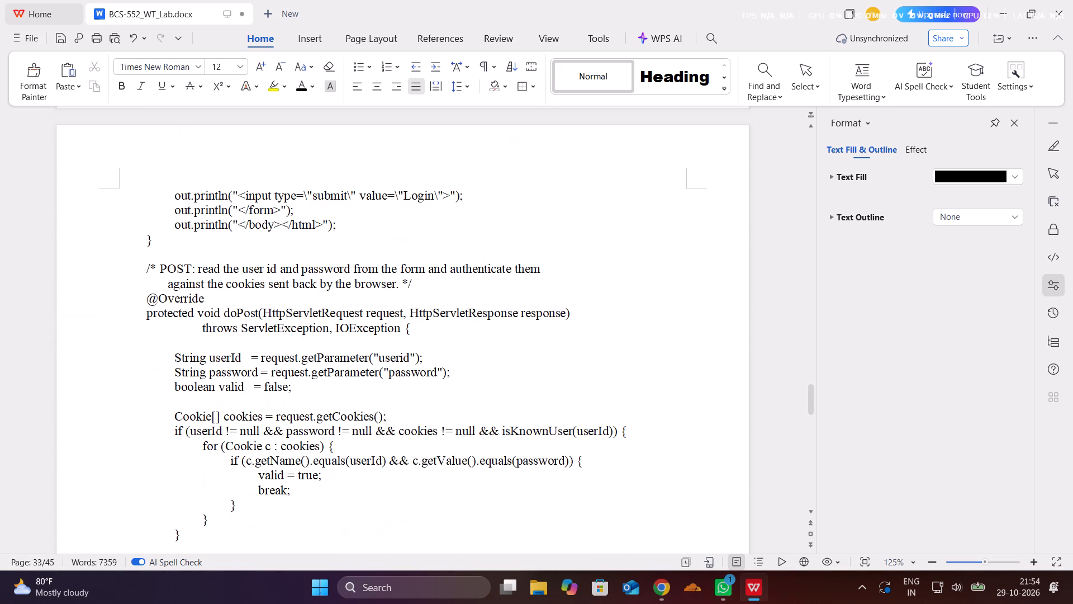
scroll(254, 366, down, 5)
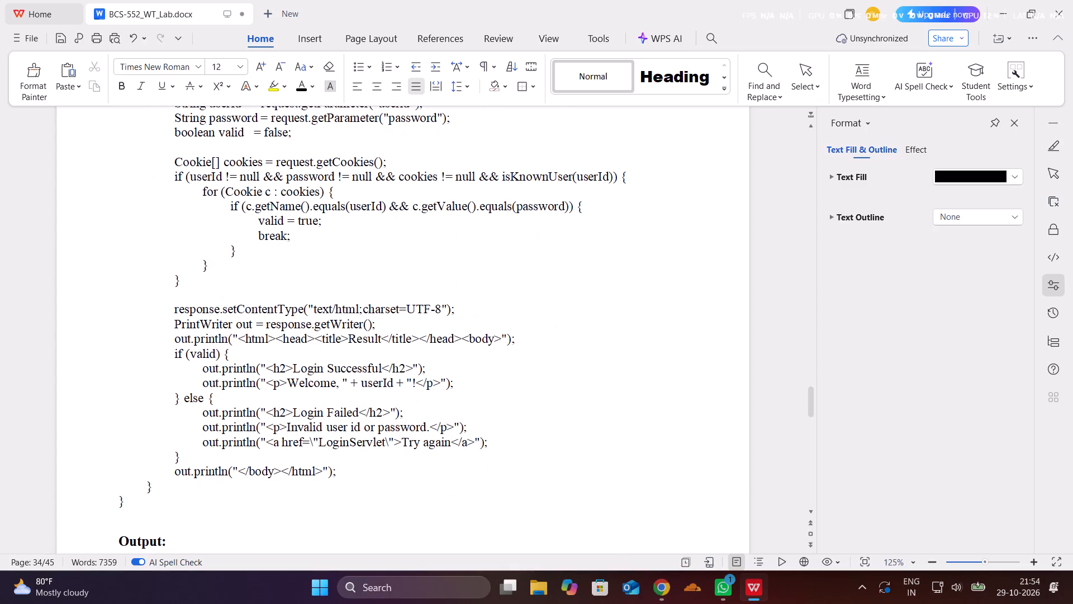
scroll(254, 366, down, 2)
scroll(274, 441, down, 1)
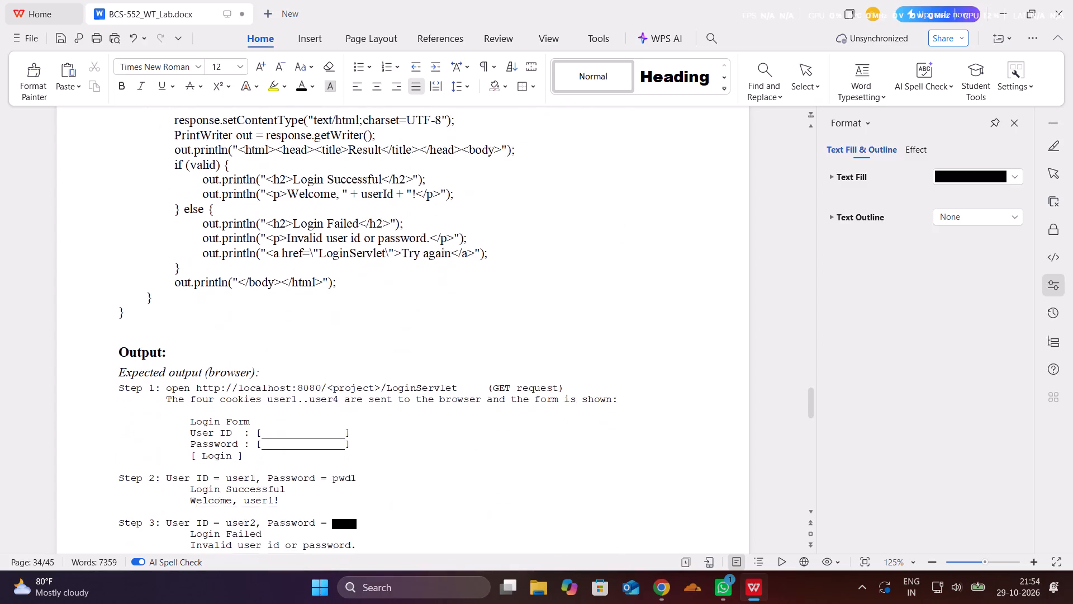
scroll(274, 441, down, 2)
right_click(274, 441)
scroll(274, 441, down, 1)
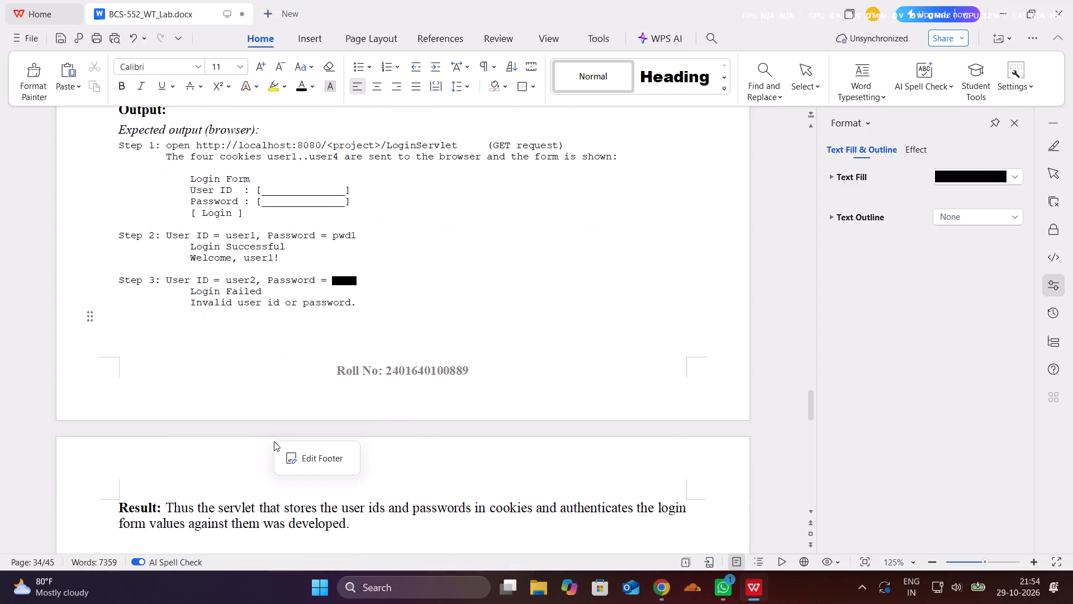
scroll(274, 441, down, 1)
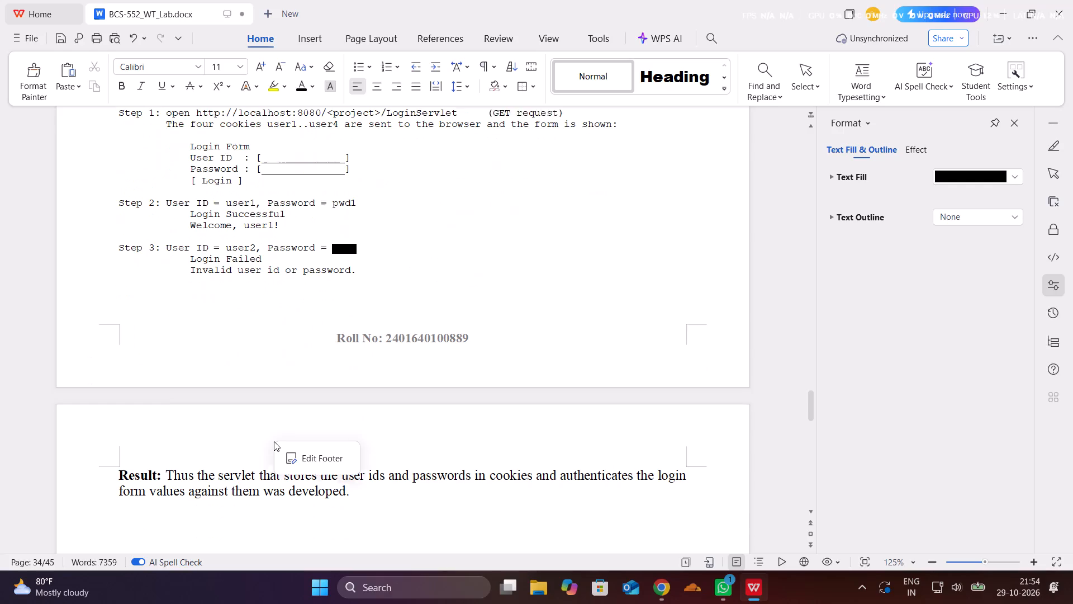
scroll(274, 441, down, 2)
drag(358, 284, 254, 283)
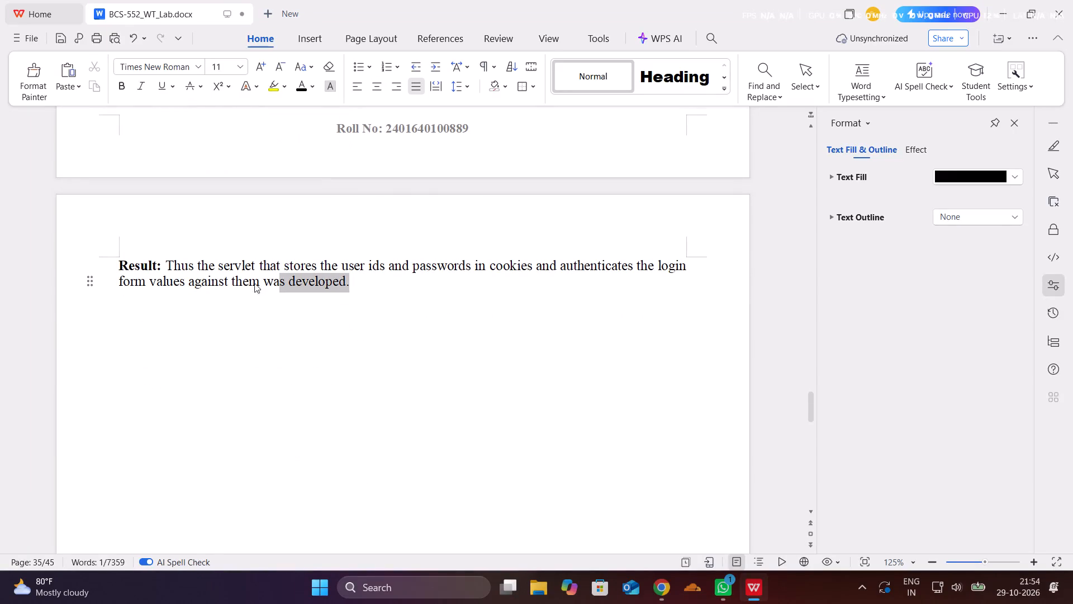
drag(254, 283, 96, 263)
key(BackSpace)
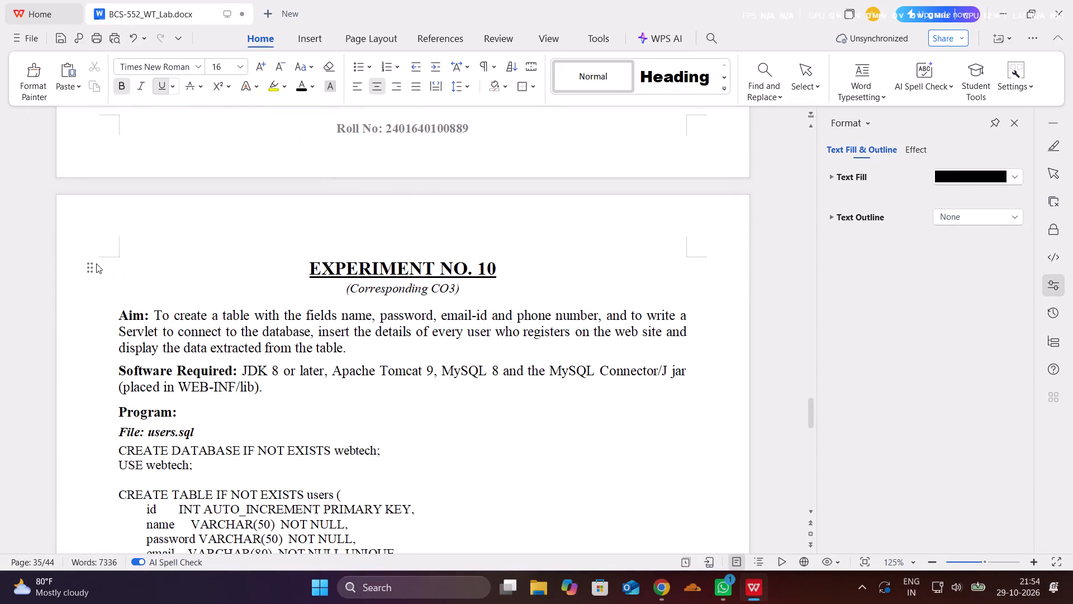
Delete the Software Required paragraph, including its label and leftover full stop, from Experiment No. 10, keeping the Program heading on its own line.
scroll(372, 272, down, 2)
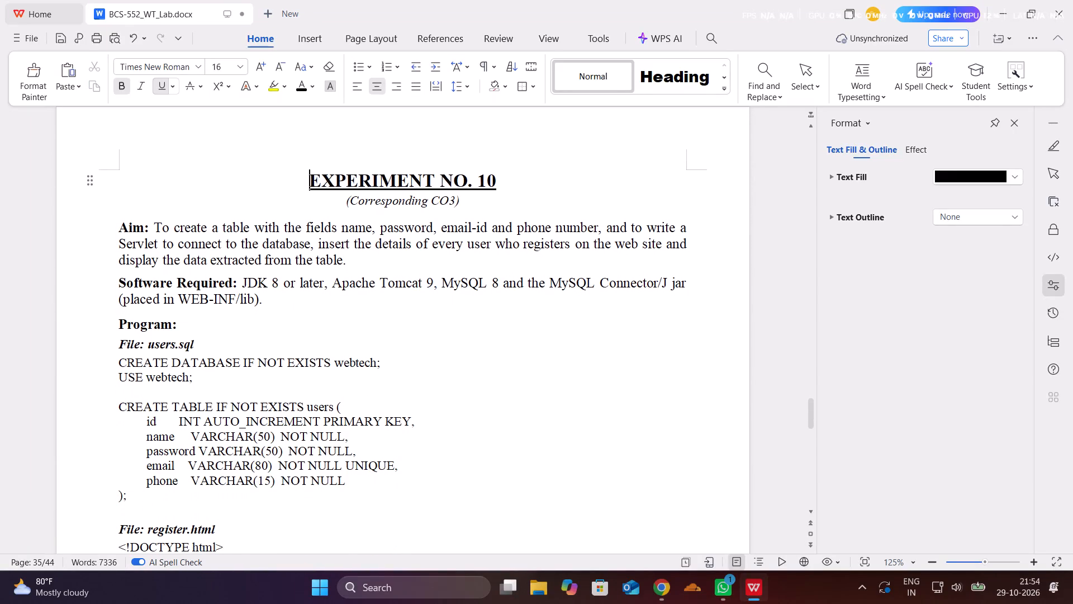
drag(260, 306, 84, 286)
key(BackSpace)
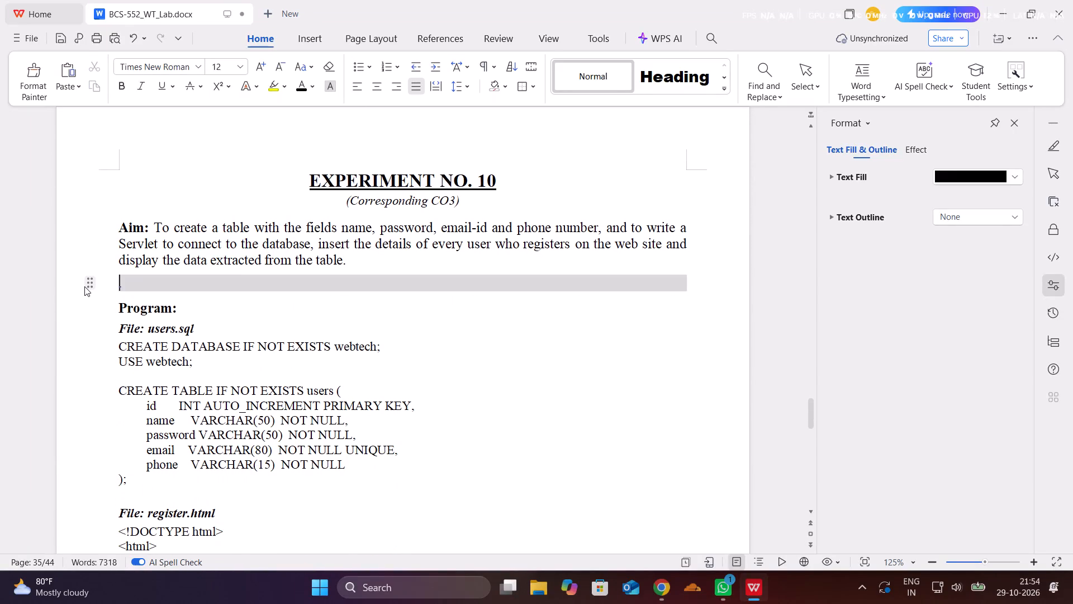
key(Right)
key(Delete)
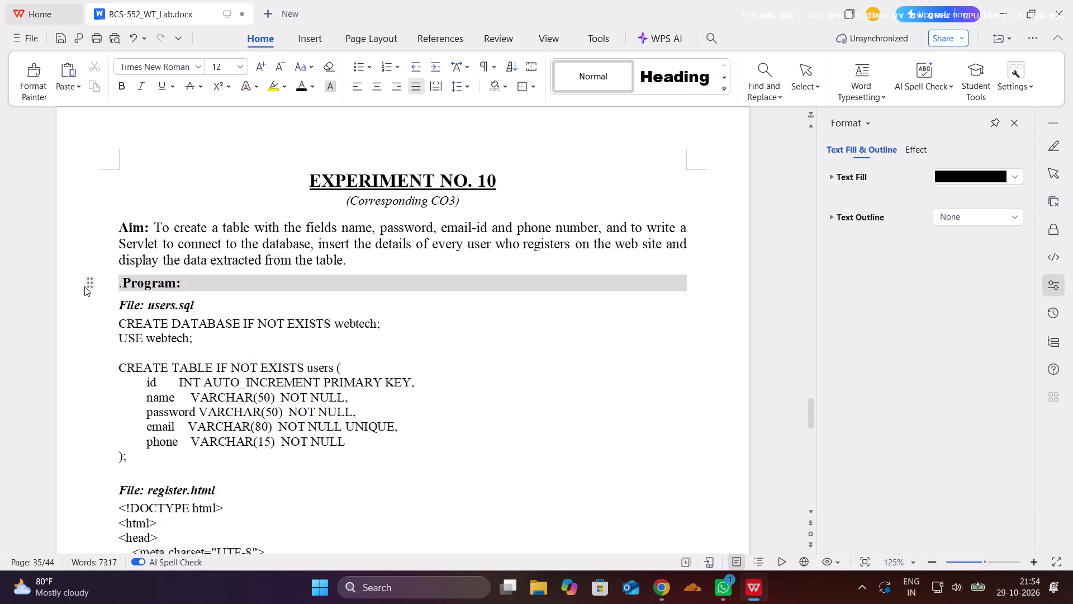
key(ctrl+z)
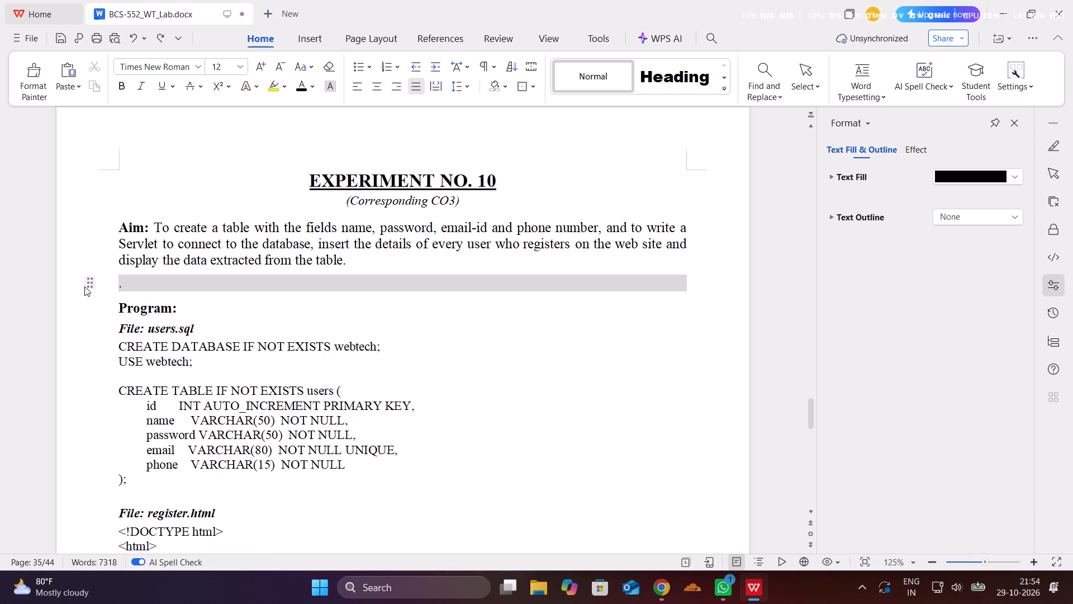
key(BackSpace)
key(BackSpace)
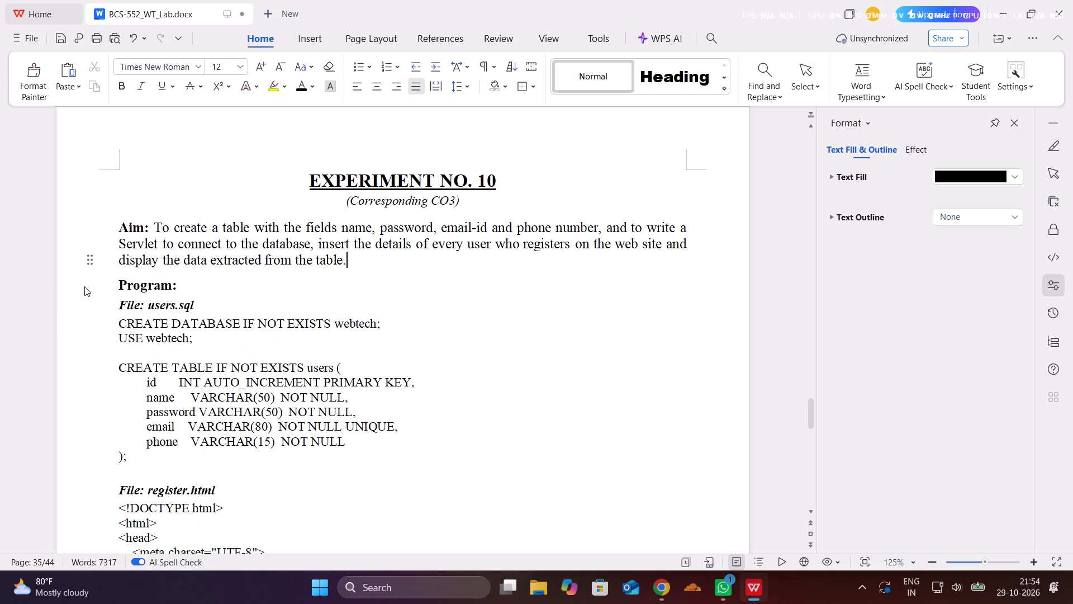
Delete the "(Corresponding CO3)" text under the EXPERIMENT NO. 10 heading.
scroll(84, 286, down, 3)
scroll(191, 331, up, 1)
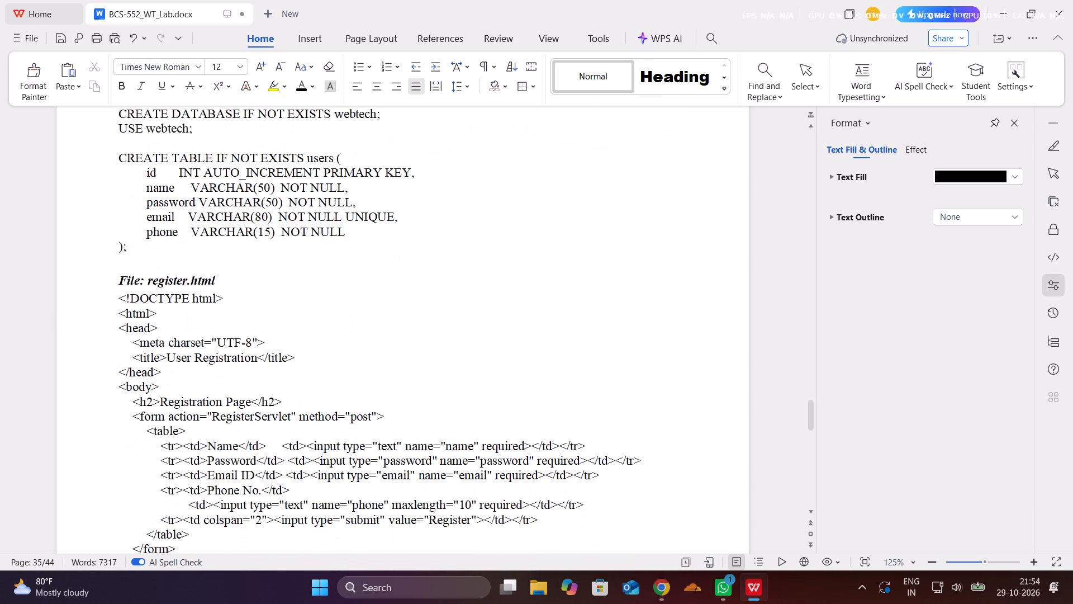
scroll(191, 331, up, 1)
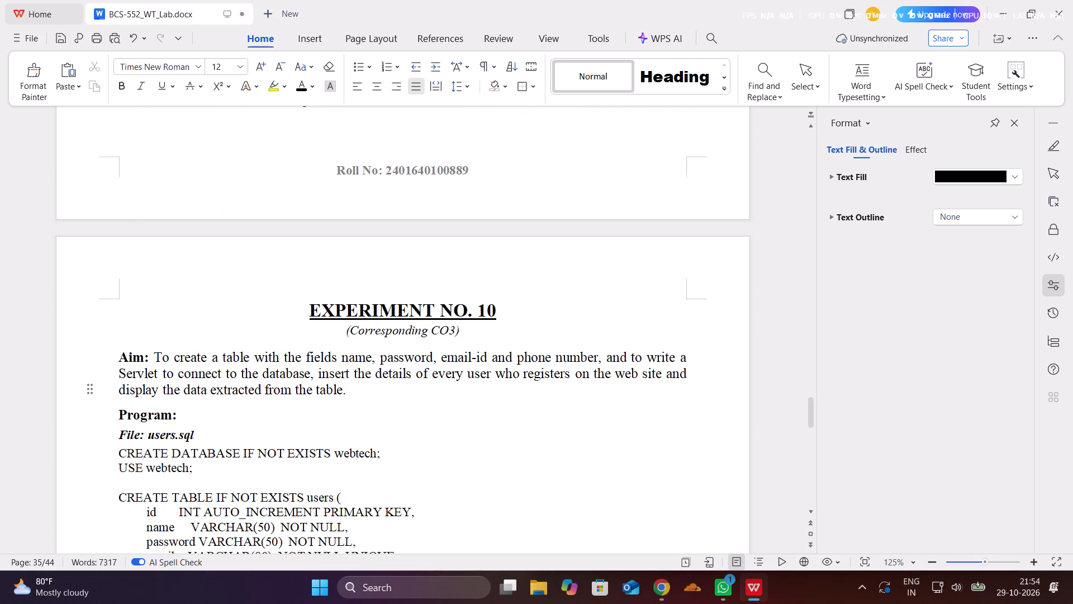
click(467, 335)
key(BackSpace)
key(BackSpace)
key(BackSpace)
key(BackSpace)
key(BackSpace)
key(BackSpace)
key(BackSpace)
key(BackSpace)
key(BackSpace)
key(BackSpace)
key(BackSpace)
key(BackSpace)
key(BackSpace)
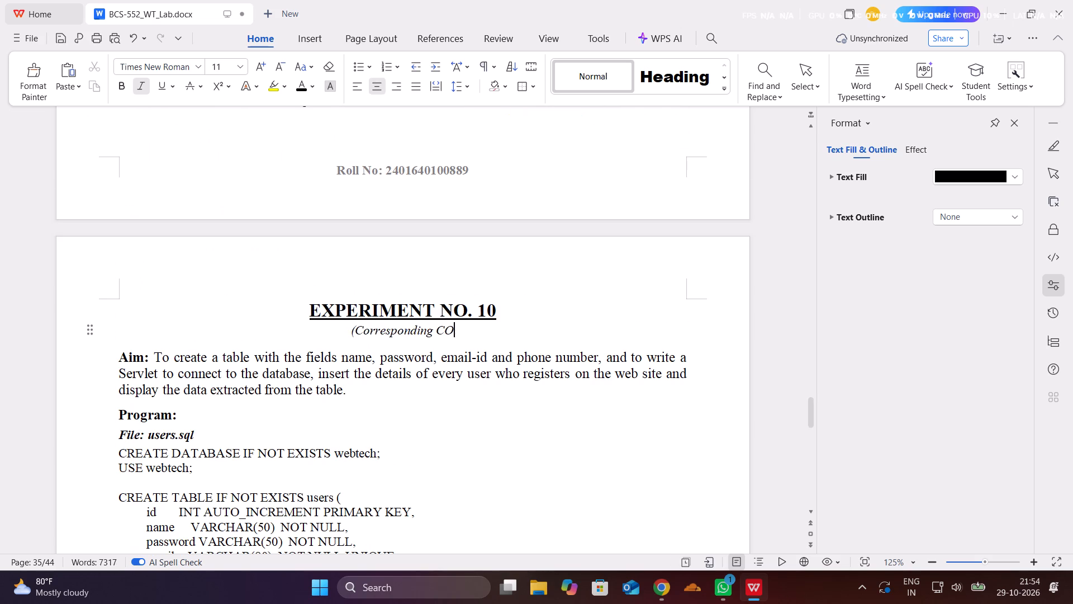
key(BackSpace)
key(BackSpace)
key(BackSpace)
key(BackSpace)
key(BackSpace)
key(BackSpace)
Review the Experiment No. 10 listings, from users.sql through DisplayServlet.java, down to the Output section.
scroll(467, 335, down, 1)
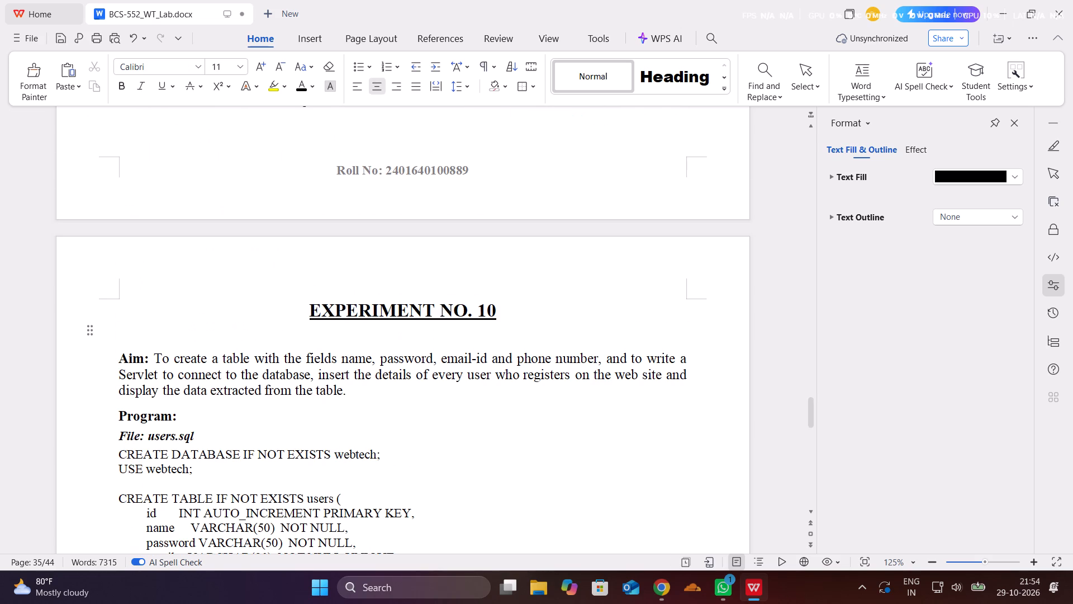
scroll(467, 335, down, 6)
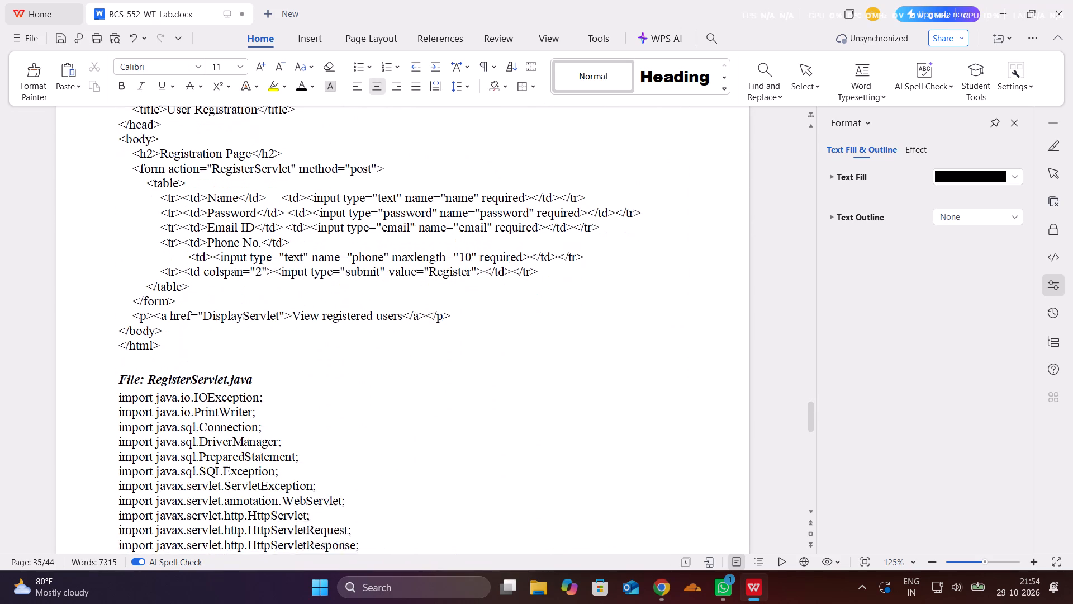
scroll(467, 335, down, 5)
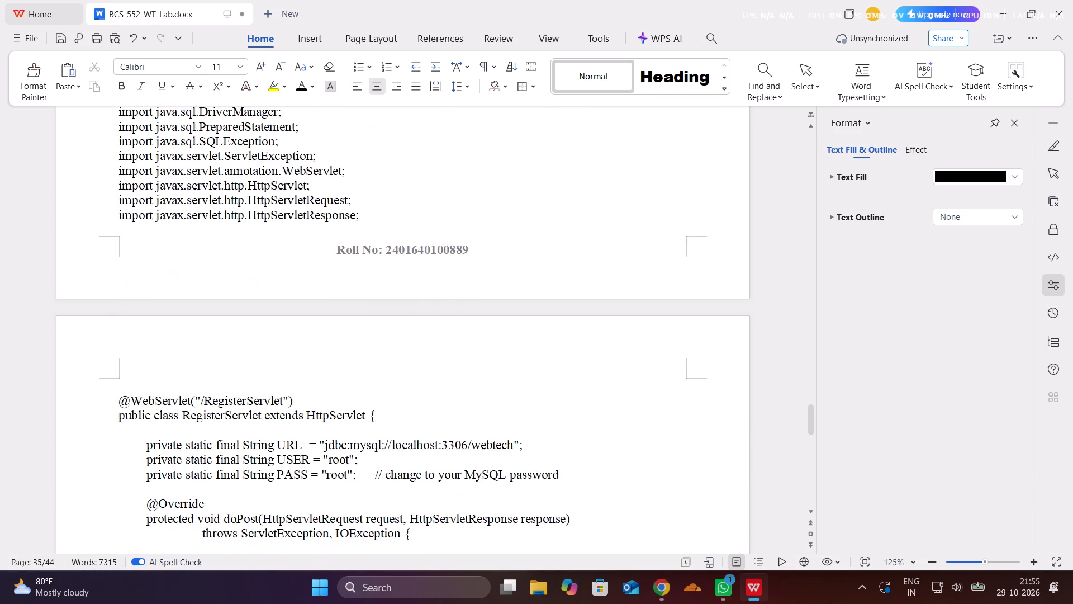
scroll(467, 335, down, 6)
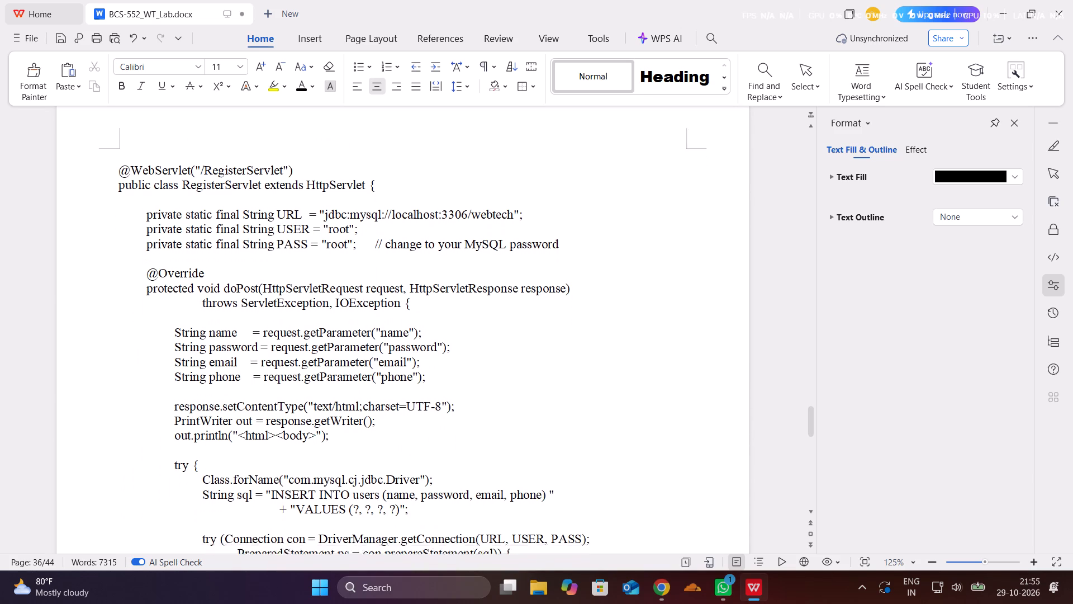
scroll(467, 335, down, 2)
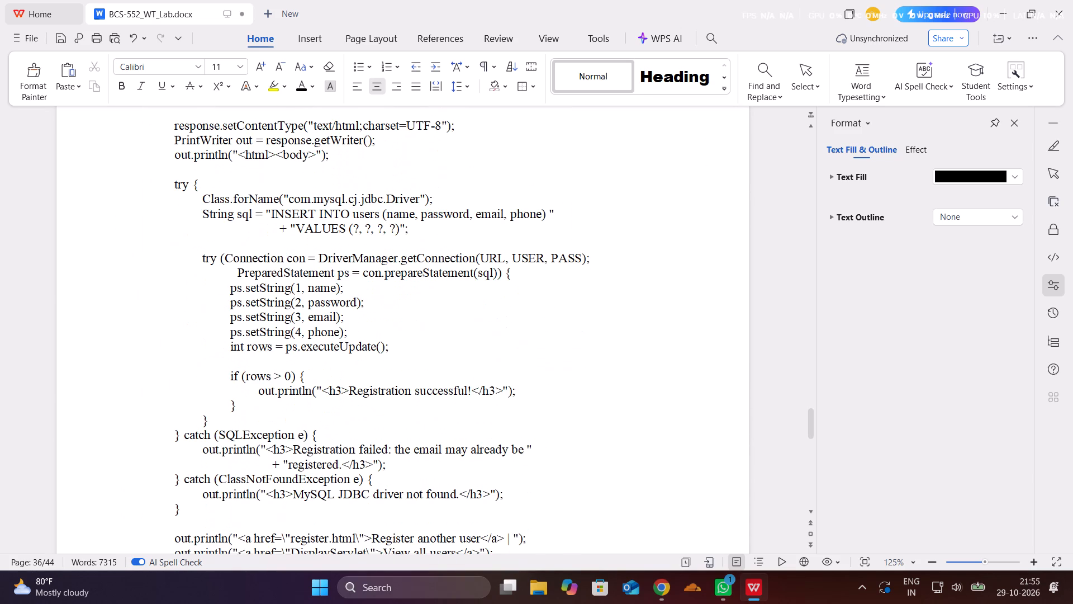
scroll(467, 335, down, 4)
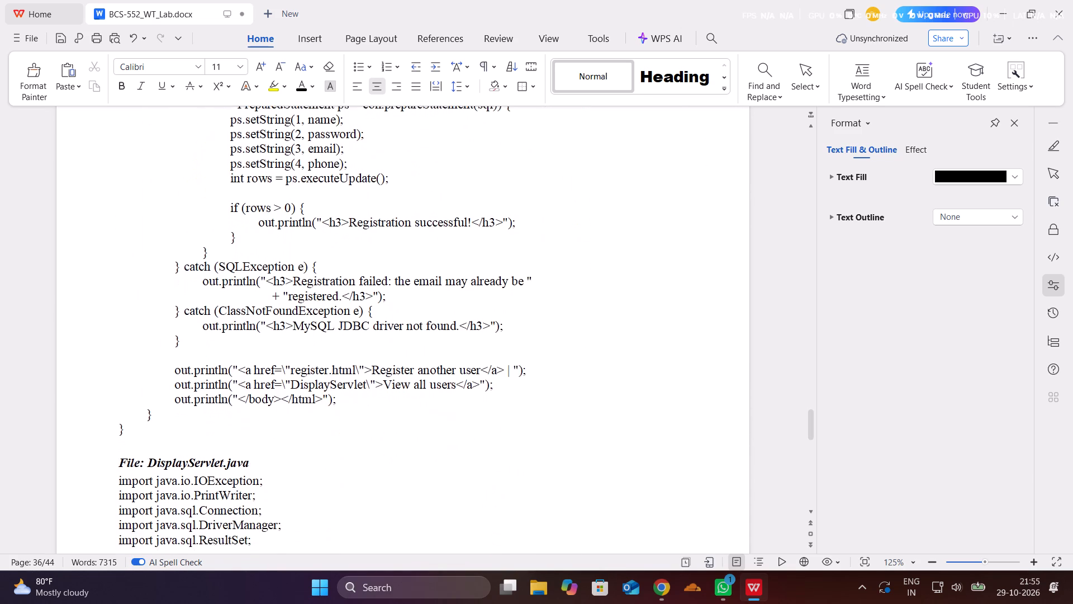
scroll(467, 335, down, 5)
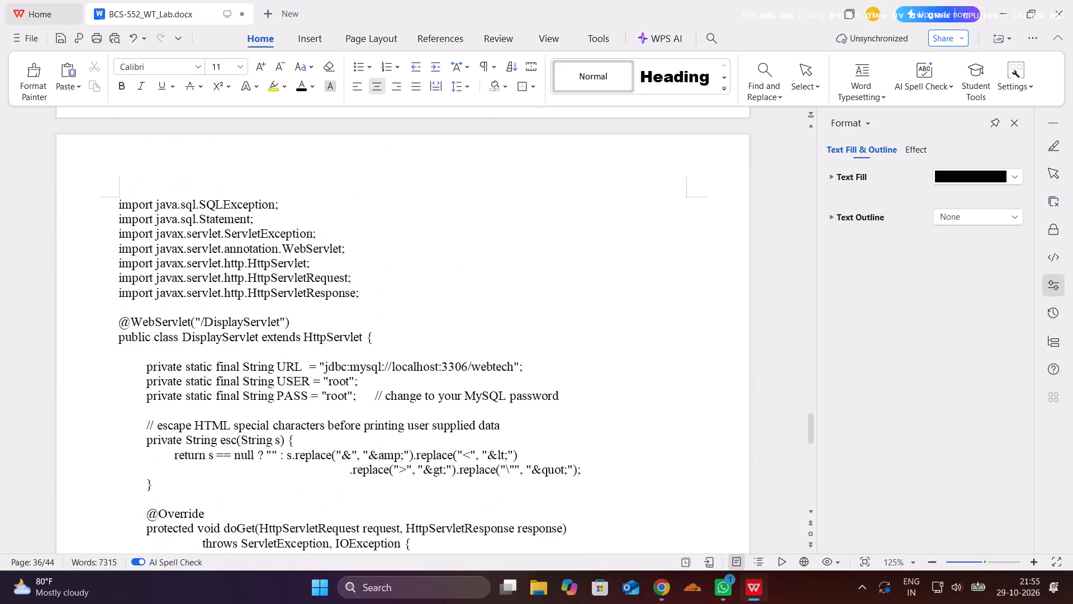
scroll(467, 335, down, 5)
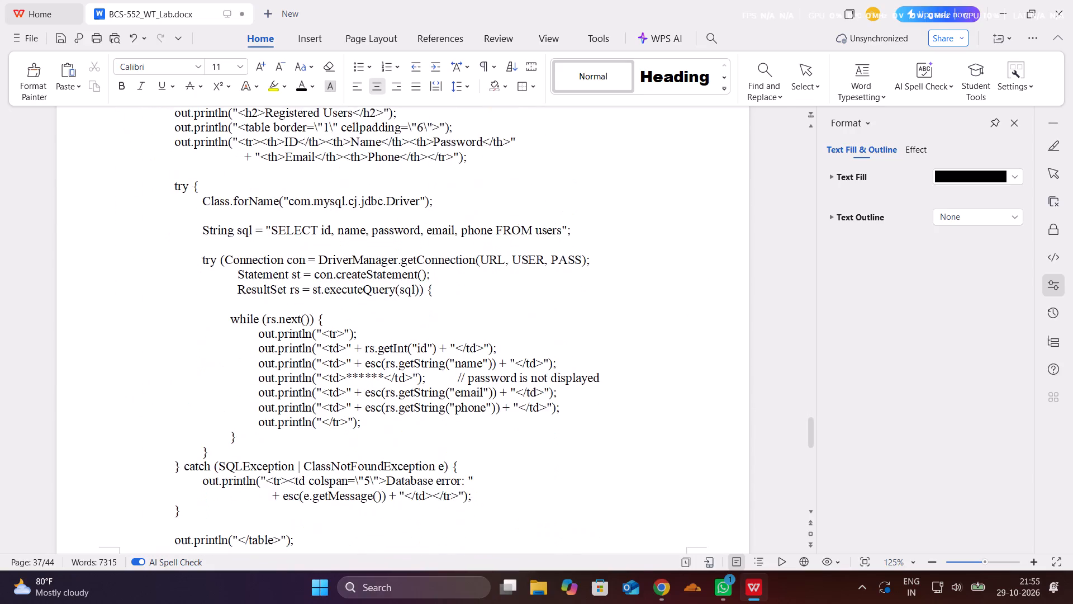
scroll(467, 335, down, 4)
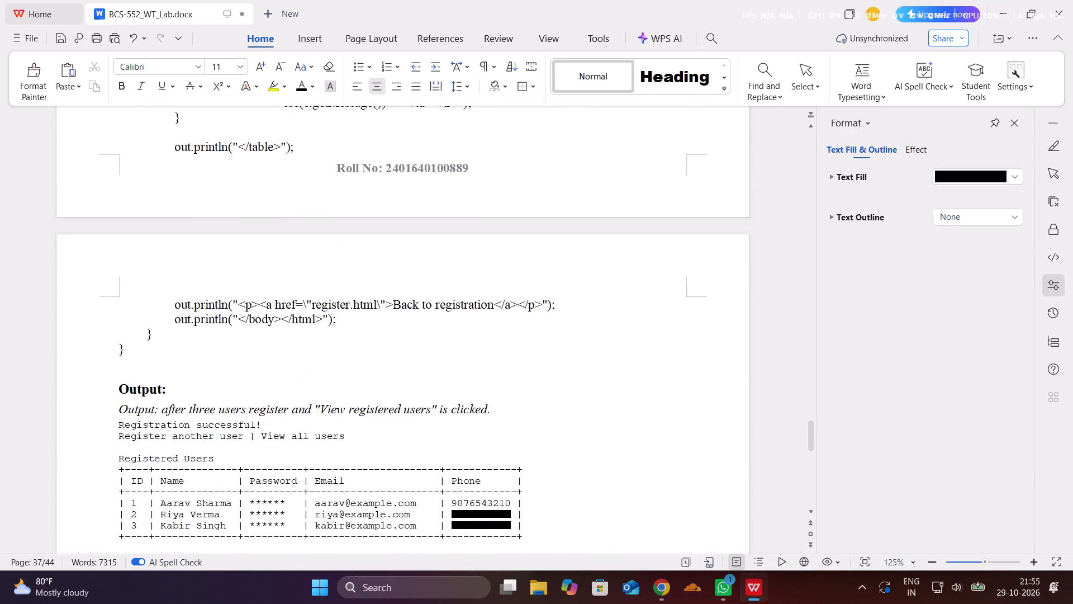
scroll(467, 335, down, 2)
scroll(350, 431, down, 1)
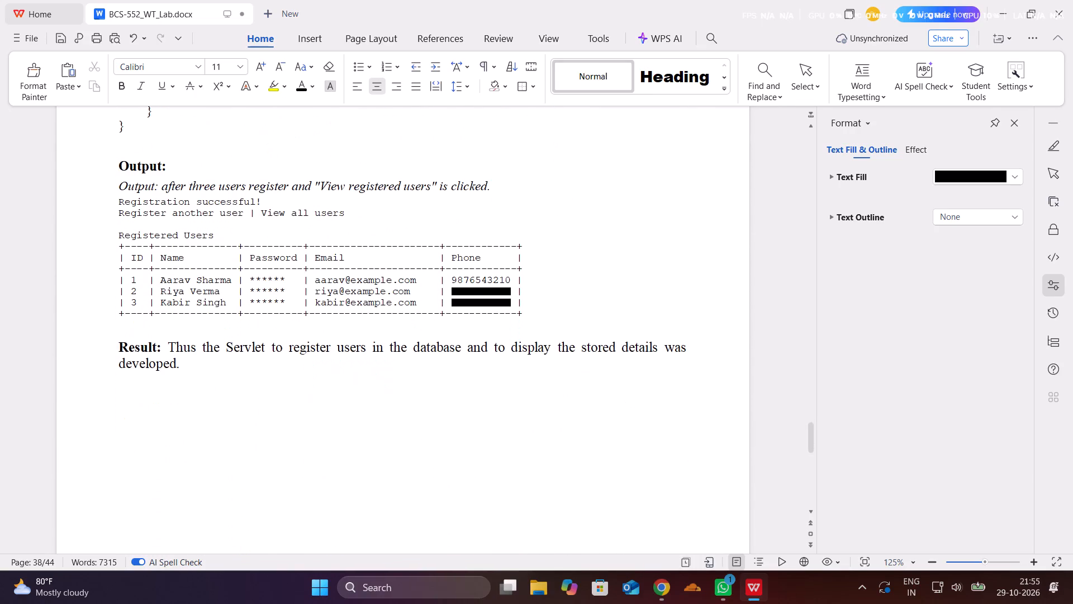
Insert six blank lines between the end of the DisplayServlet.java listing and the Output heading in Experiment No. 10.
scroll(216, 367, up, 1)
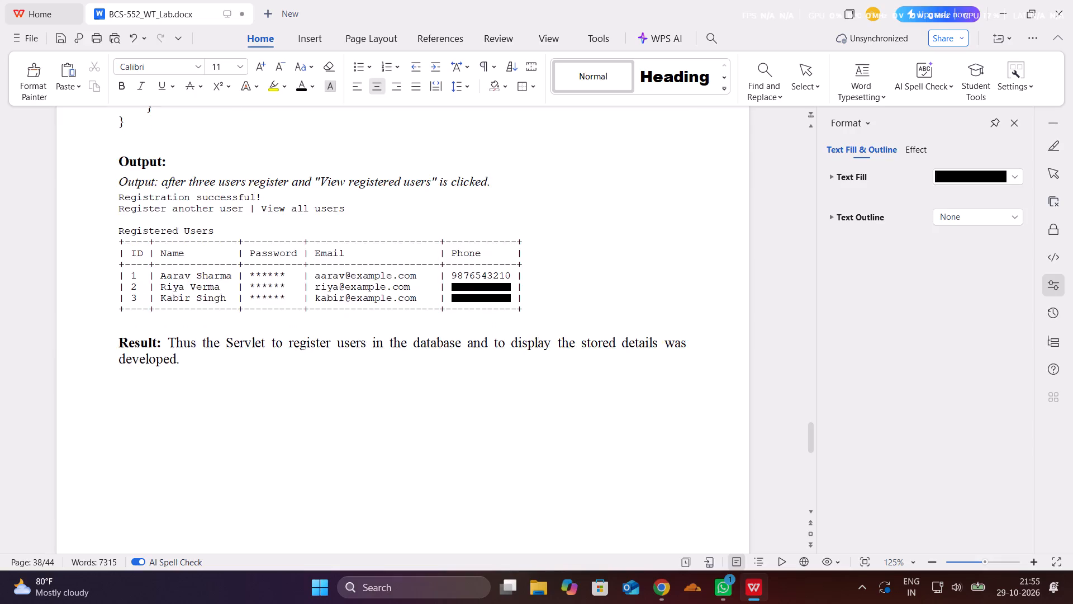
scroll(216, 367, up, 1)
click(139, 200)
key(Return)
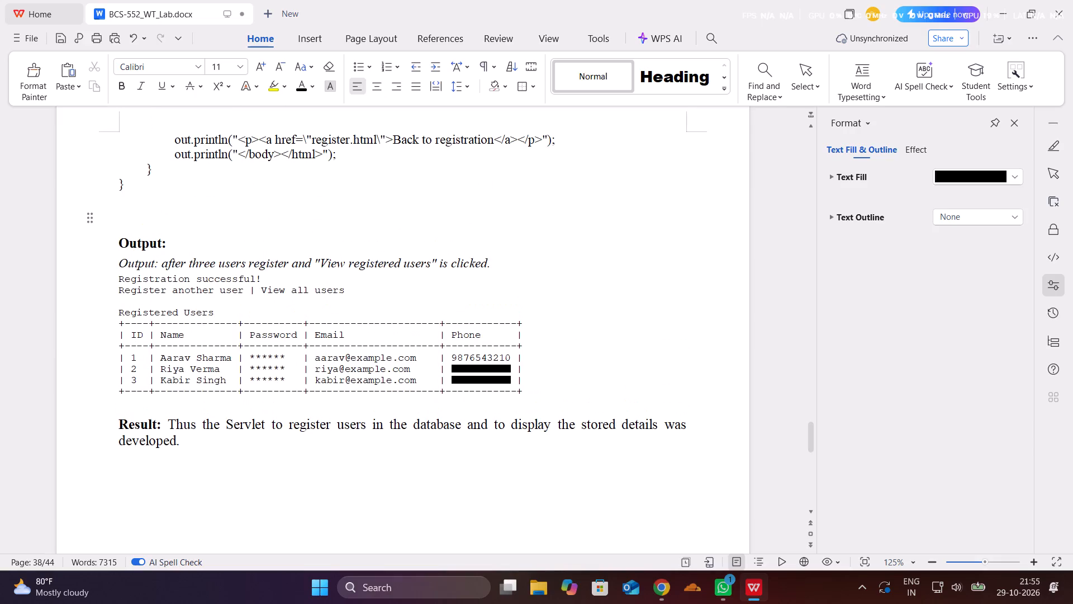
key(Return)
key(Return)
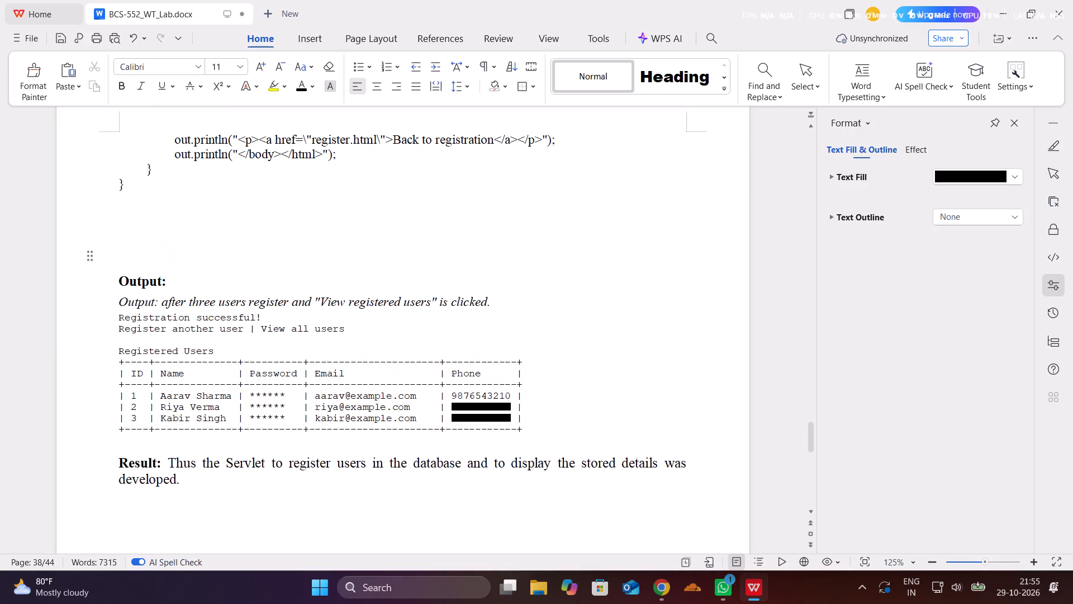
scroll(139, 200, down, 4)
scroll(139, 200, up, 2)
key(Return)
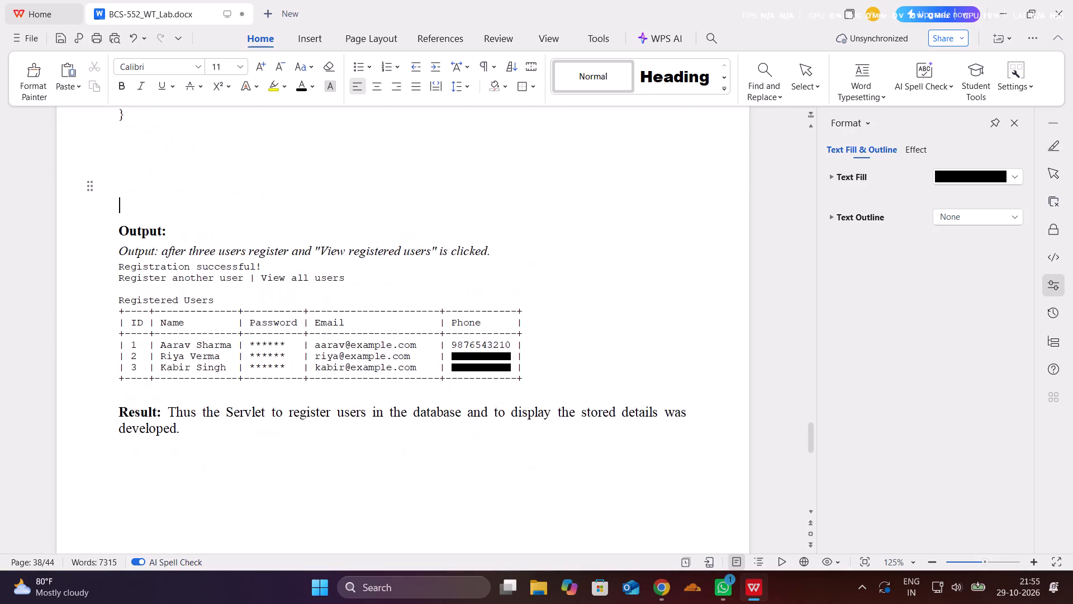
key(Return)
key(Return)
Delete the Result paragraph on the user registration servlet, including its label, at the end of Experiment No. 10.
scroll(139, 200, down, 2)
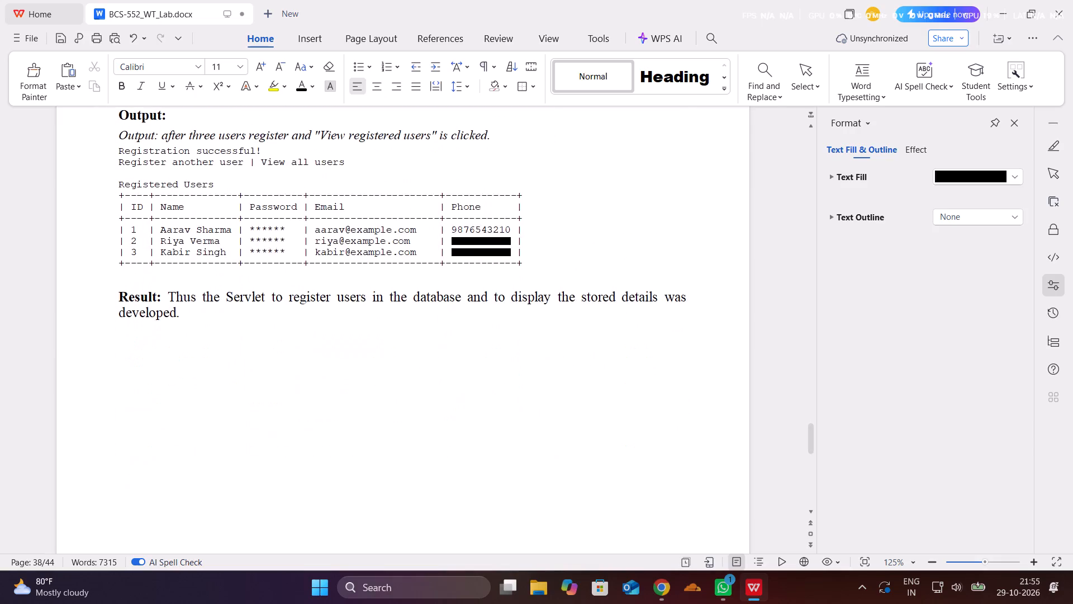
drag(189, 318, 115, 306)
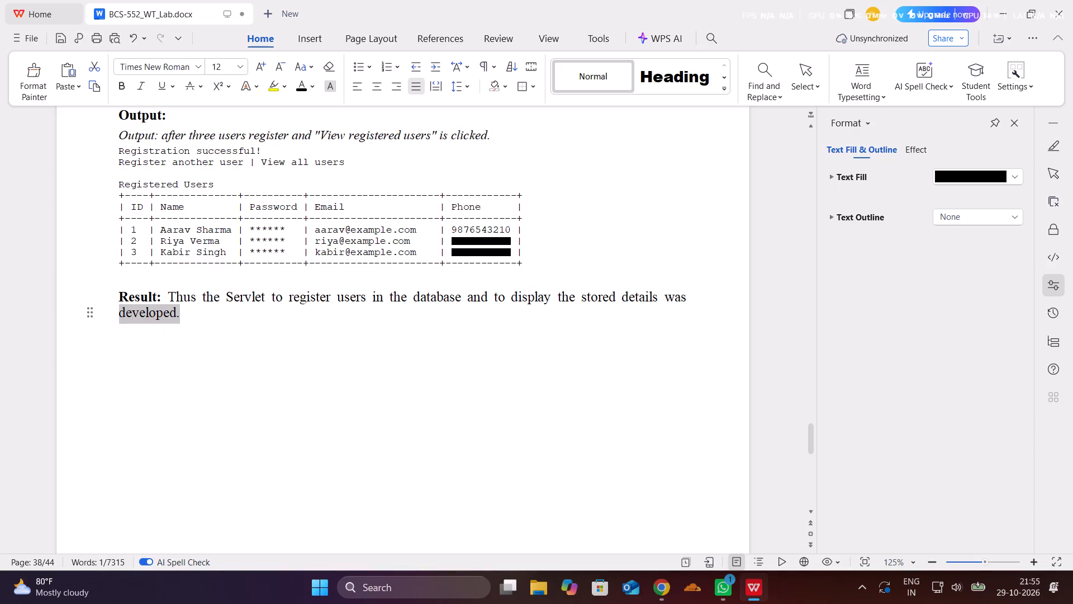
drag(115, 306, 111, 297)
key(BackSpace)
Select the italic caption line about three users registering, under the Output heading of Experiment No. 10.
scroll(111, 297, down, 2)
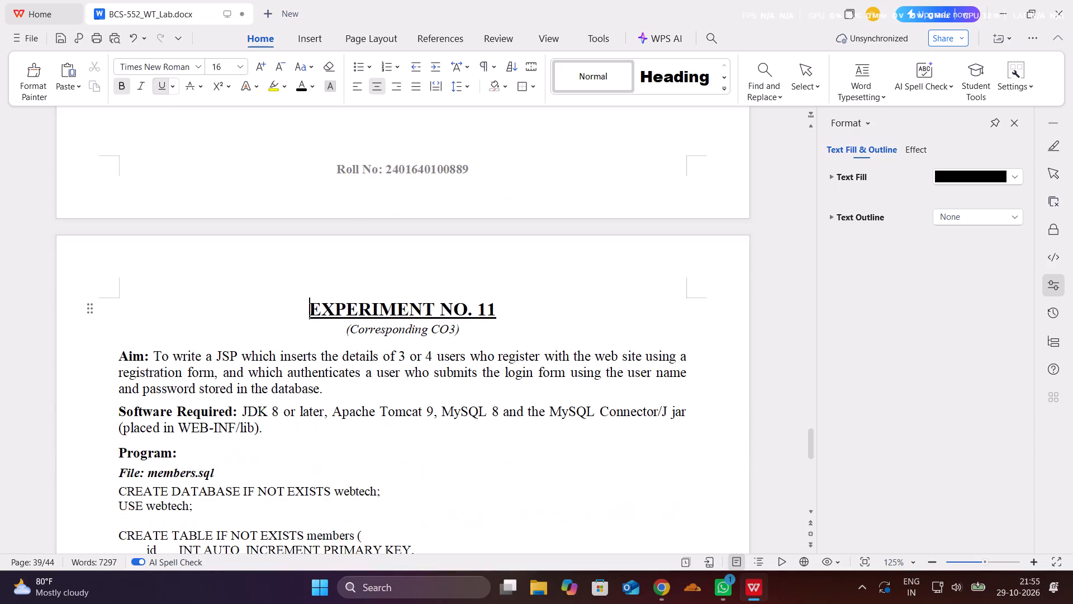
scroll(111, 297, down, 4)
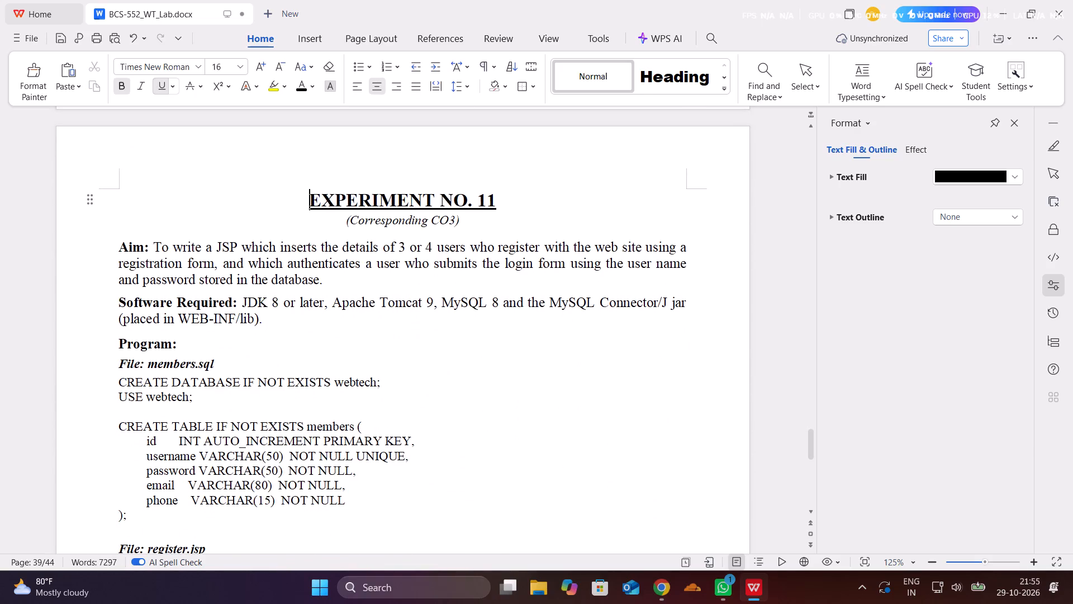
scroll(459, 226, up, 7)
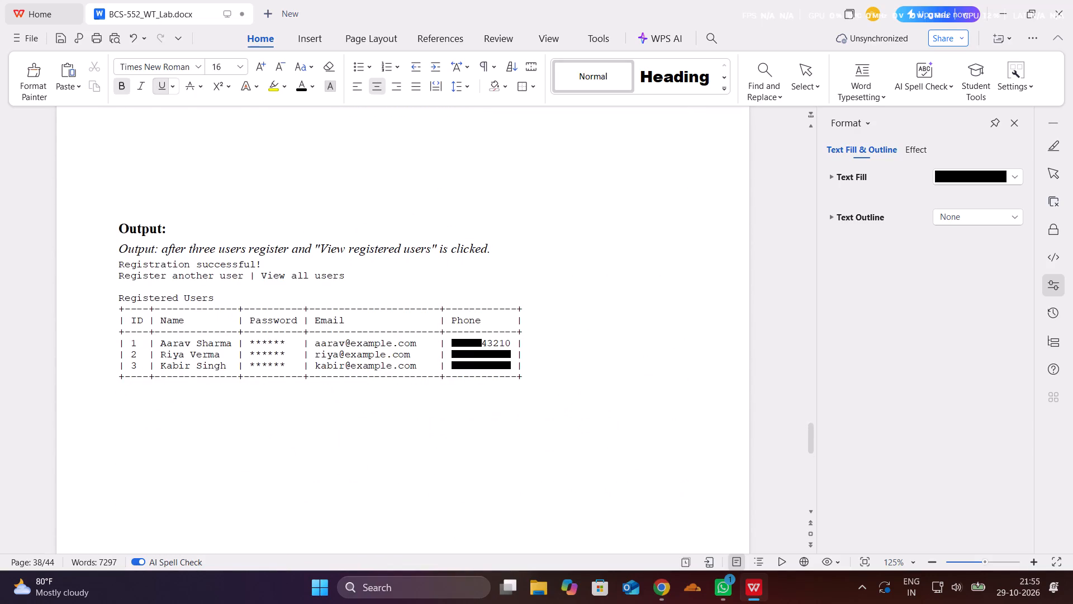
drag(510, 243, 445, 243)
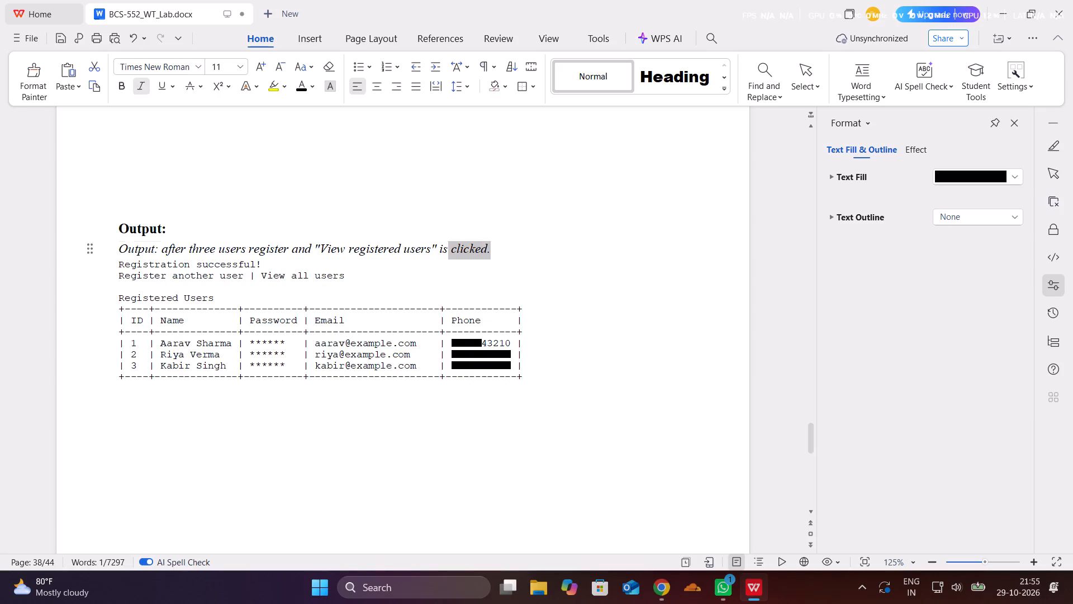
drag(445, 243, 112, 256)
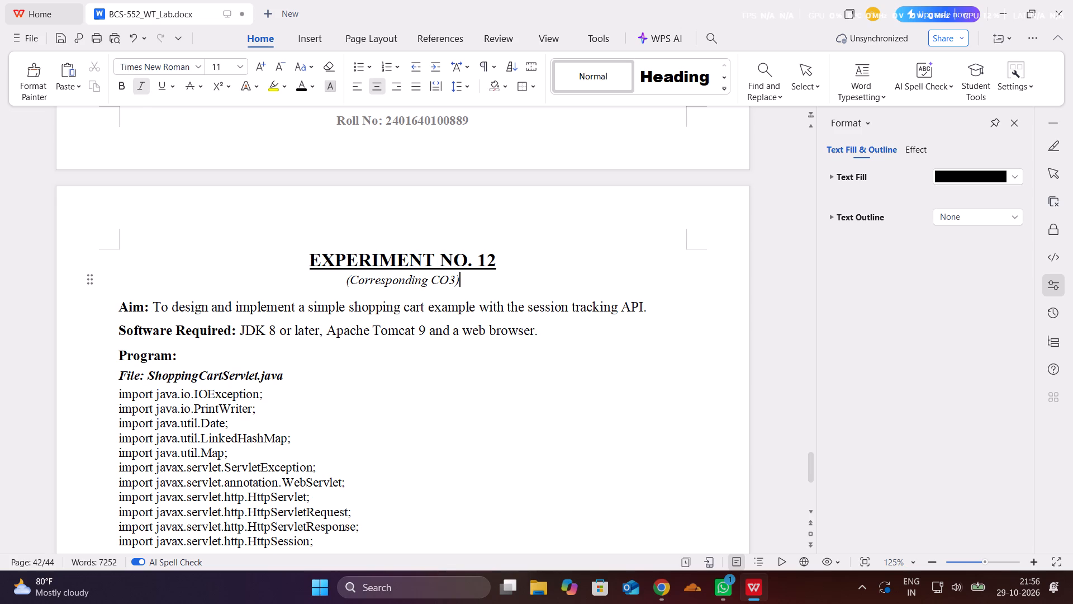
Delete the "(Corresponding CO3)" text under the EXPERIMENT NO. 12 heading.
key(BackSpace)
key(BackSpace)
key(BackSpace)
key(BackSpace)
key(BackSpace)
key(BackSpace)
key(BackSpace)
key(BackSpace)
key(BackSpace)
key(BackSpace)
key(BackSpace)
key(BackSpace)
key(BackSpace)
key(BackSpace)
key(BackSpace)
key(BackSpace)
key(BackSpace)
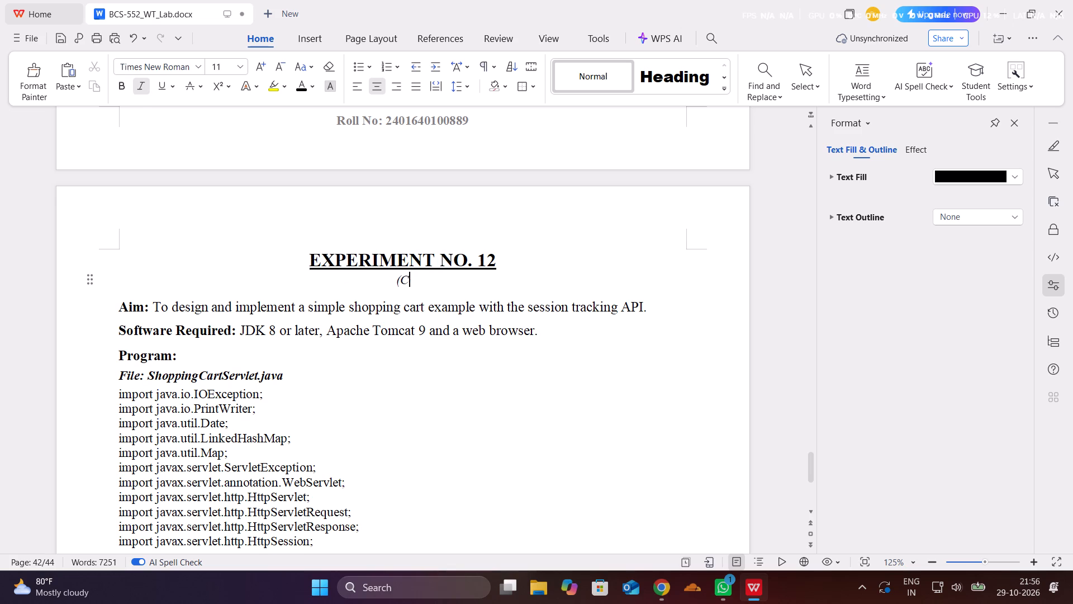
key(BackSpace)
key(BackSpace)
Delete the Software Required paragraph, including its label, from Experiment No. 12.
scroll(463, 280, down, 1)
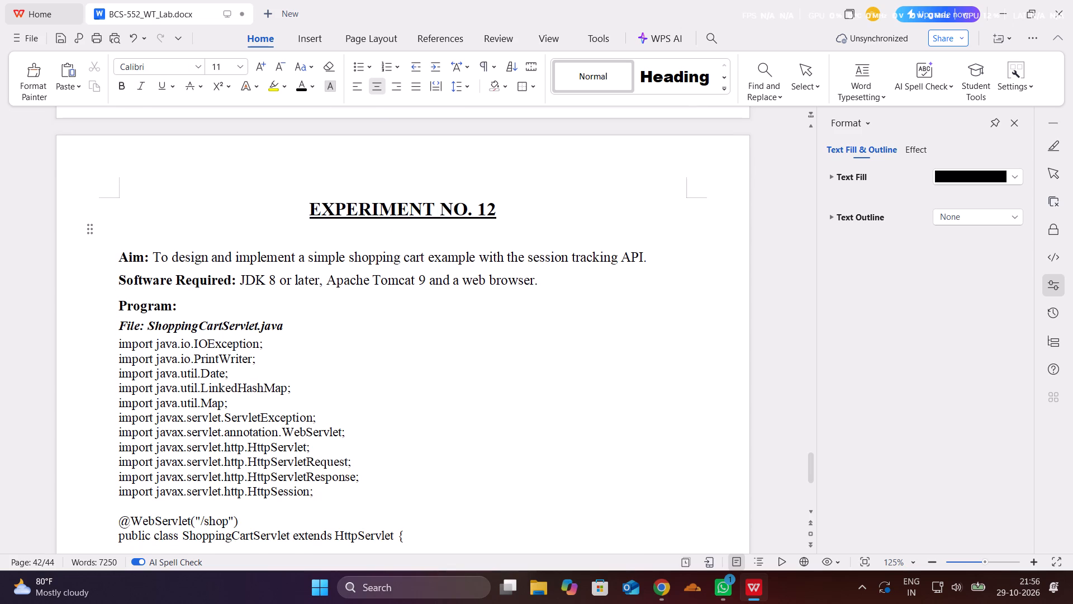
drag(539, 287, 116, 275)
key(BackSpace)
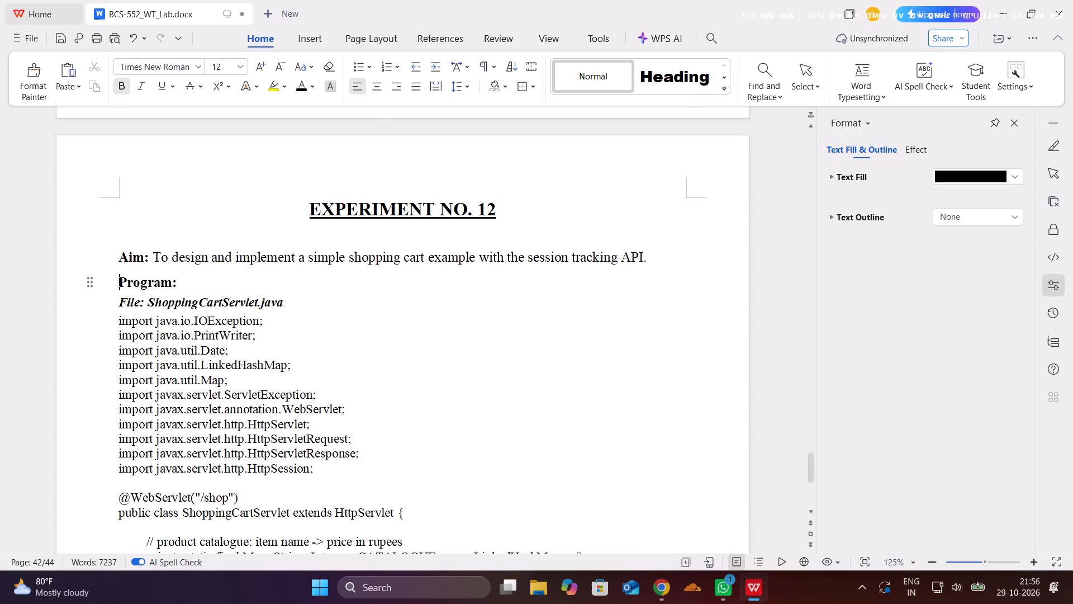
Delete the Result paragraph on the session-tracking shopping cart, including its label, at the end of Experiment No. 12.
scroll(276, 327, down, 4)
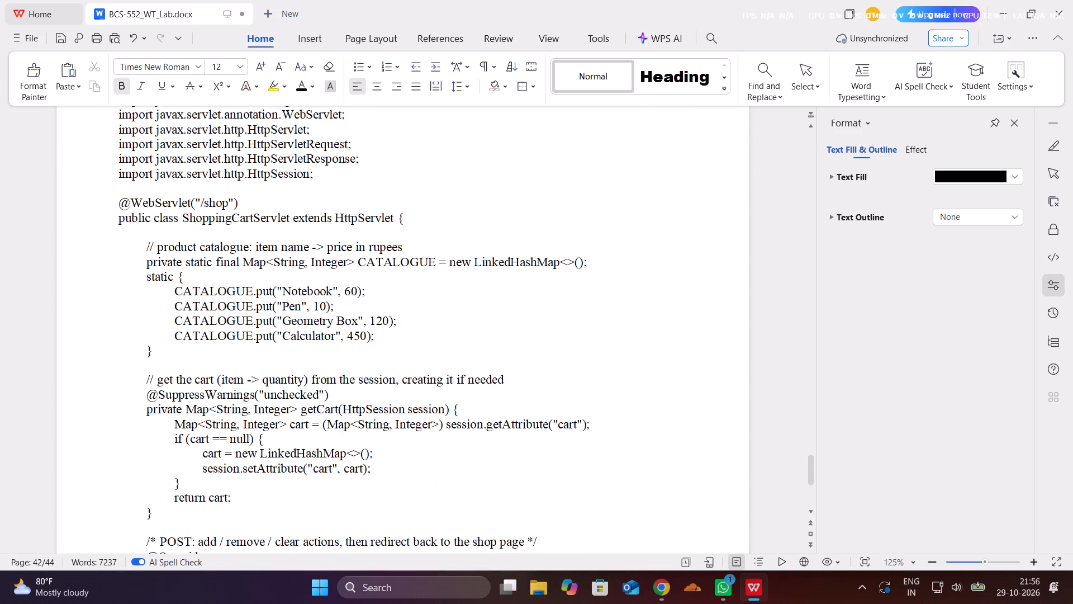
scroll(276, 327, down, 5)
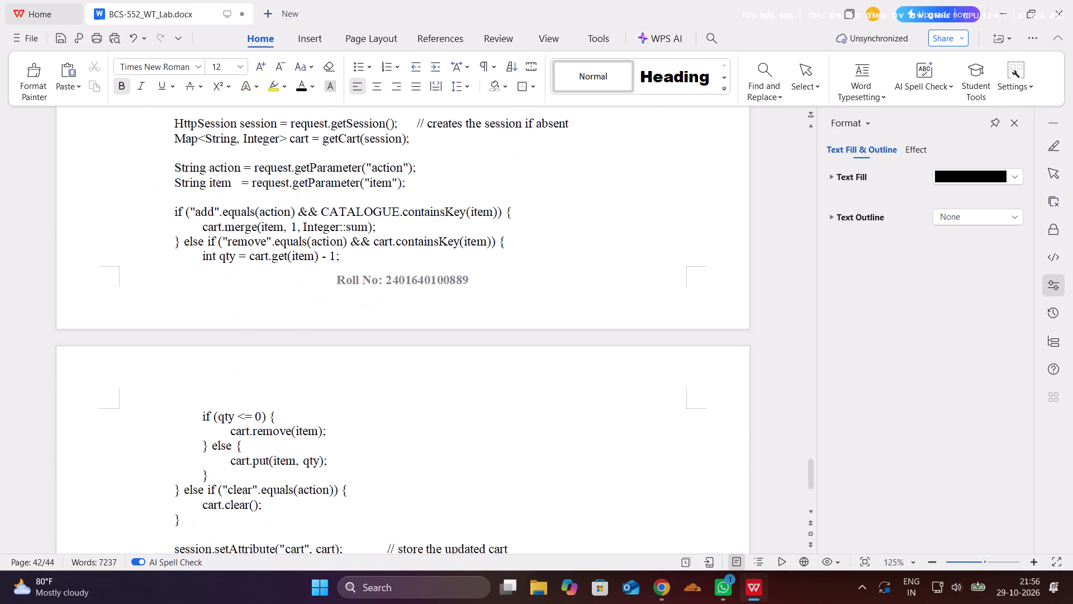
scroll(276, 327, down, 5)
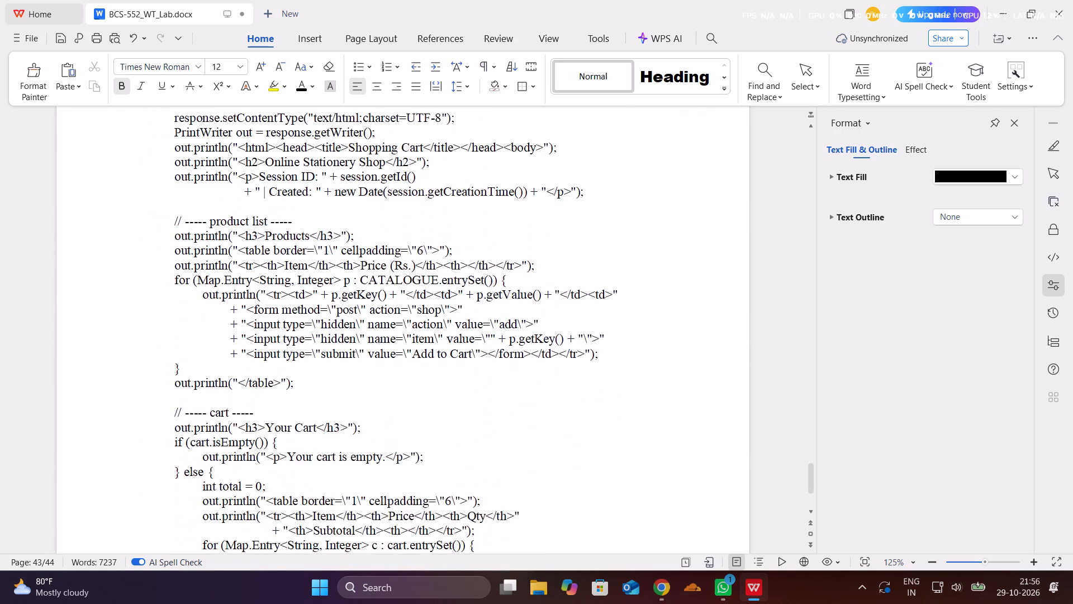
scroll(276, 327, down, 5)
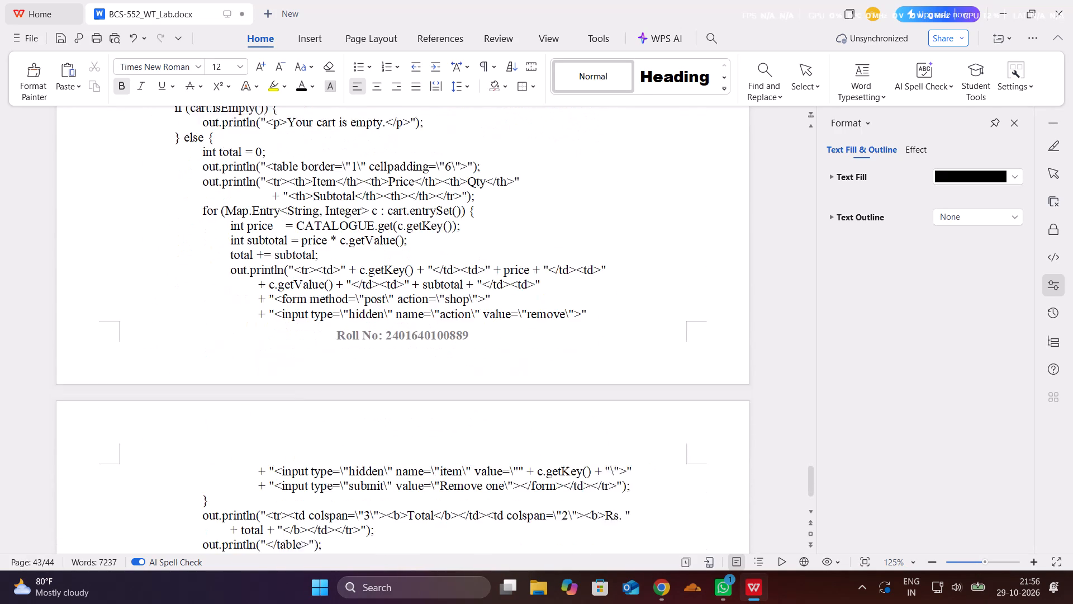
scroll(276, 327, down, 5)
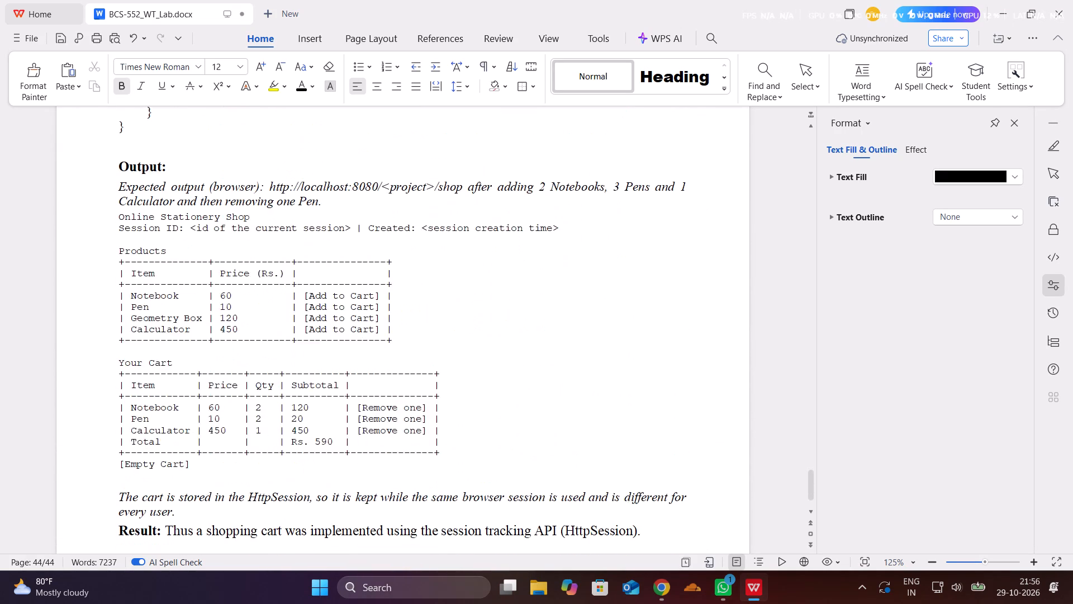
scroll(276, 327, down, 2)
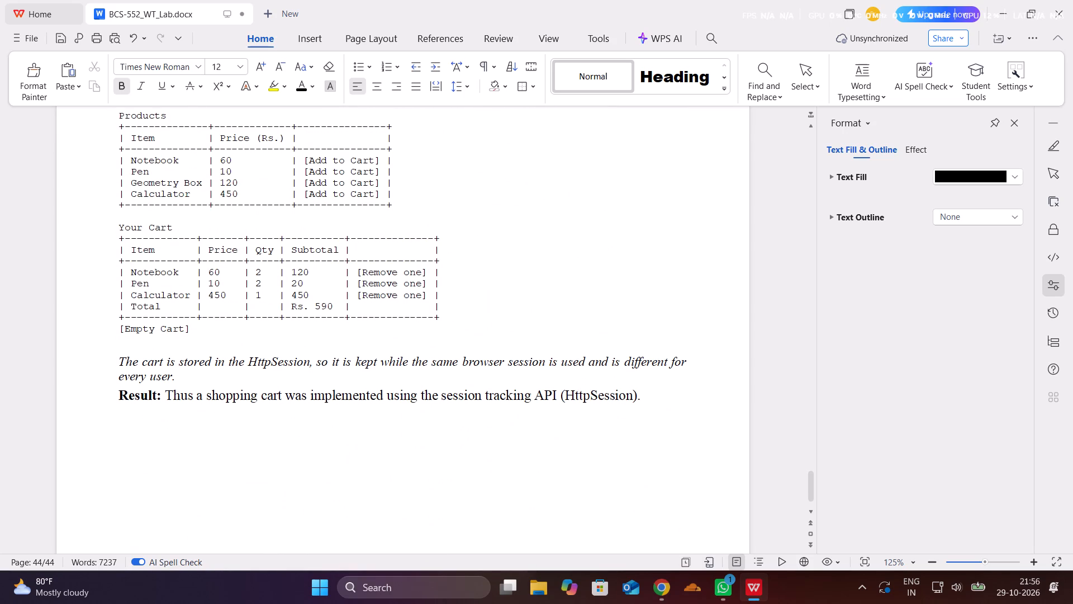
drag(645, 394, 124, 398)
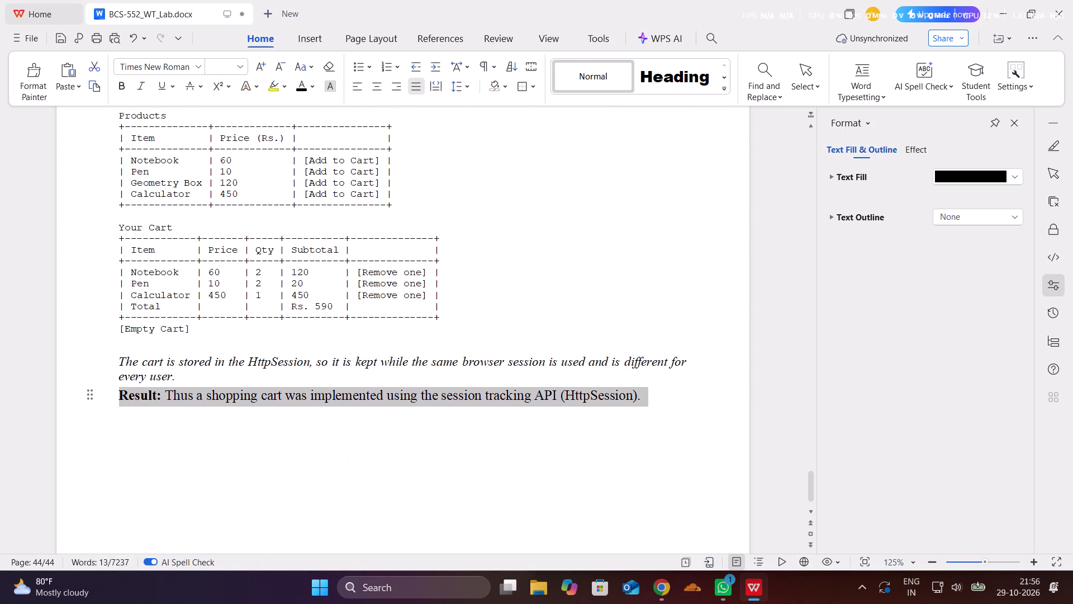
key(BackSpace)
Delete the italic note about the cart being stored in the HttpSession, below the output at the end of Experiment No. 12.
scroll(413, 377, down, 2)
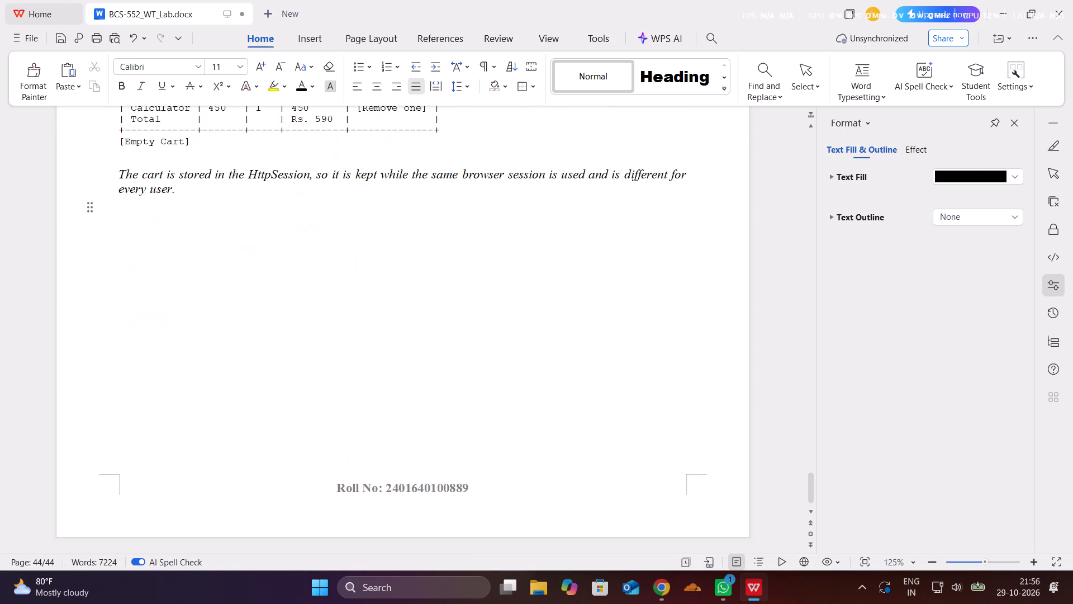
scroll(413, 377, down, 4)
scroll(319, 417, down, 1)
scroll(319, 417, up, 2)
drag(186, 299, 134, 289)
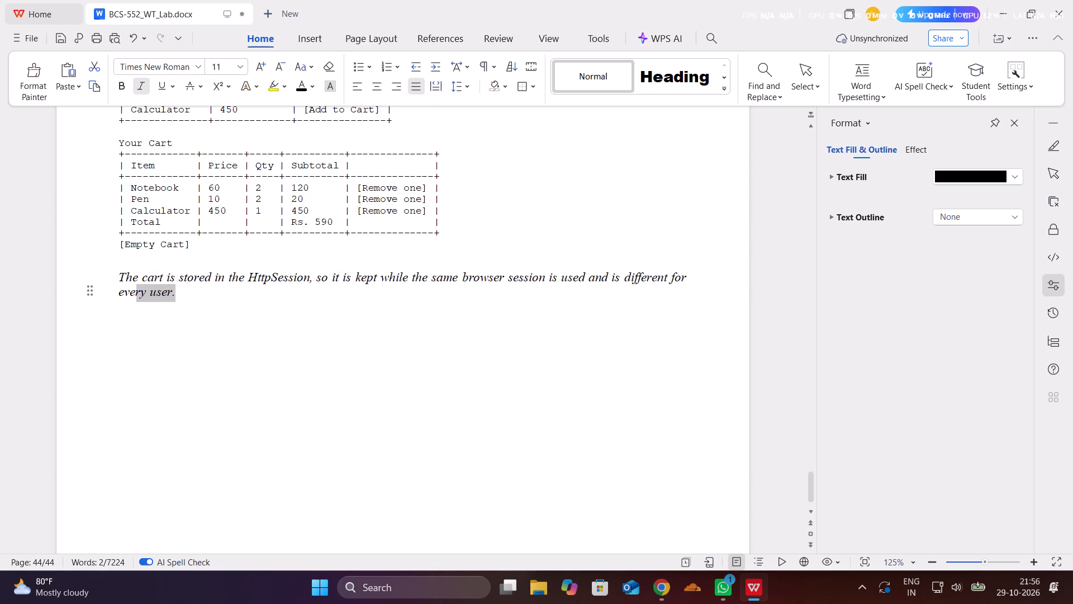
drag(134, 289, 128, 281)
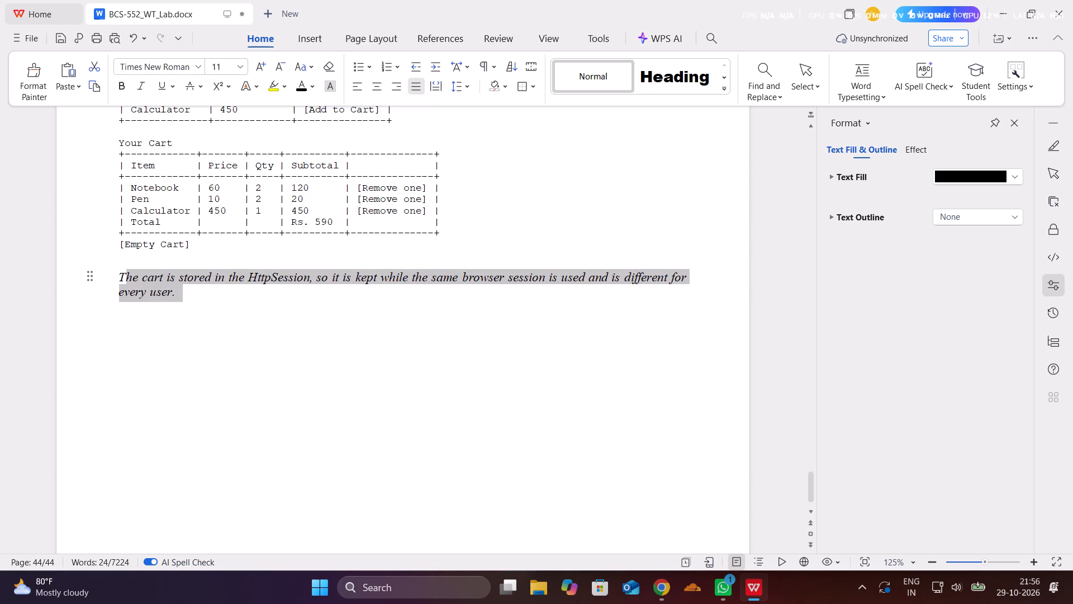
drag(128, 281, 185, 290)
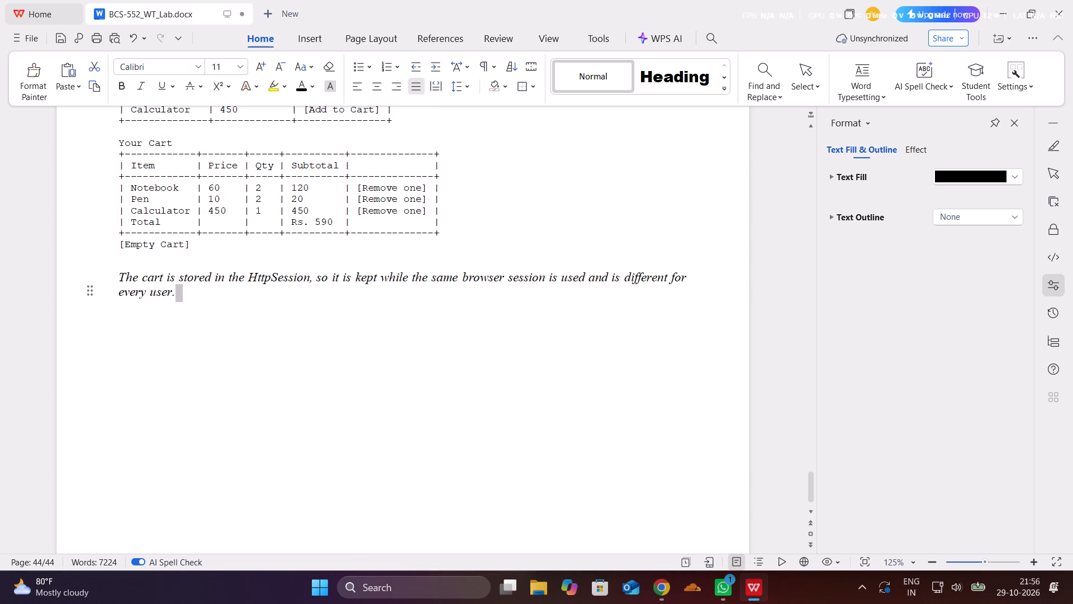
drag(185, 290, 114, 269)
key(BackSpace)
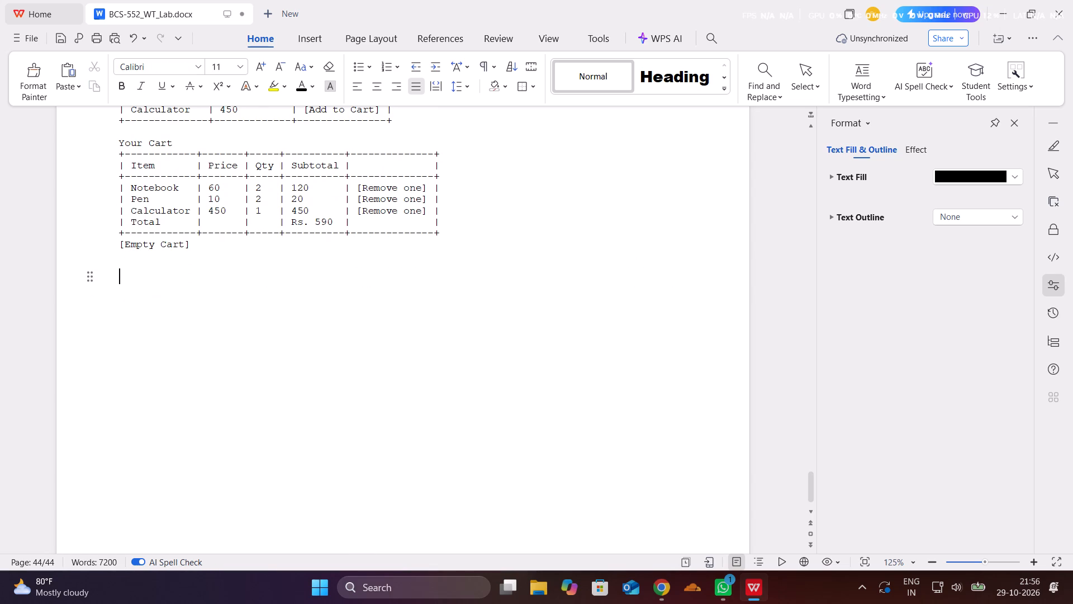
Delete the Software Required paragraph, including its label, from Experiment No. 1.
scroll(114, 269, down, 7)
scroll(345, 341, up, 5)
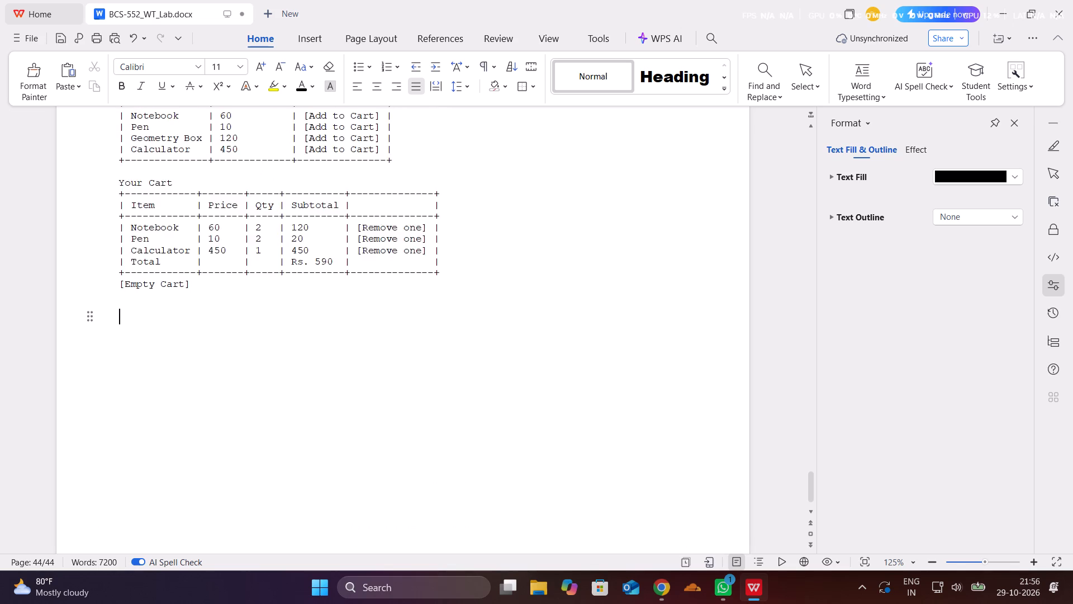
scroll(345, 341, up, 20)
scroll(345, 341, up, 13)
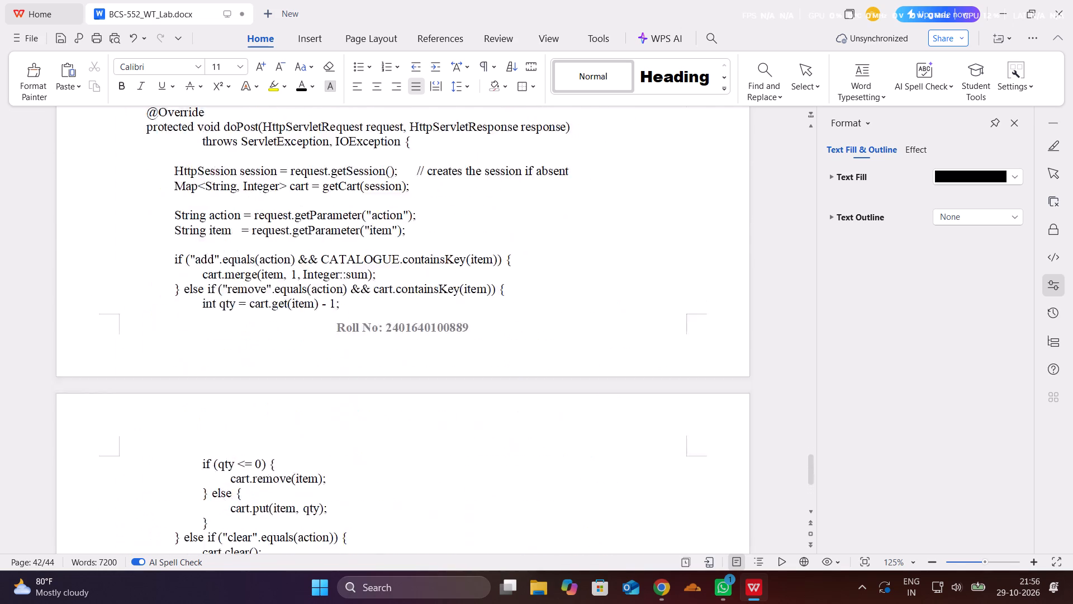
scroll(345, 341, up, 8)
scroll(345, 341, up, 20)
scroll(345, 341, up, 18)
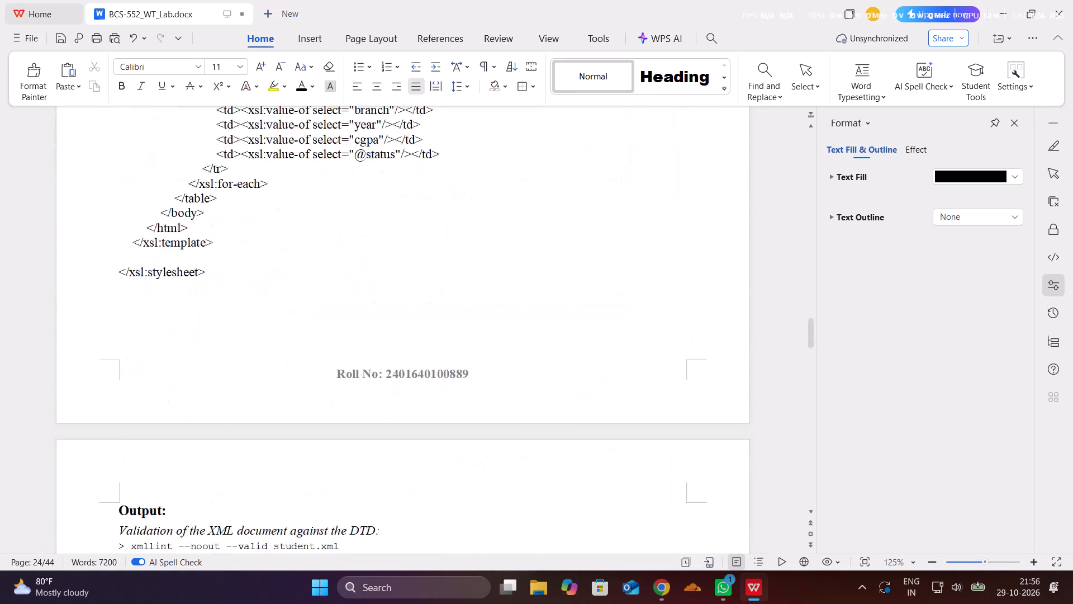
scroll(345, 341, up, 20)
scroll(345, 341, right, 4)
scroll(345, 341, up, 7)
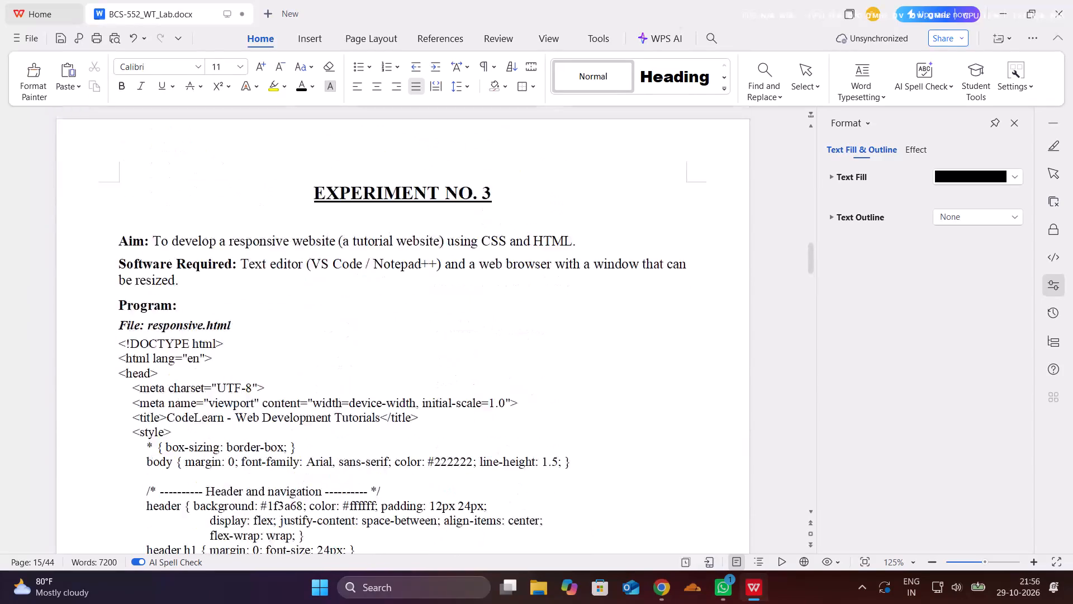
scroll(345, 341, up, 20)
scroll(345, 341, up, 20)
scroll(345, 341, up, 12)
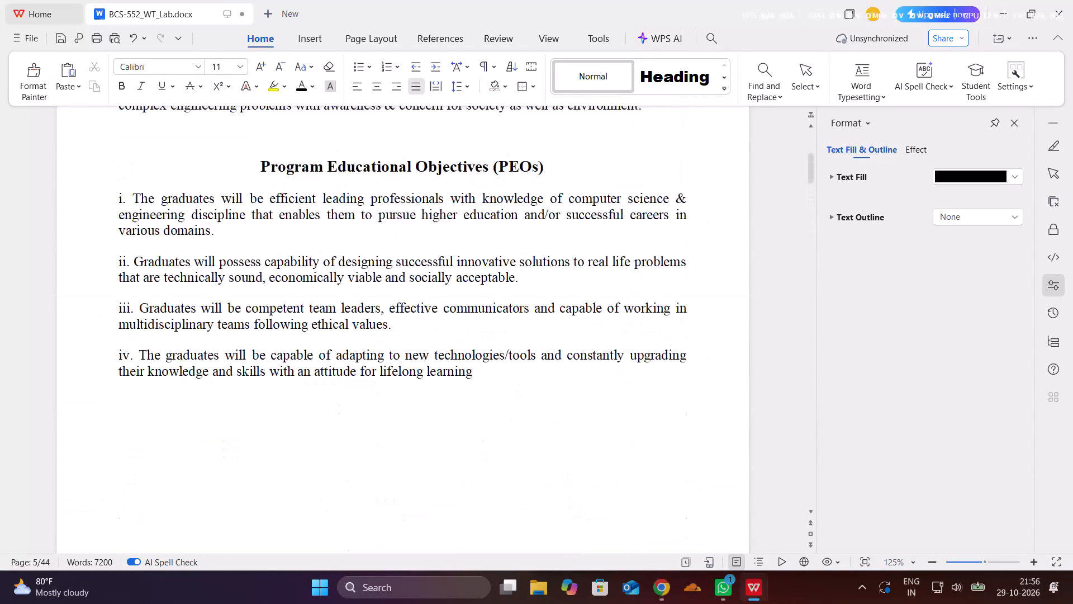
scroll(345, 341, down, 11)
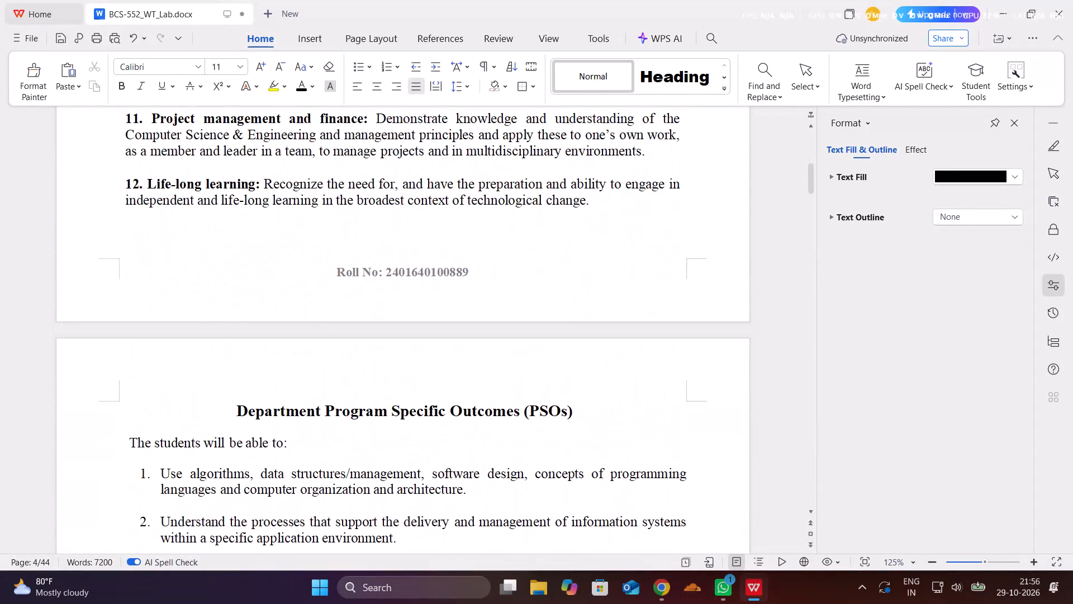
scroll(345, 341, down, 13)
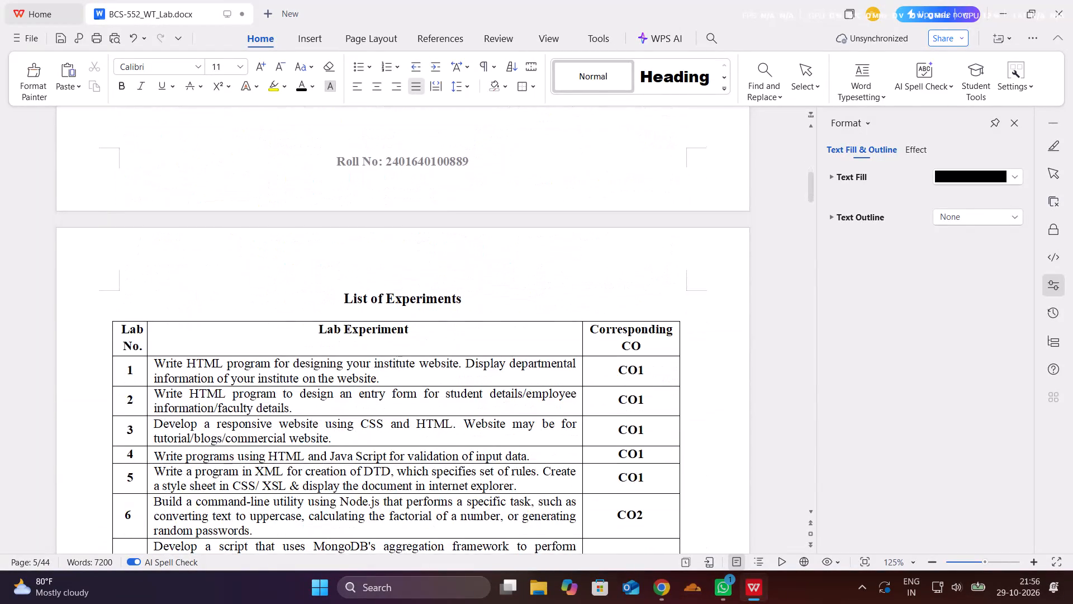
scroll(345, 341, down, 13)
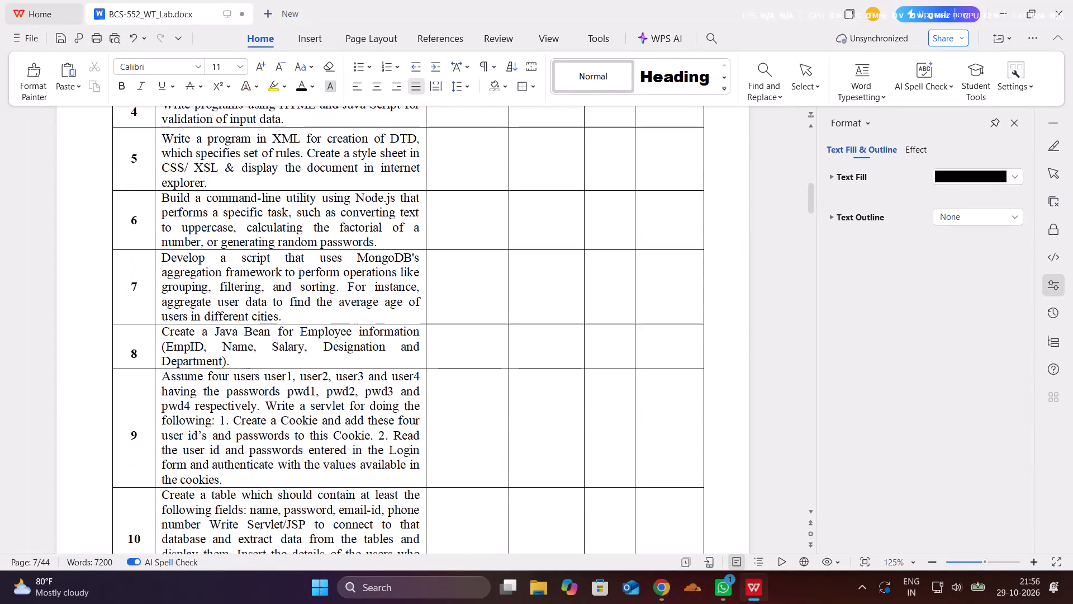
scroll(345, 341, down, 11)
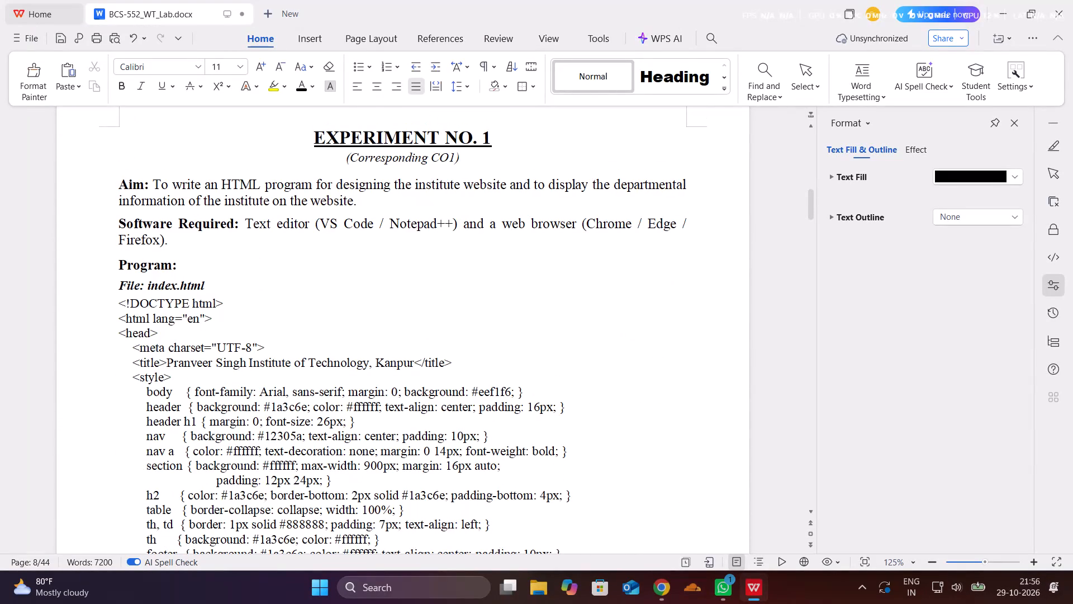
drag(170, 242, 116, 226)
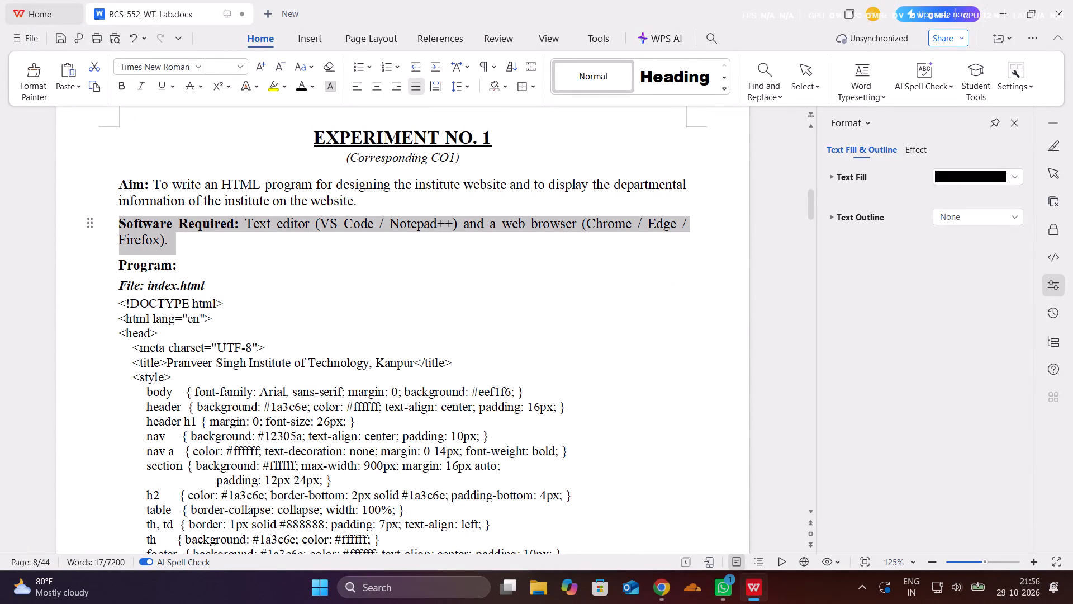
drag(116, 226, 113, 224)
key(BackSpace)
Replace the "(Corresponding CO1)" line under the EXPERIMENT NO. 1 heading with a blank line above the Aim.
scroll(113, 224, down, 1)
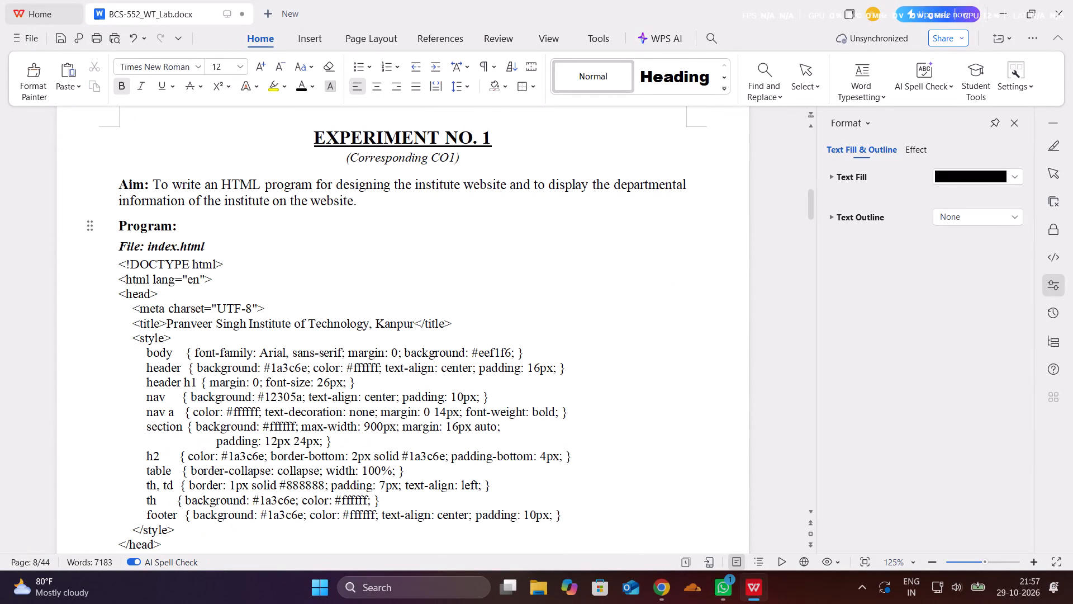
scroll(113, 224, down, 1)
scroll(205, 228, down, 7)
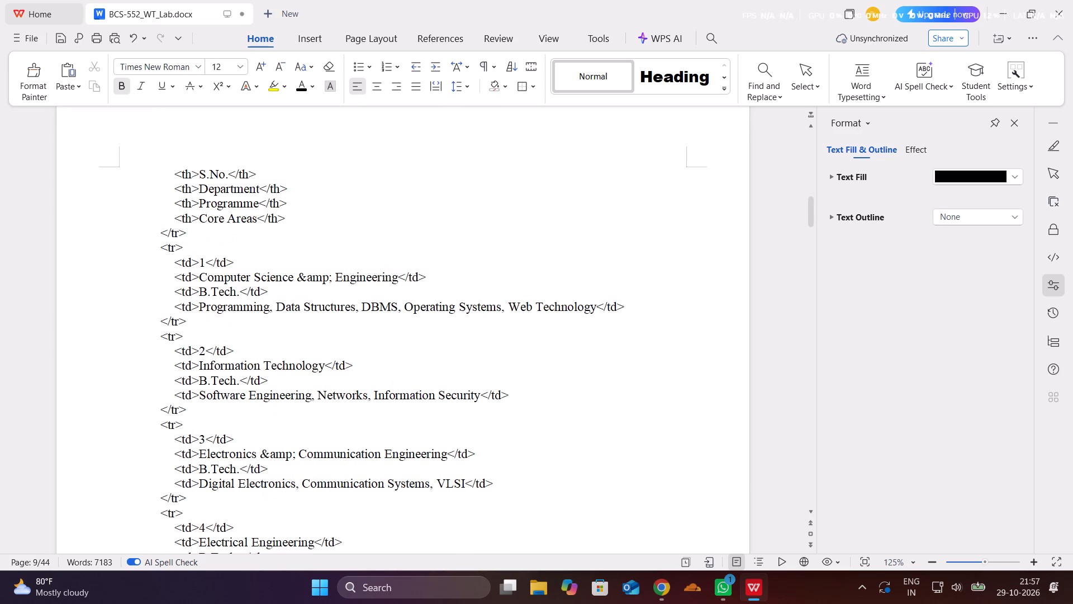
scroll(205, 228, down, 15)
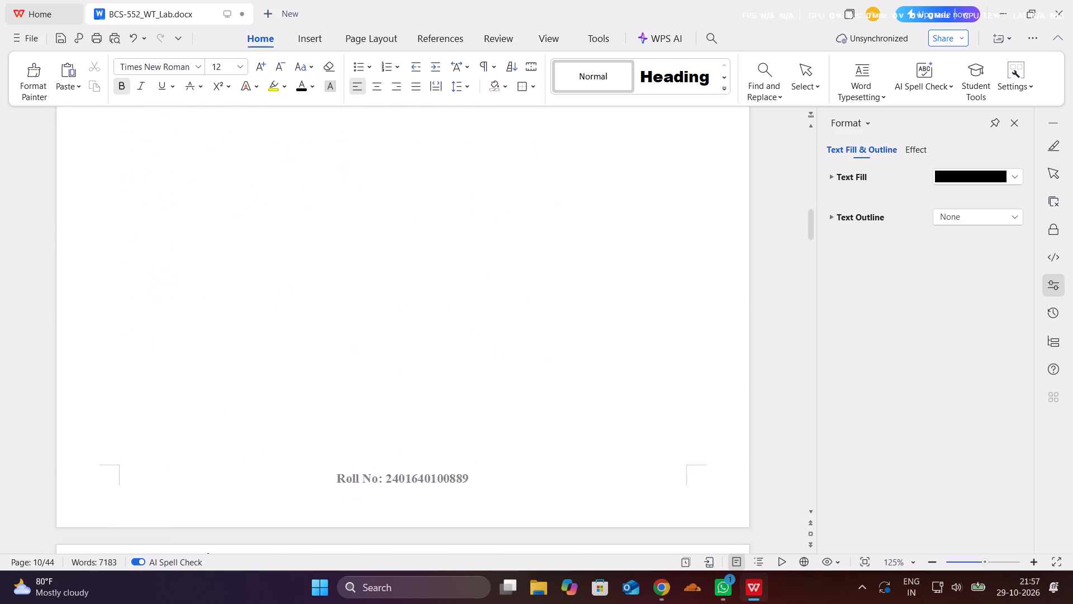
scroll(205, 228, down, 5)
scroll(205, 228, up, 13)
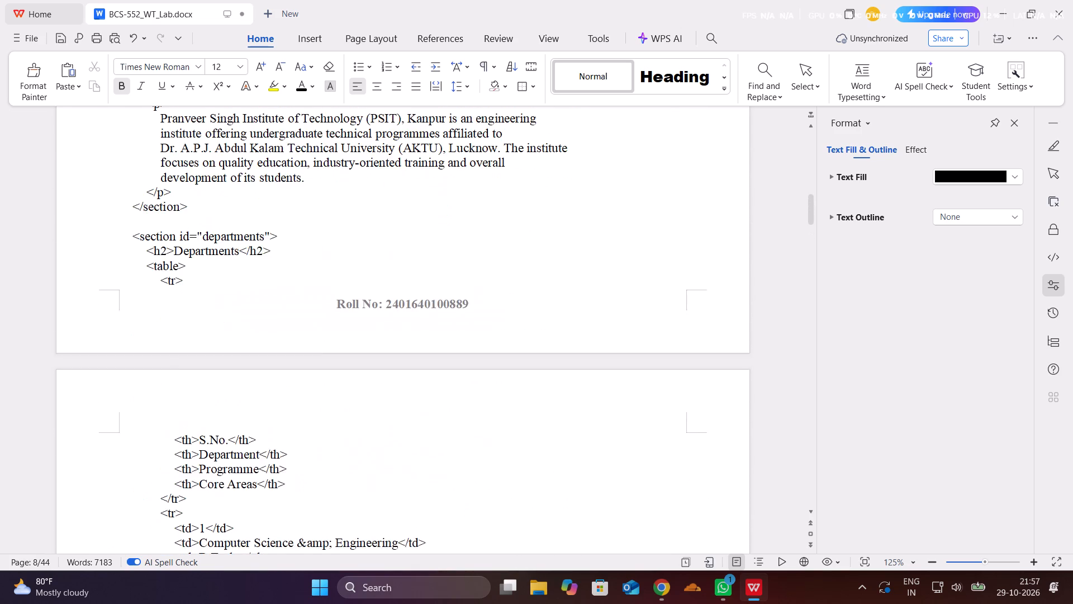
scroll(205, 228, up, 10)
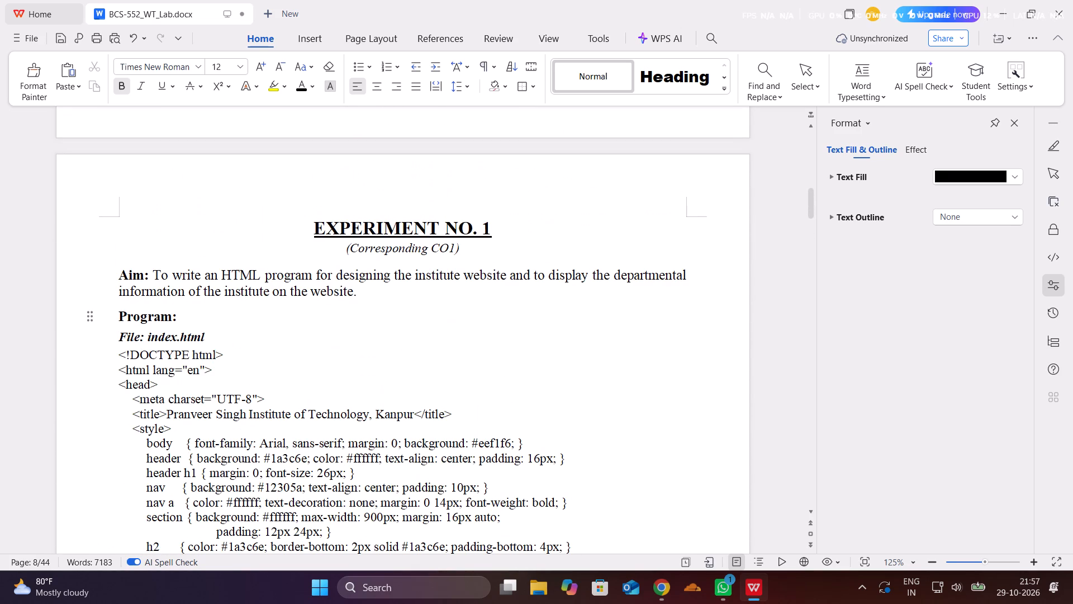
drag(462, 246, 340, 255)
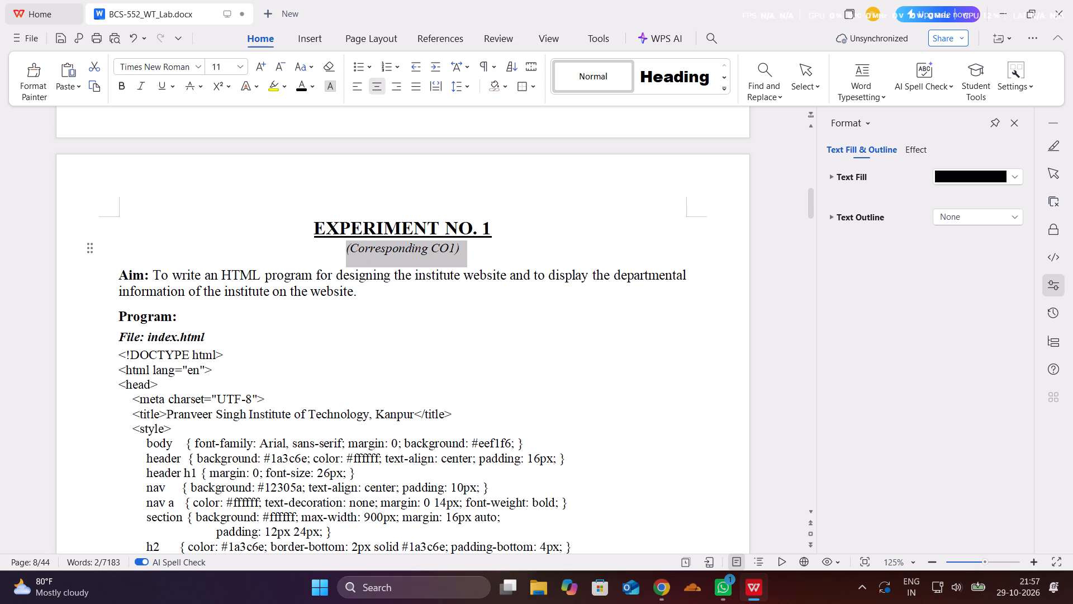
drag(340, 255, 340, 251)
key(BackSpace)
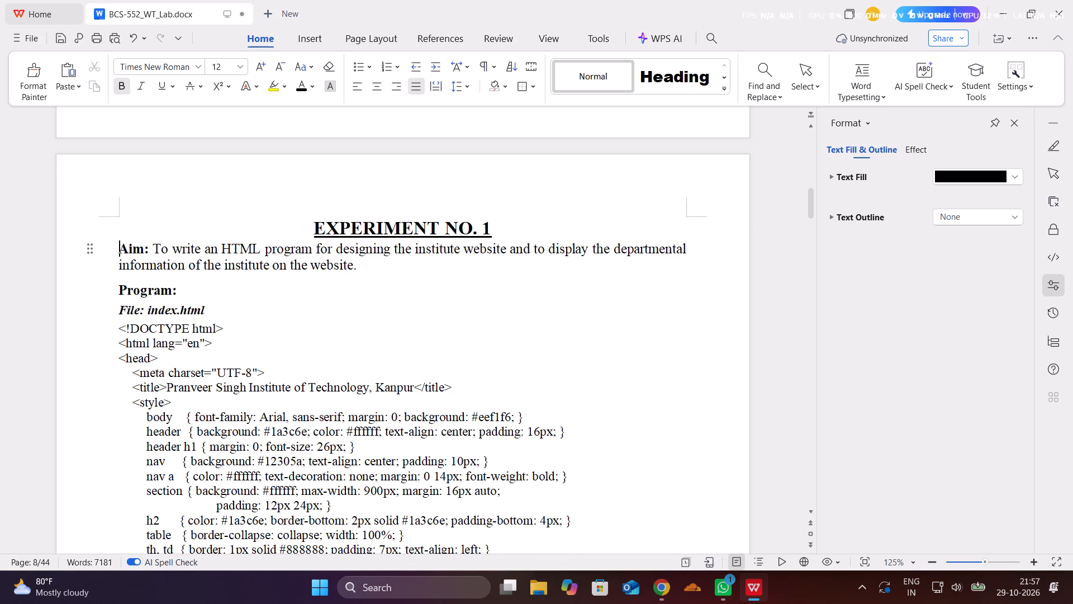
key(Return)
Delete the Result paragraph on the institute website program, including its label, at the end of Experiment No. 1.
scroll(340, 251, down, 5)
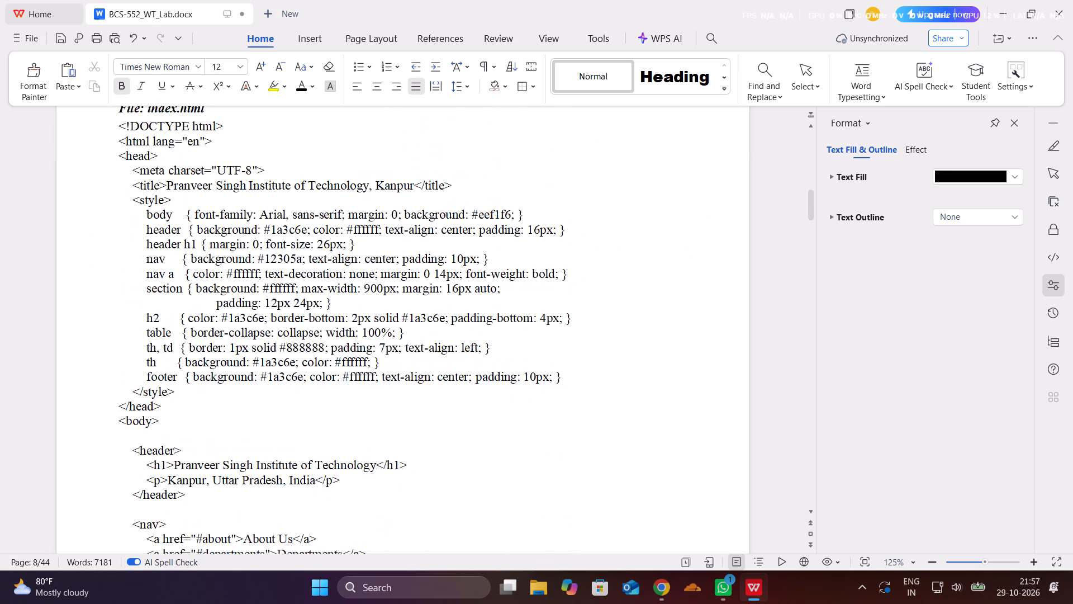
scroll(340, 251, down, 9)
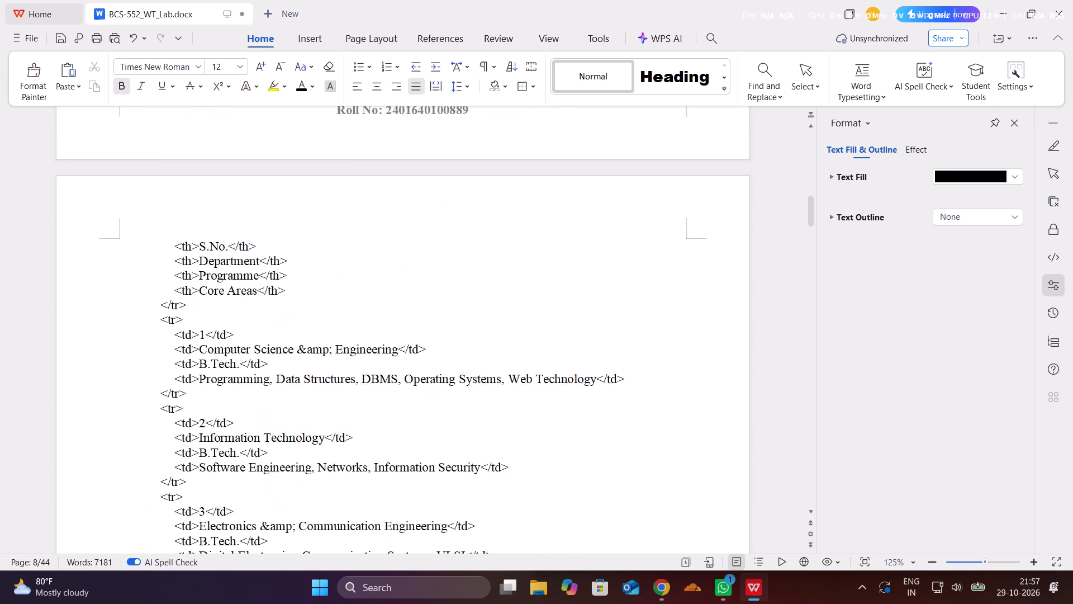
scroll(340, 251, down, 9)
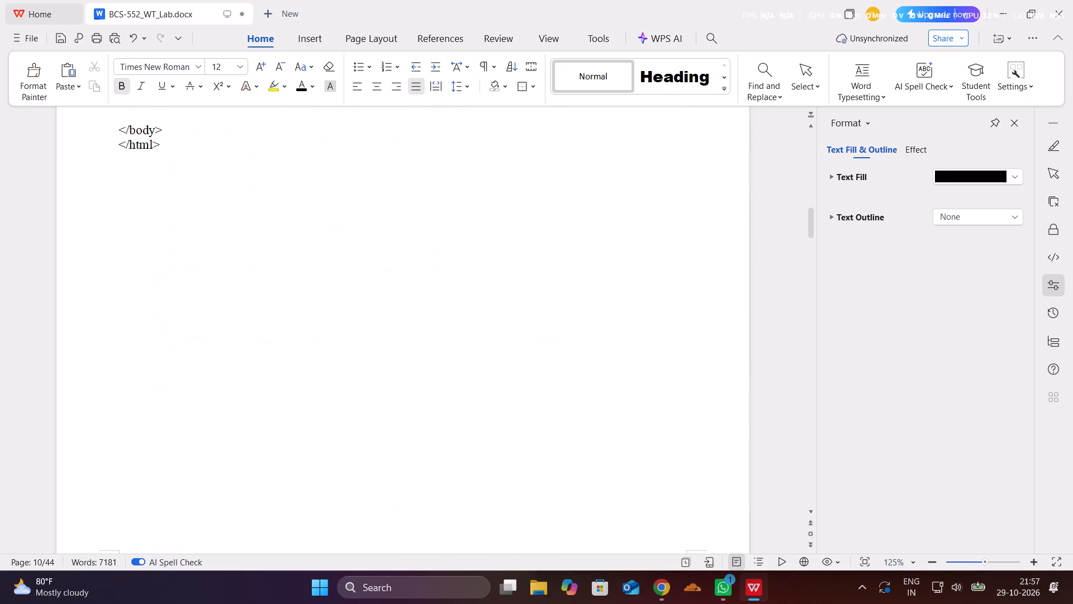
scroll(340, 251, down, 9)
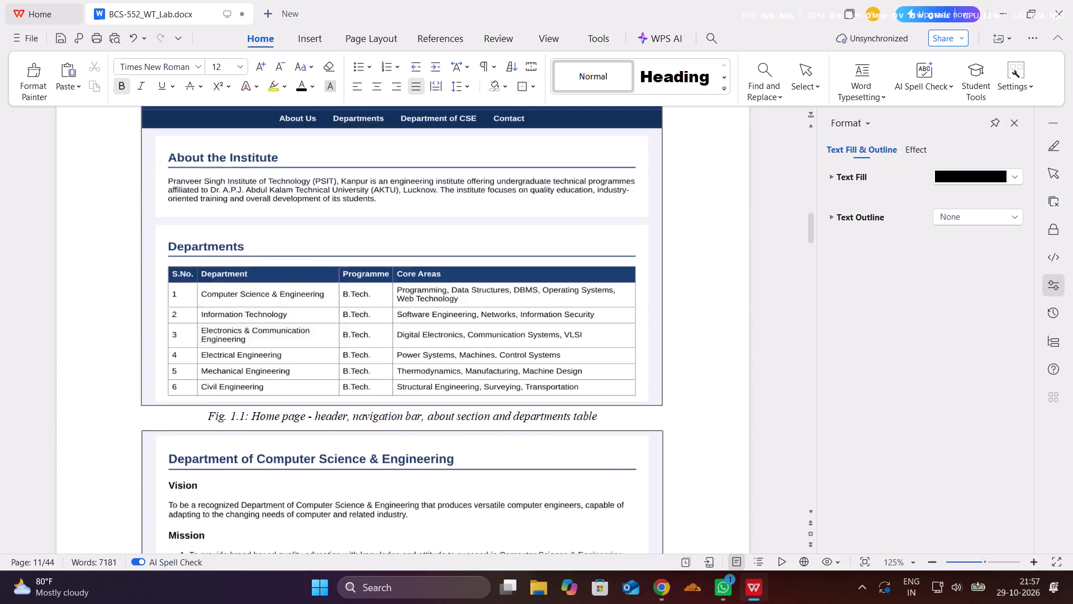
scroll(340, 251, down, 8)
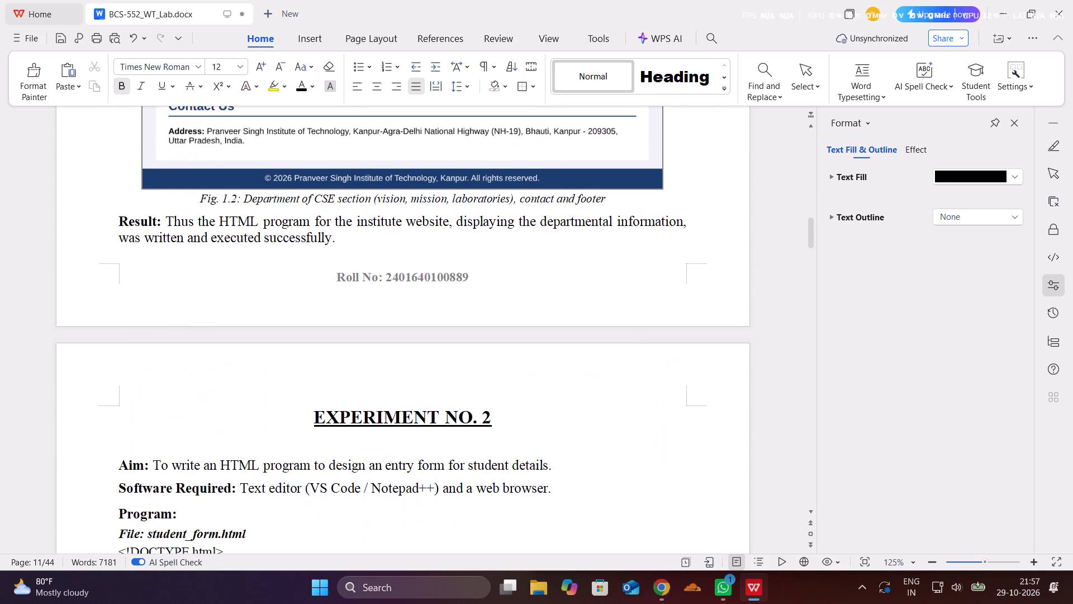
scroll(340, 251, down, 1)
click(331, 239)
drag(337, 239, 112, 220)
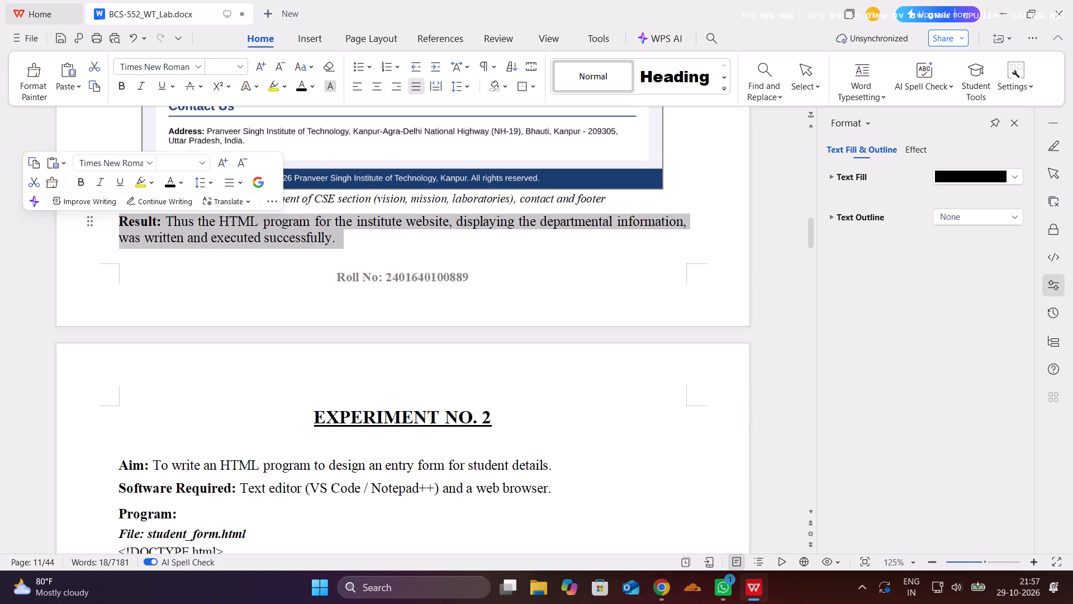
key(BackSpace)
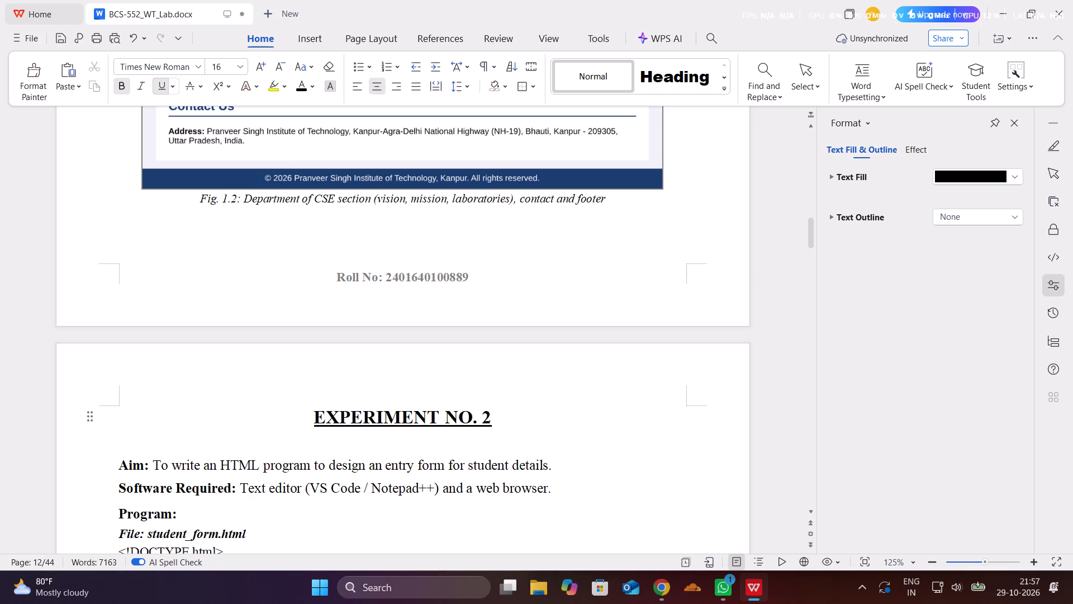
Delete the Software Required paragraph, including its label, from Experiment No. 2.
scroll(112, 220, down, 3)
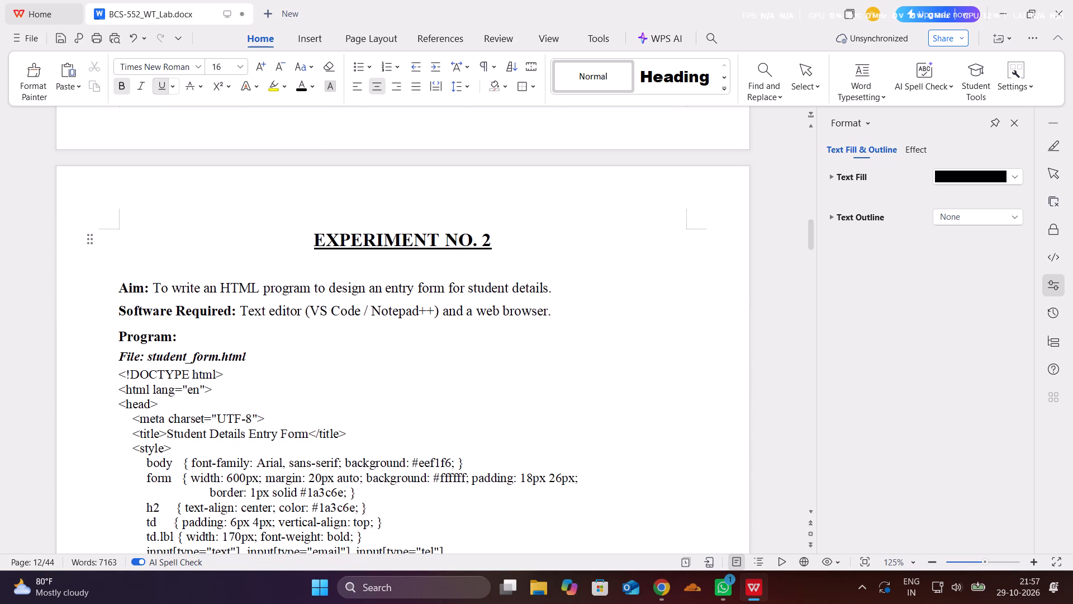
scroll(112, 220, down, 5)
scroll(112, 220, up, 1)
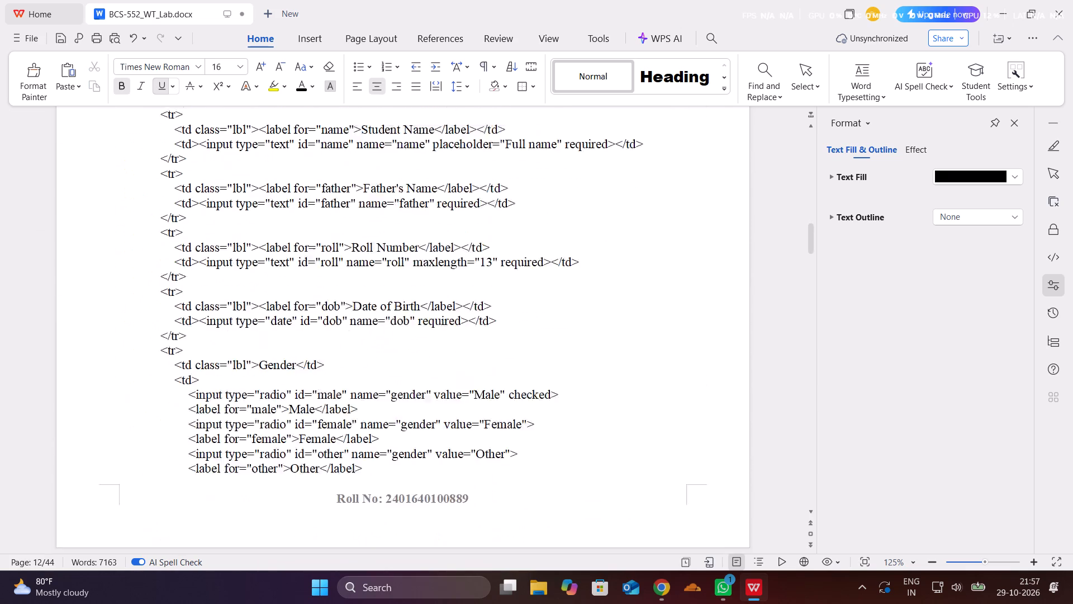
scroll(112, 220, up, 1)
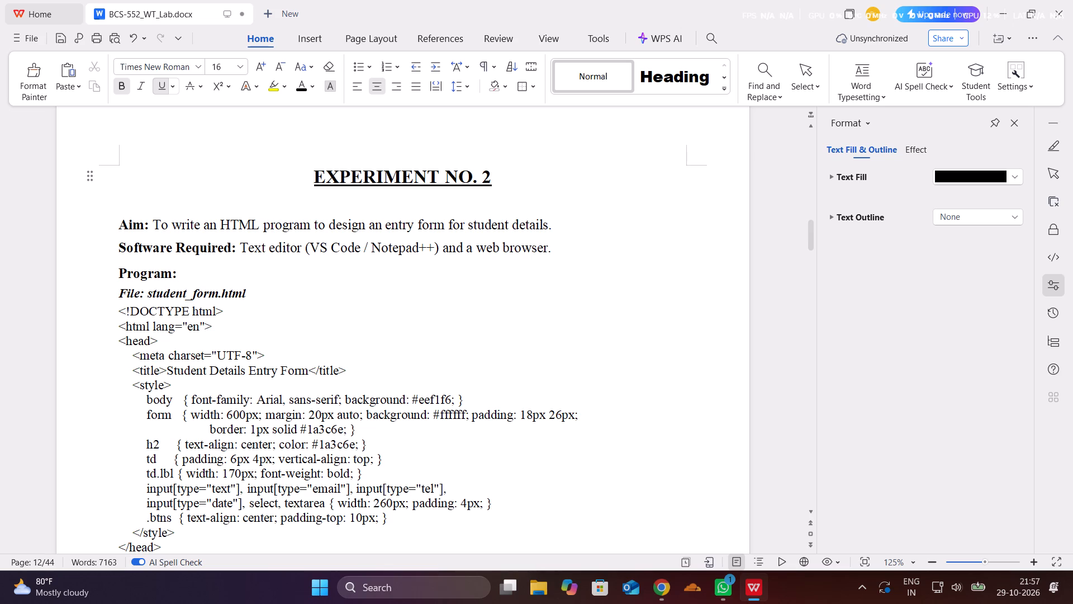
drag(557, 250, 381, 235)
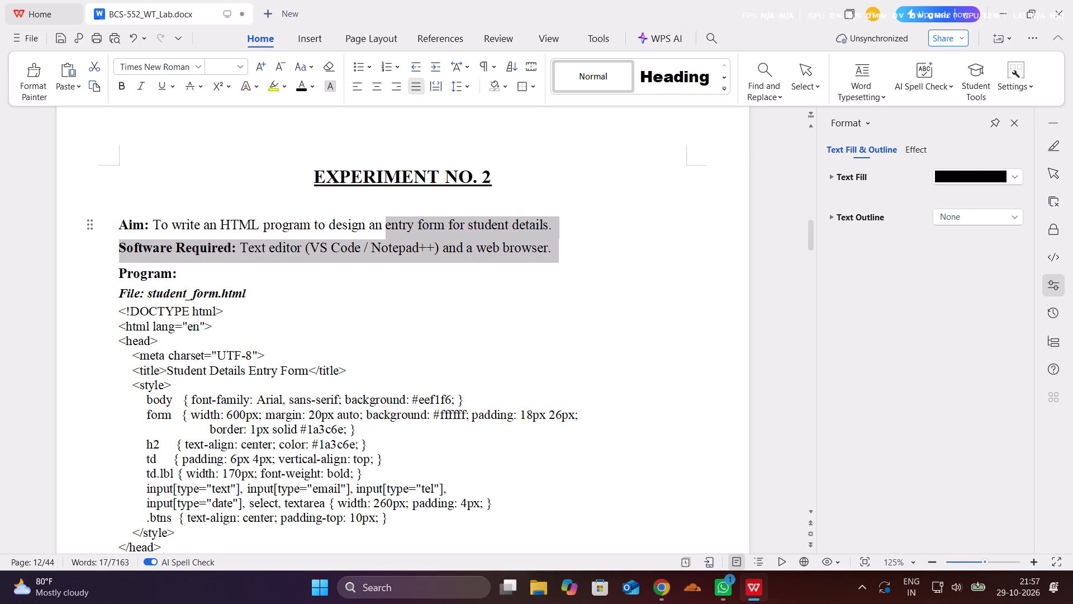
drag(381, 235, 117, 246)
key(BackSpace)
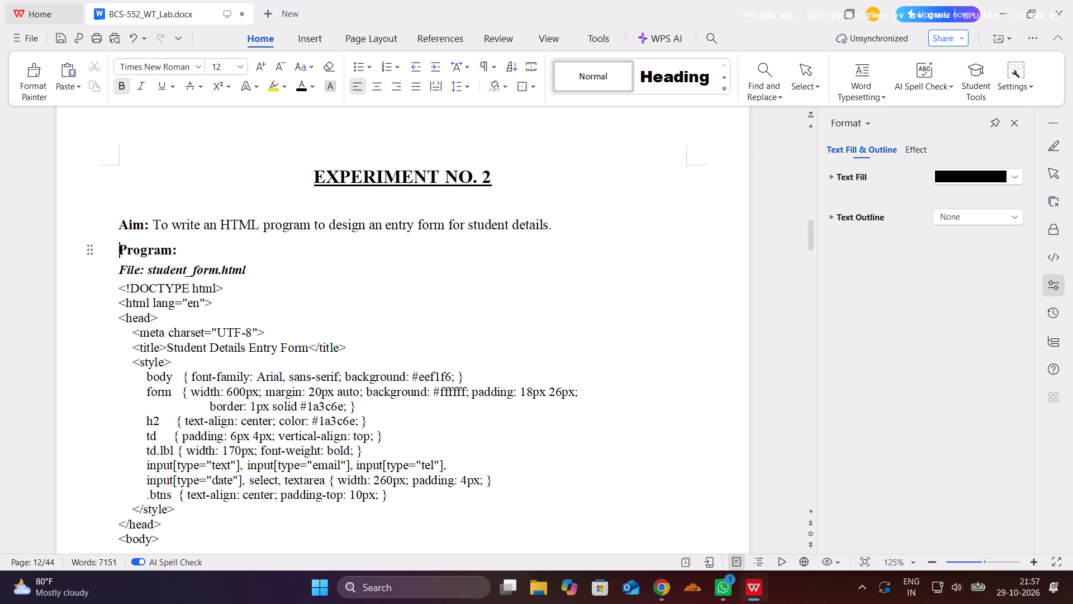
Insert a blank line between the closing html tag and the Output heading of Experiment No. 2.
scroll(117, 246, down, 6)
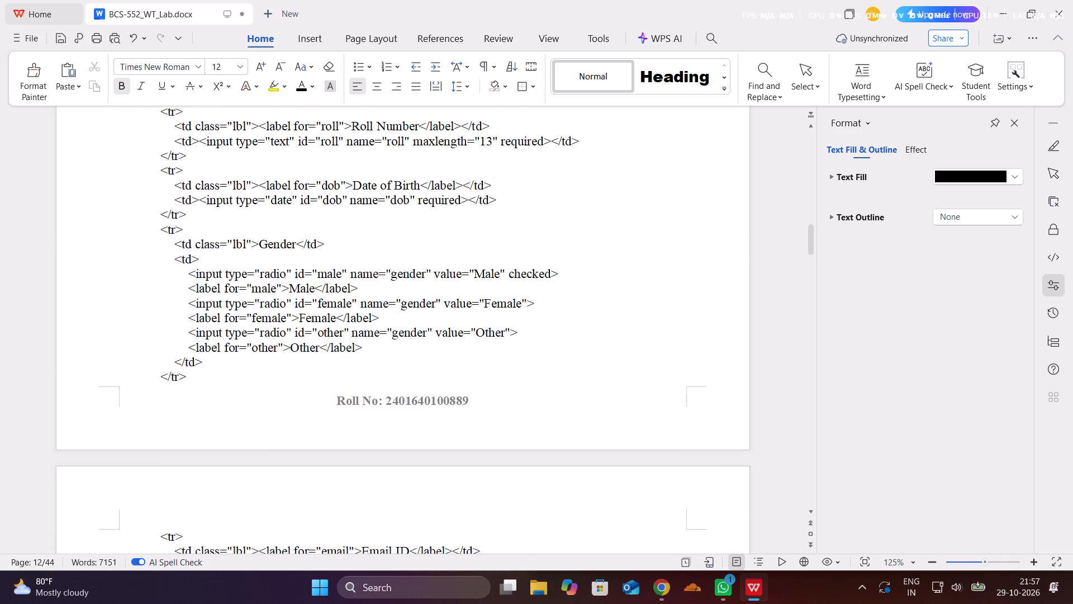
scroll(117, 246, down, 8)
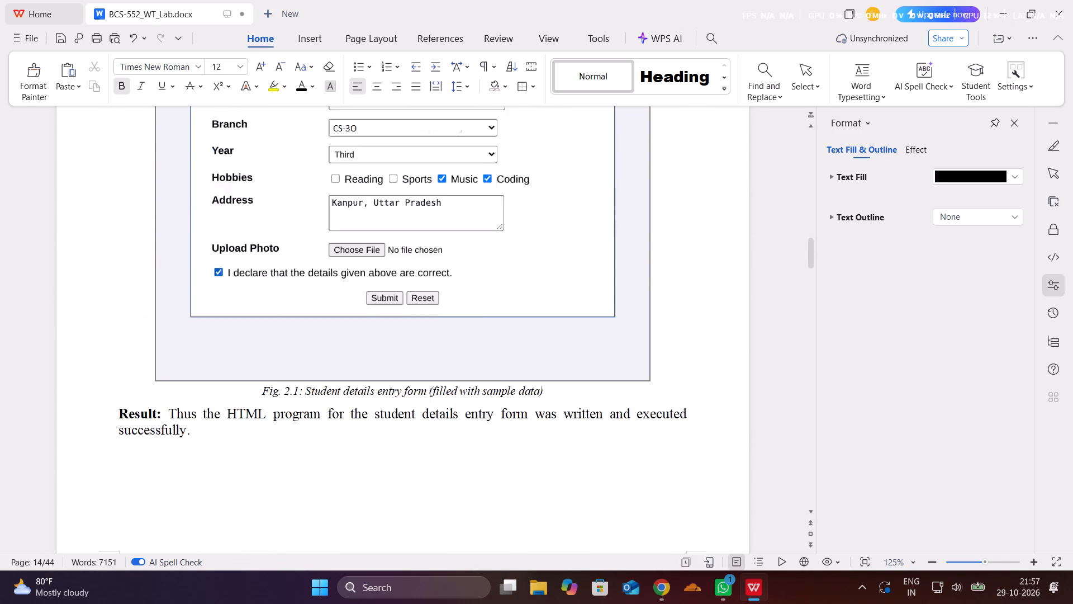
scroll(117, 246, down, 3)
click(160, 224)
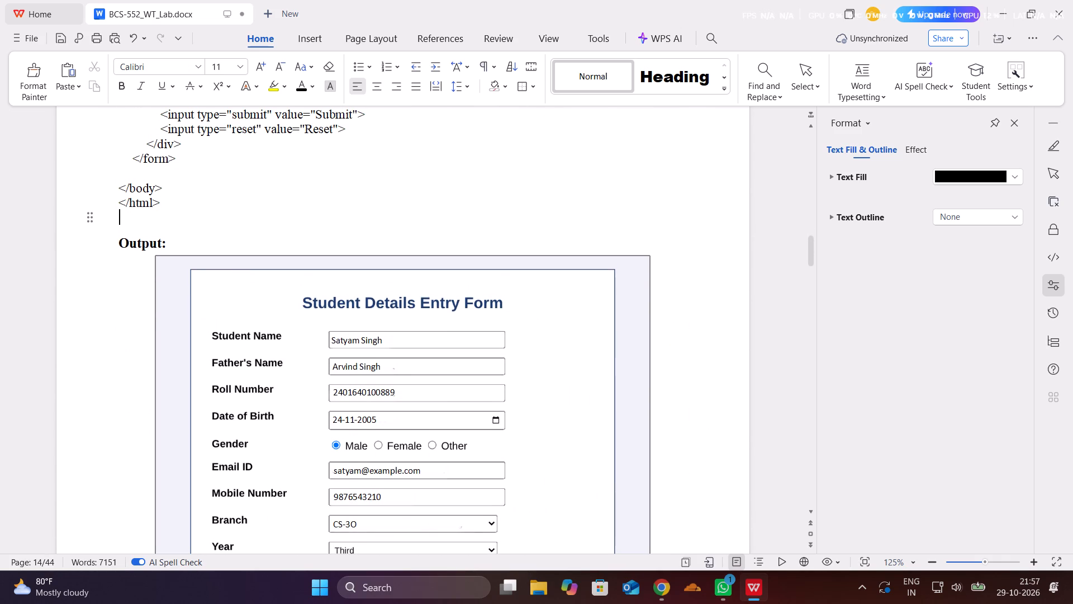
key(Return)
Delete the Result paragraph on the student details entry form, including its label, at the end of Experiment No. 2.
scroll(160, 224, down, 5)
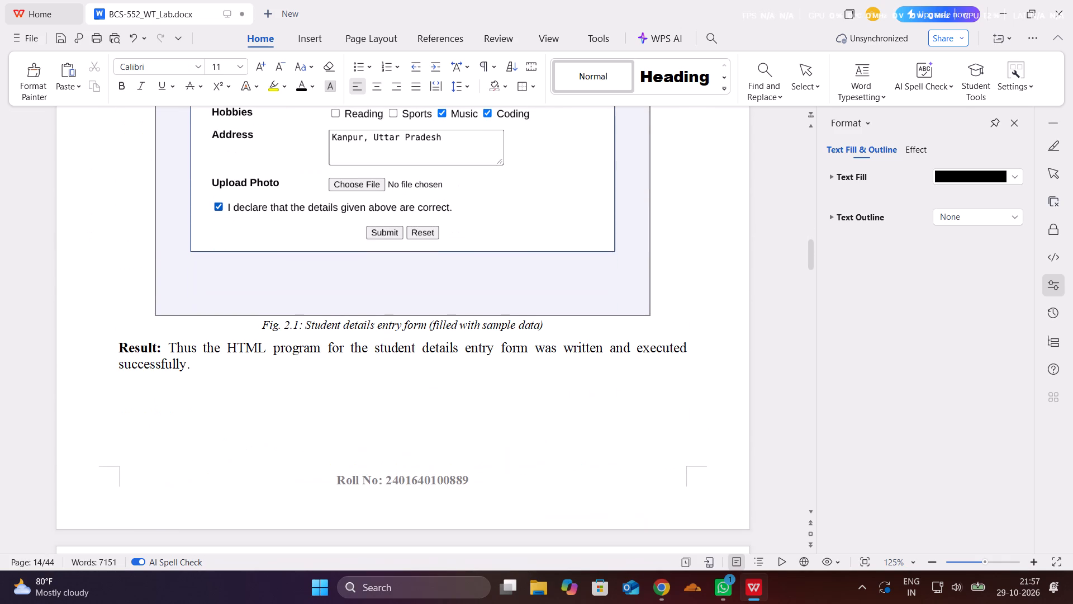
drag(192, 365, 125, 347)
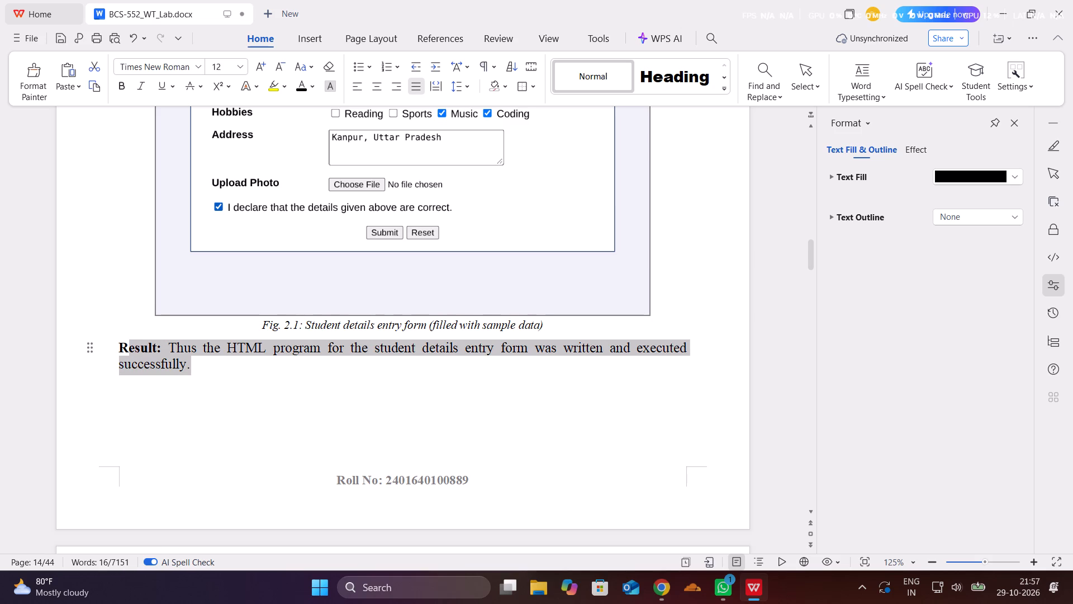
drag(125, 347, 110, 351)
key(BackSpace)
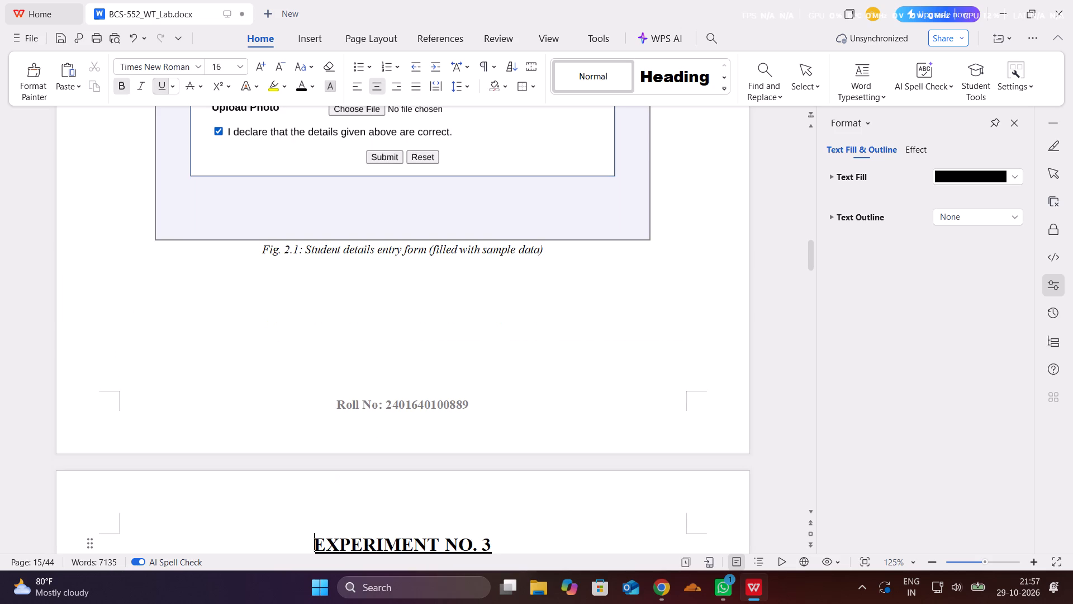
Delete the Fig. 2.1 caption below the student details entry form screenshot.
scroll(110, 351, up, 1)
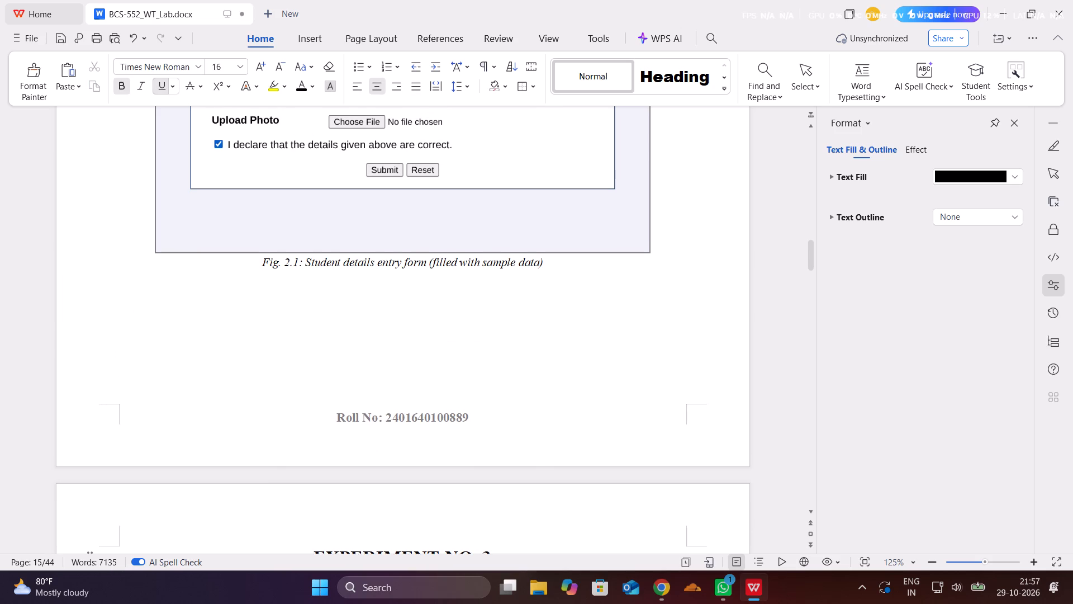
drag(546, 270, 231, 296)
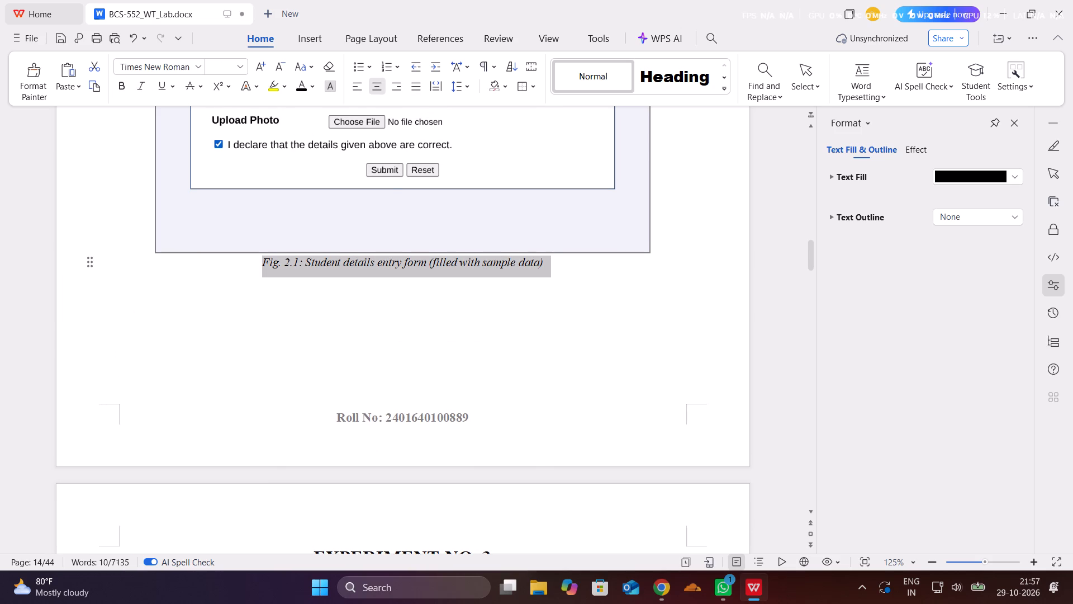
drag(231, 296, 229, 290)
key(BackSpace)
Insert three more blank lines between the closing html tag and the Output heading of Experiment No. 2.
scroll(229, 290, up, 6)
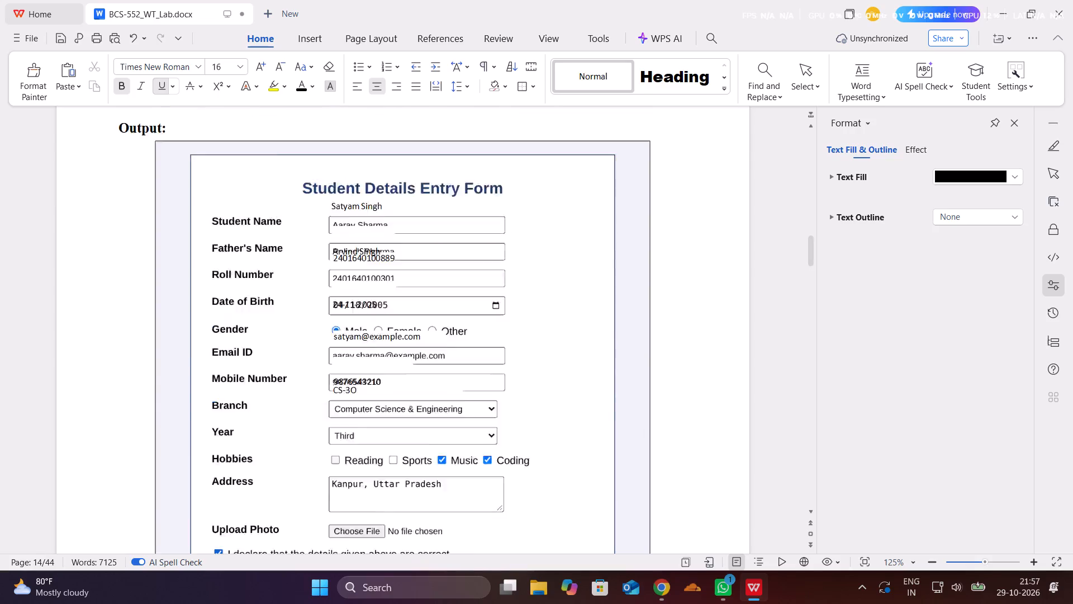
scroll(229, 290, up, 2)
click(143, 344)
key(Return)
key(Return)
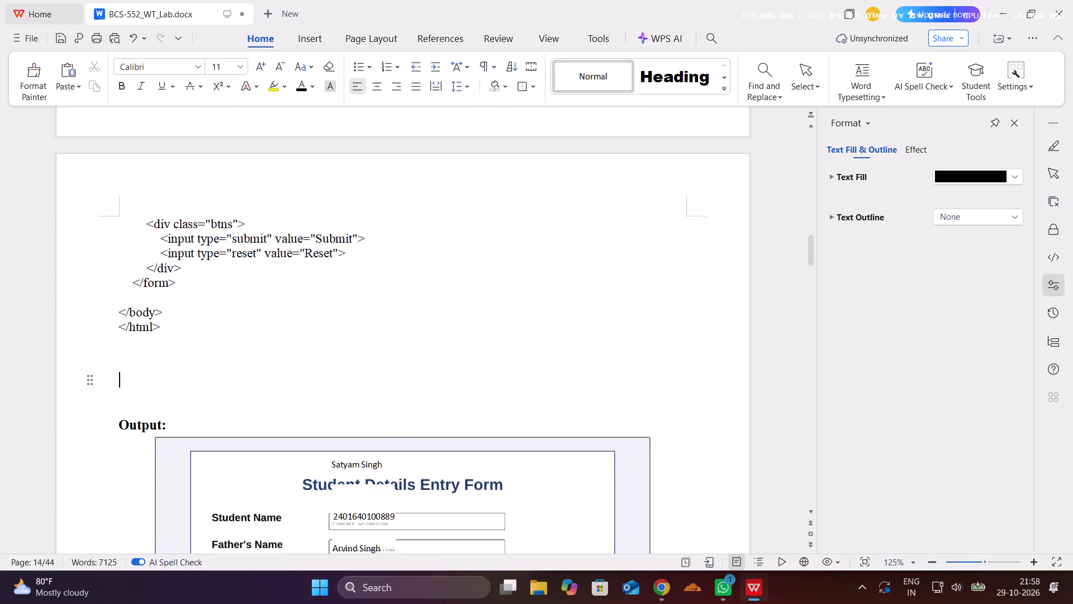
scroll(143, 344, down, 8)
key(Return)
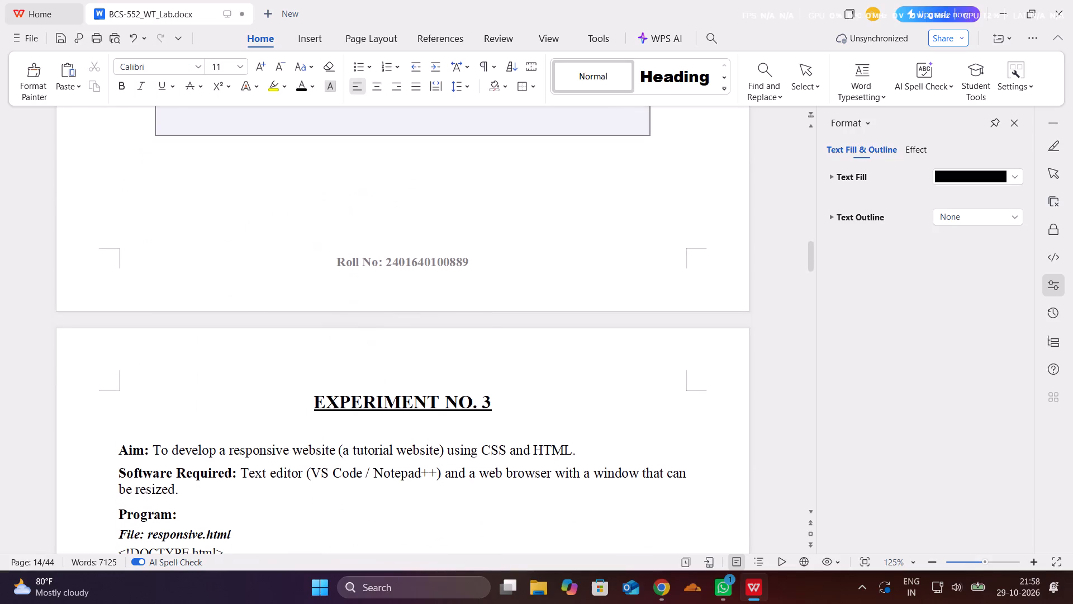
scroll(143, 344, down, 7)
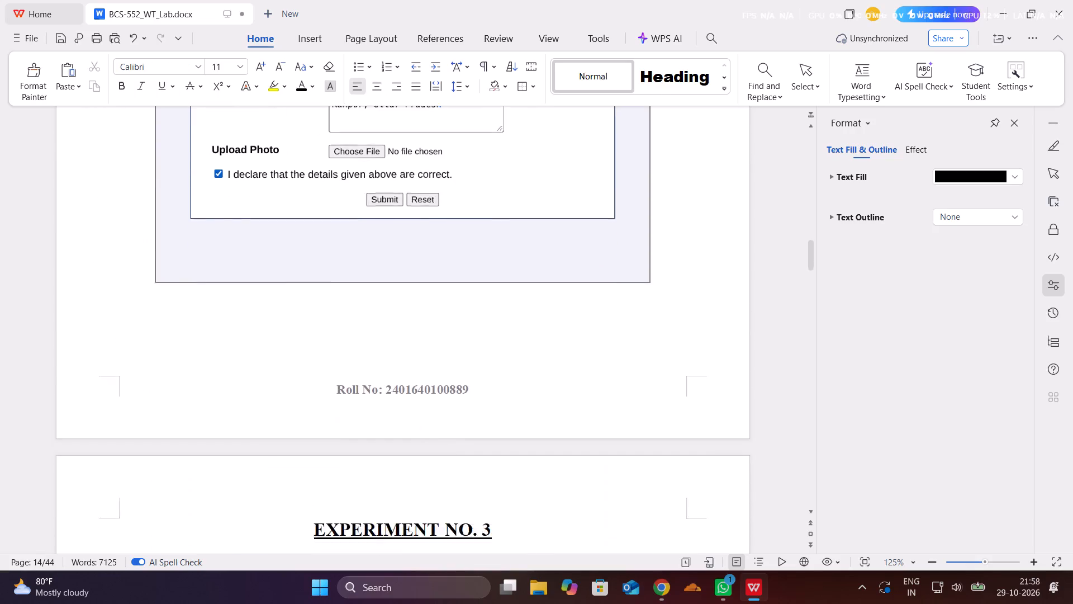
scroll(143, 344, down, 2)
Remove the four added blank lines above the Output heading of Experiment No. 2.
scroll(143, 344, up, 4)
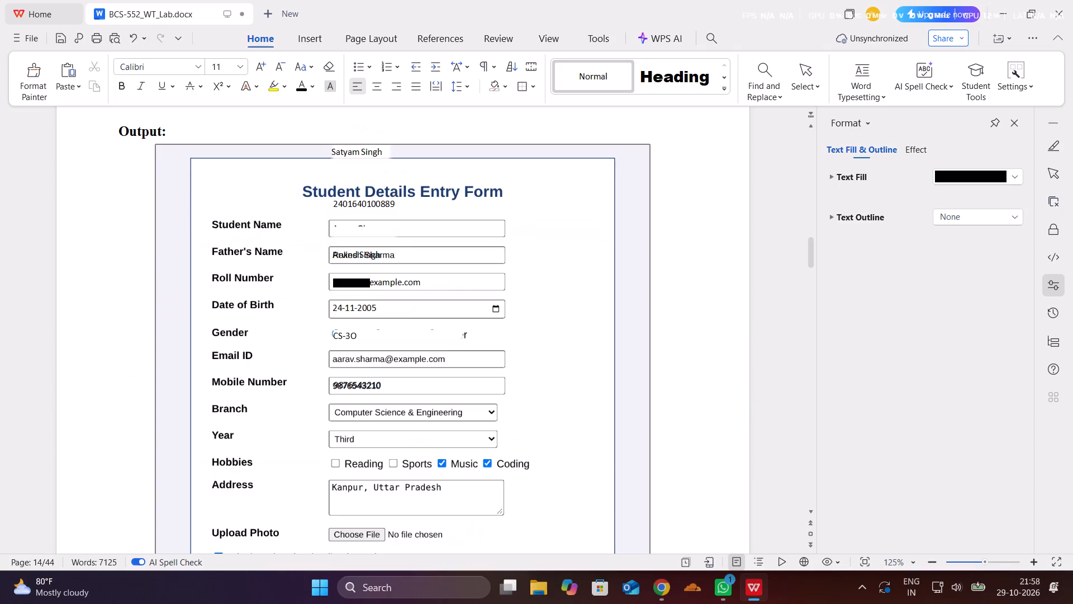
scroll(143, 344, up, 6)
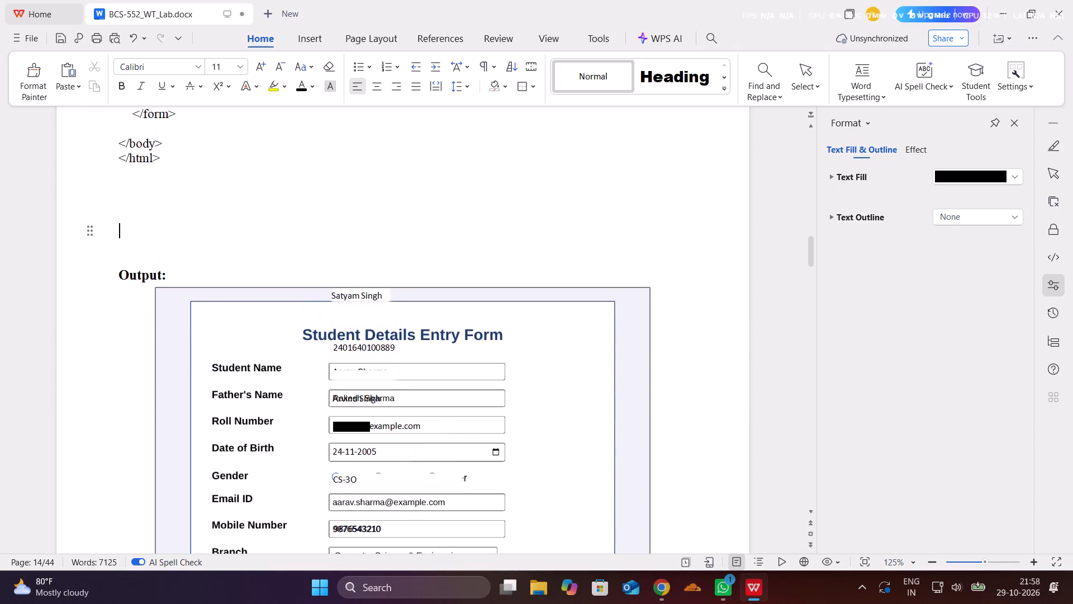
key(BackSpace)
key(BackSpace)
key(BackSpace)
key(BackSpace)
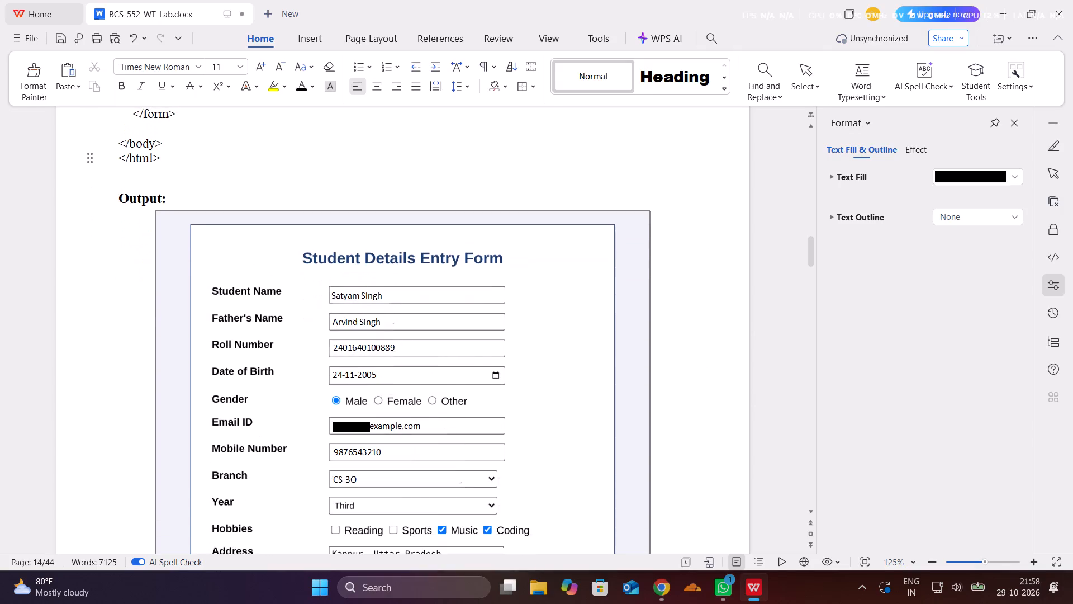
Review the form output and code layout of Experiment No. 2 and the figure captions at the end of Experiment No. 1.
scroll(295, 379, down, 3)
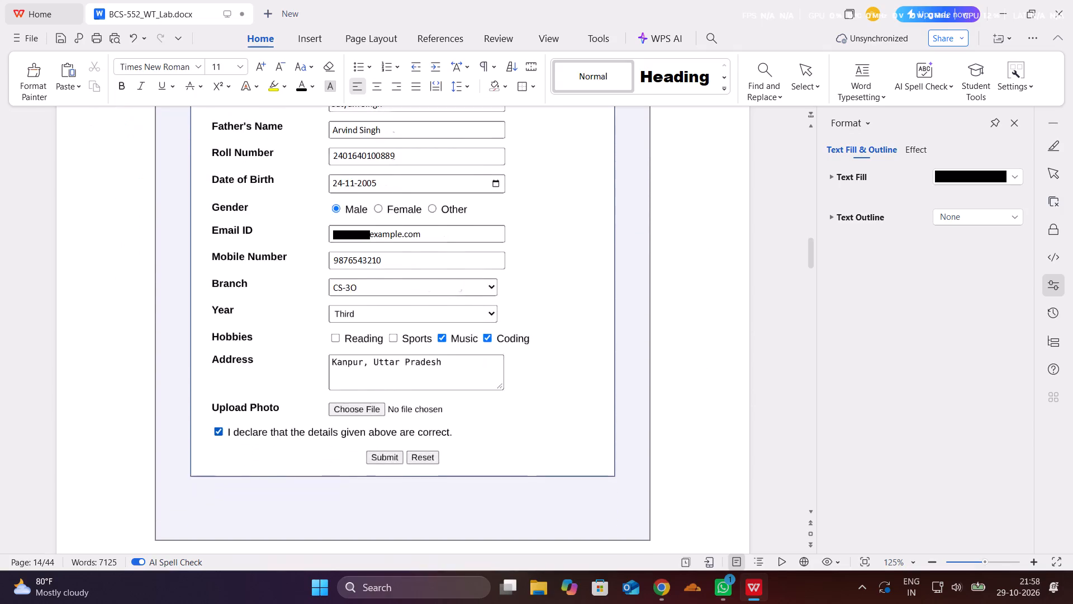
scroll(295, 379, down, 1)
scroll(295, 379, up, 13)
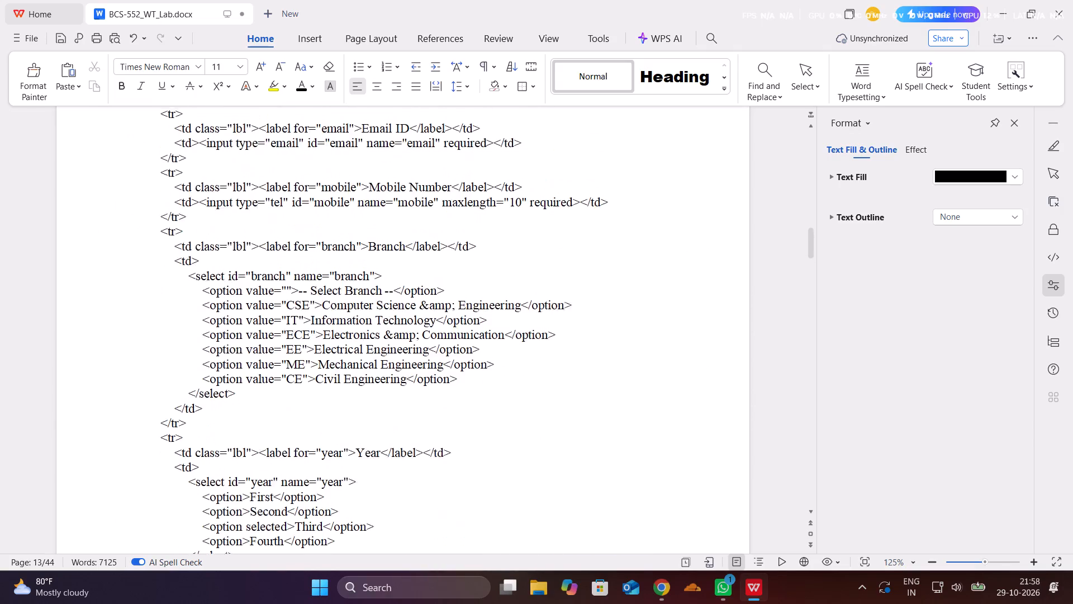
scroll(295, 379, up, 5)
scroll(295, 379, down, 2)
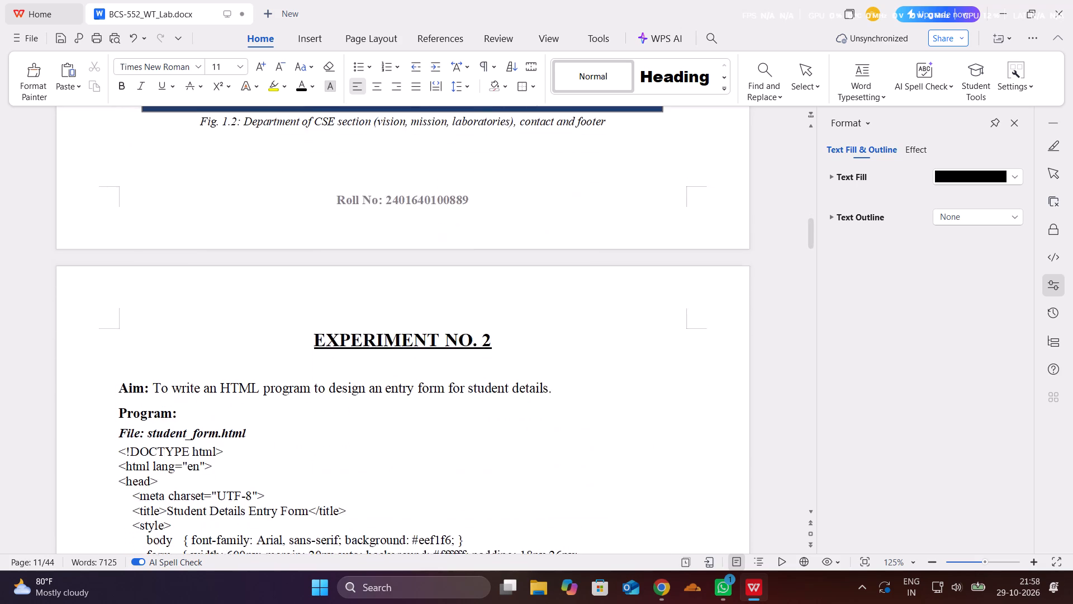
scroll(295, 379, up, 3)
scroll(295, 379, down, 1)
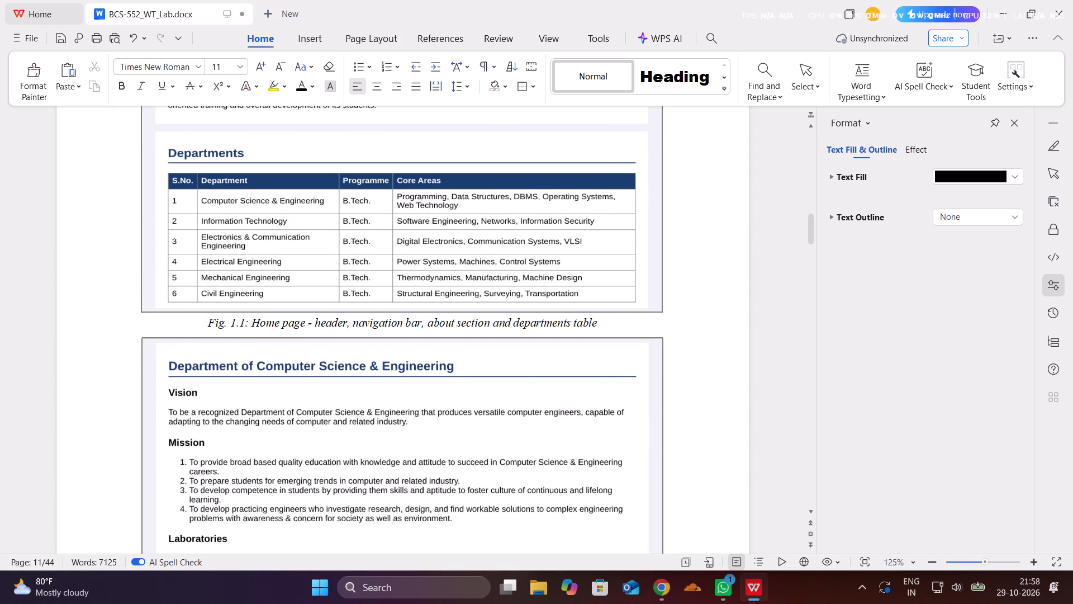
scroll(599, 327, down, 6)
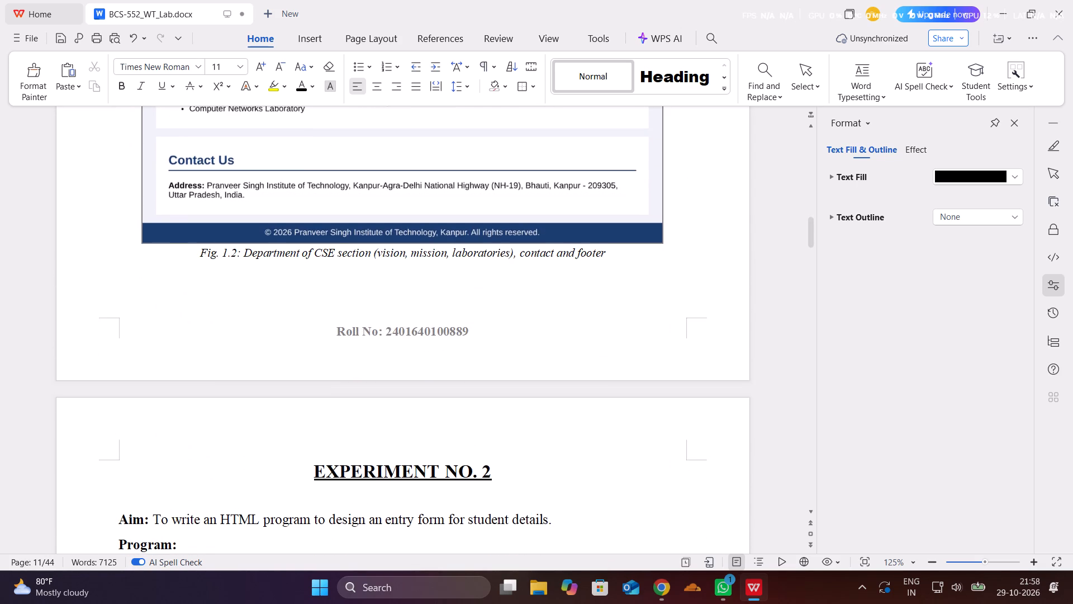
scroll(599, 327, down, 11)
scroll(599, 327, up, 1)
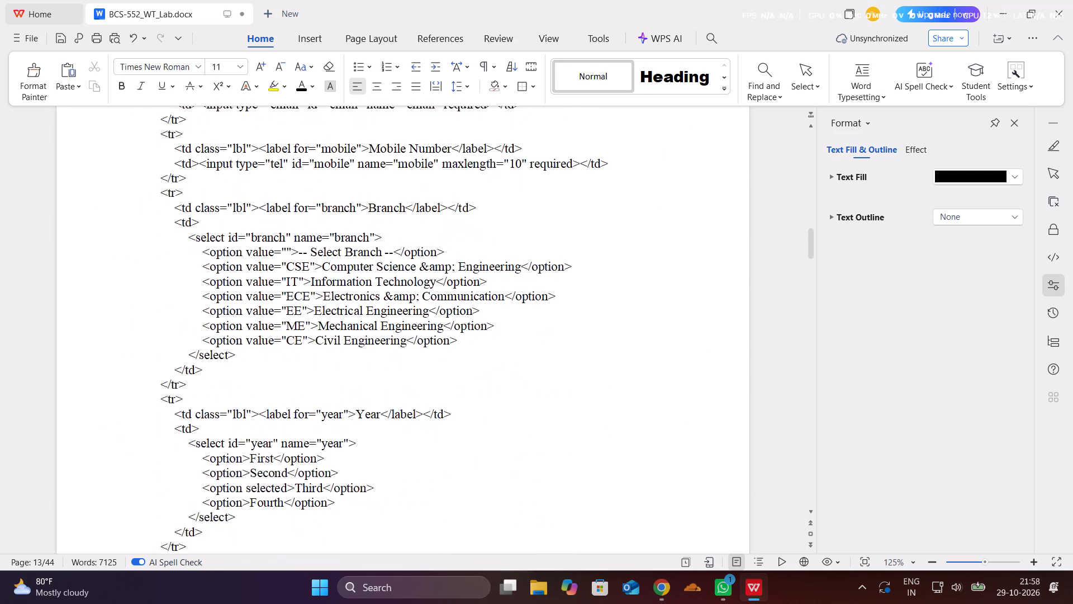
scroll(599, 327, up, 1)
Delete the Software Required paragraph, including its label, from Experiment No. 3.
scroll(599, 327, down, 9)
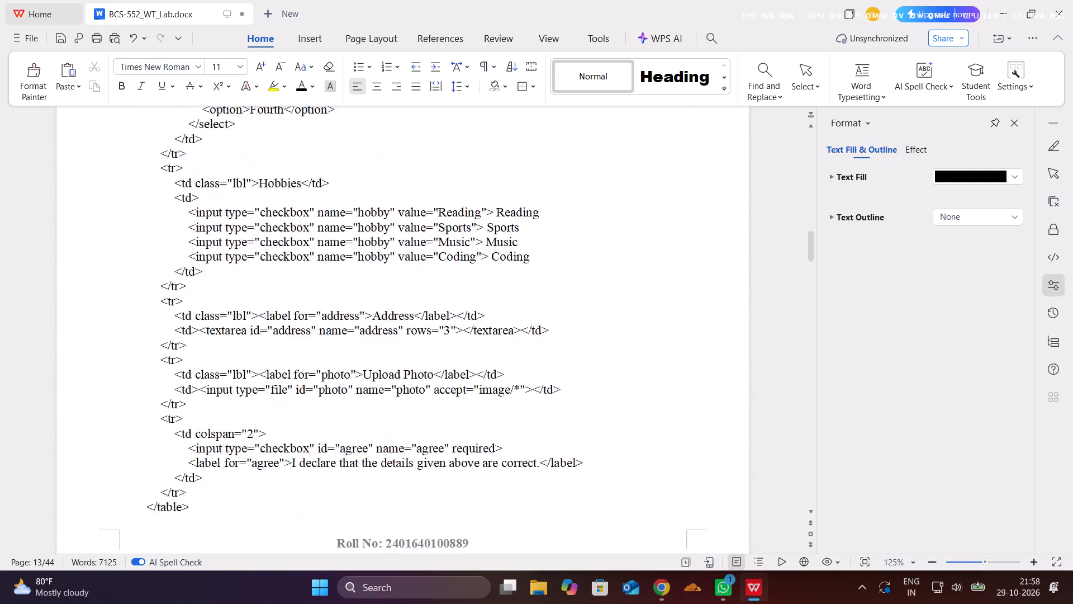
scroll(599, 327, down, 12)
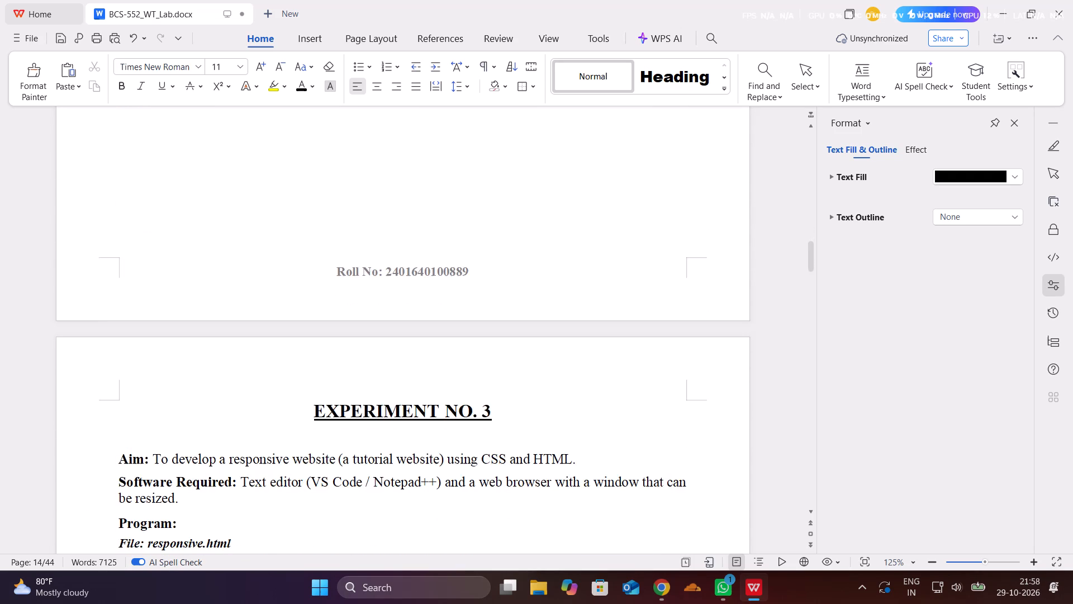
scroll(599, 327, down, 3)
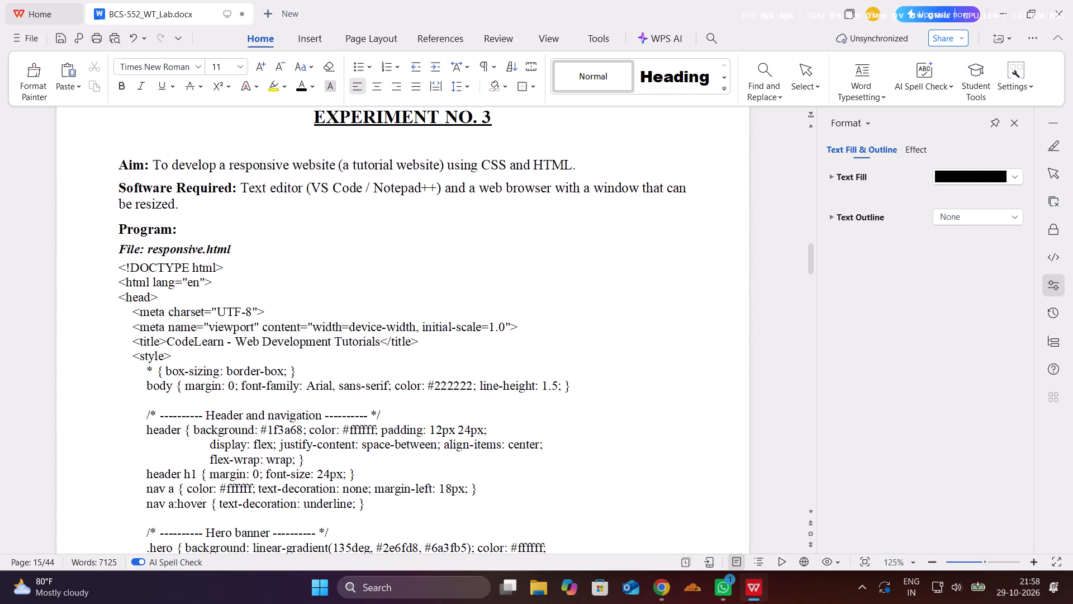
drag(192, 208, 128, 190)
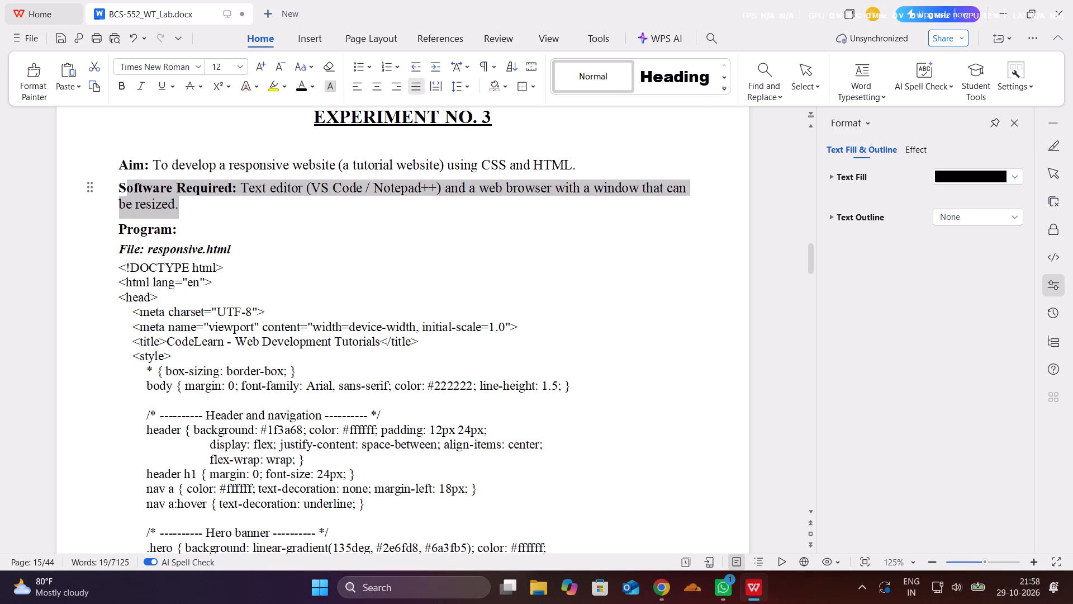
drag(128, 190, 117, 189)
key(BackSpace)
Insert five blank lines between the closing html tag and the Output heading of Experiment No. 3.
scroll(117, 189, down, 2)
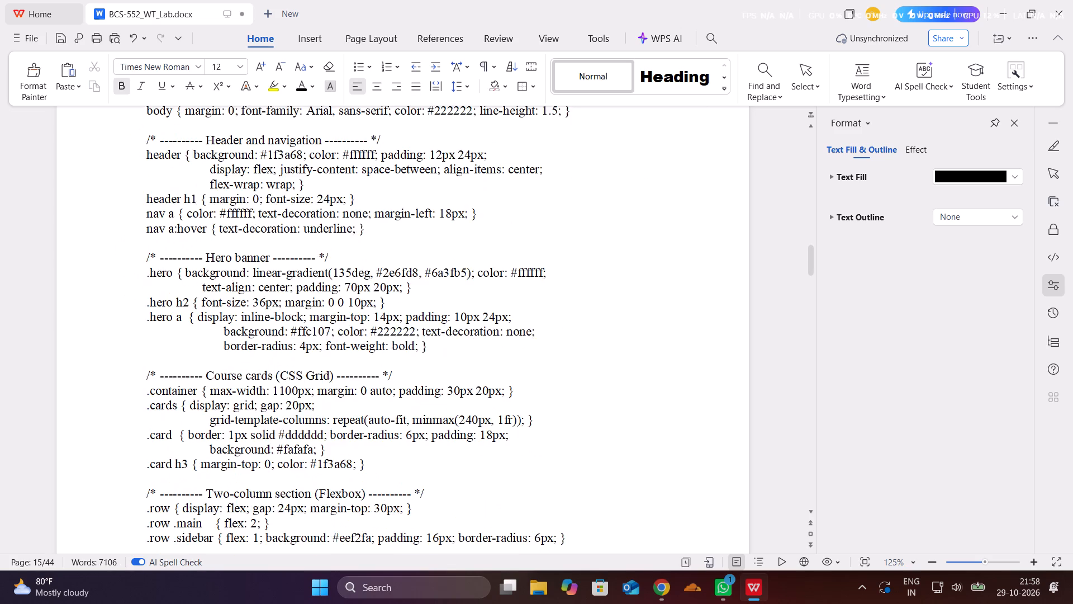
scroll(117, 189, down, 9)
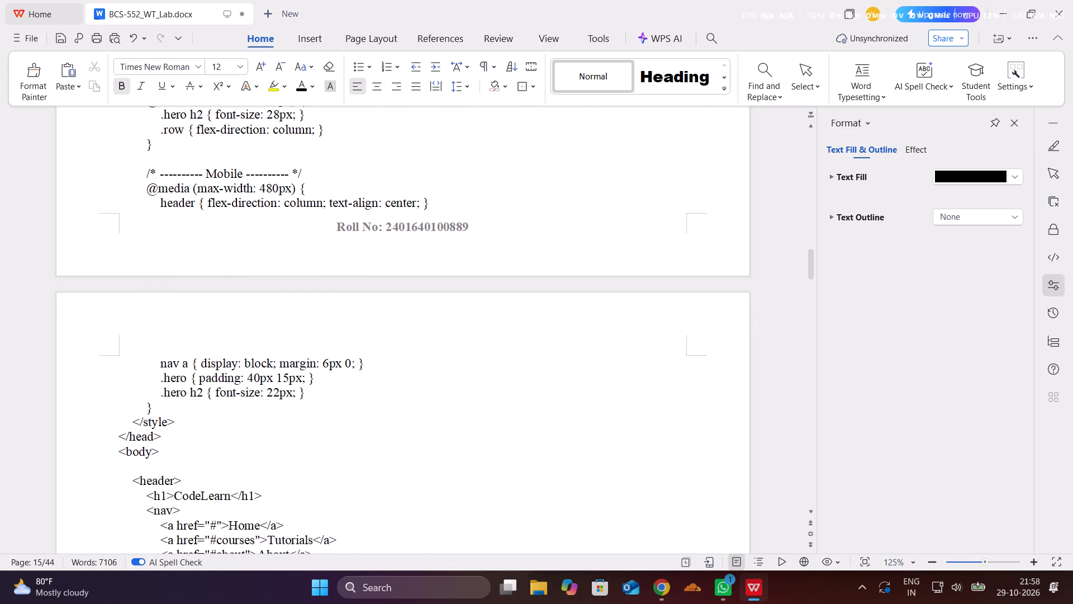
scroll(117, 189, down, 6)
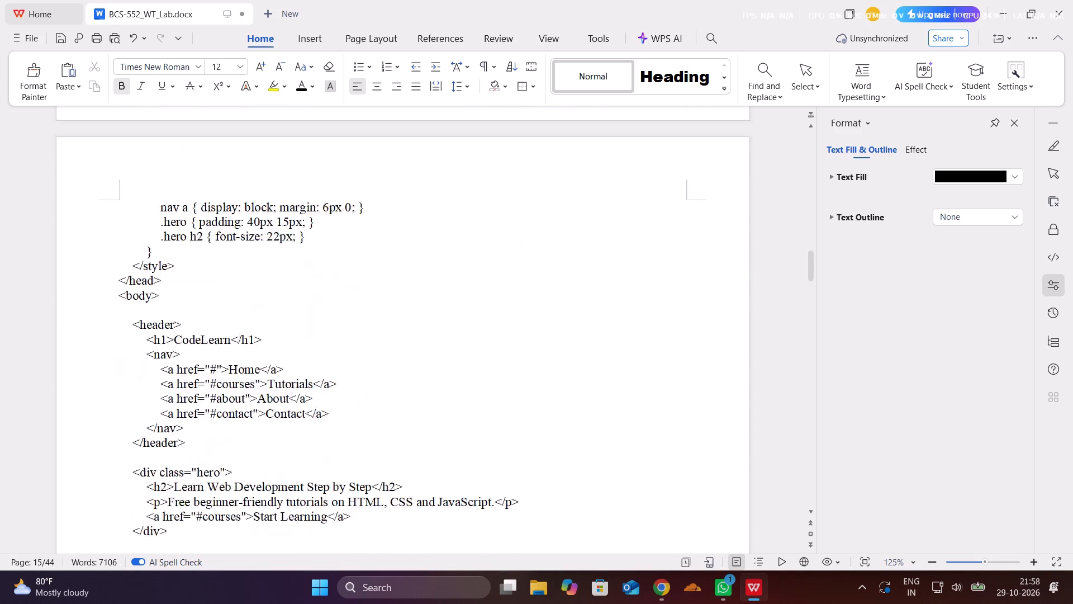
scroll(117, 189, down, 6)
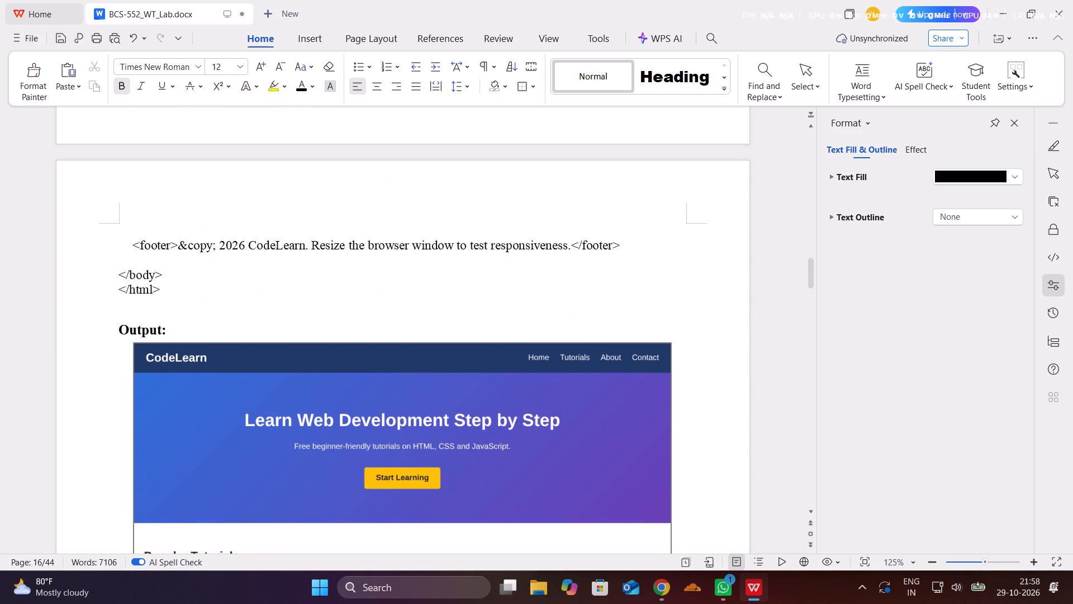
scroll(117, 189, down, 4)
scroll(117, 189, up, 3)
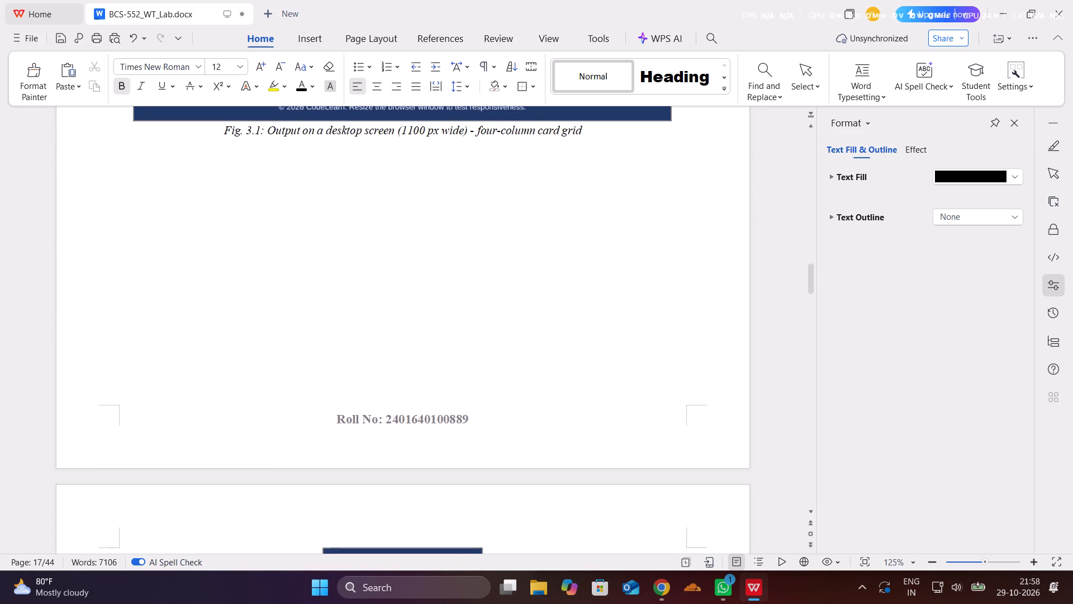
scroll(117, 189, up, 2)
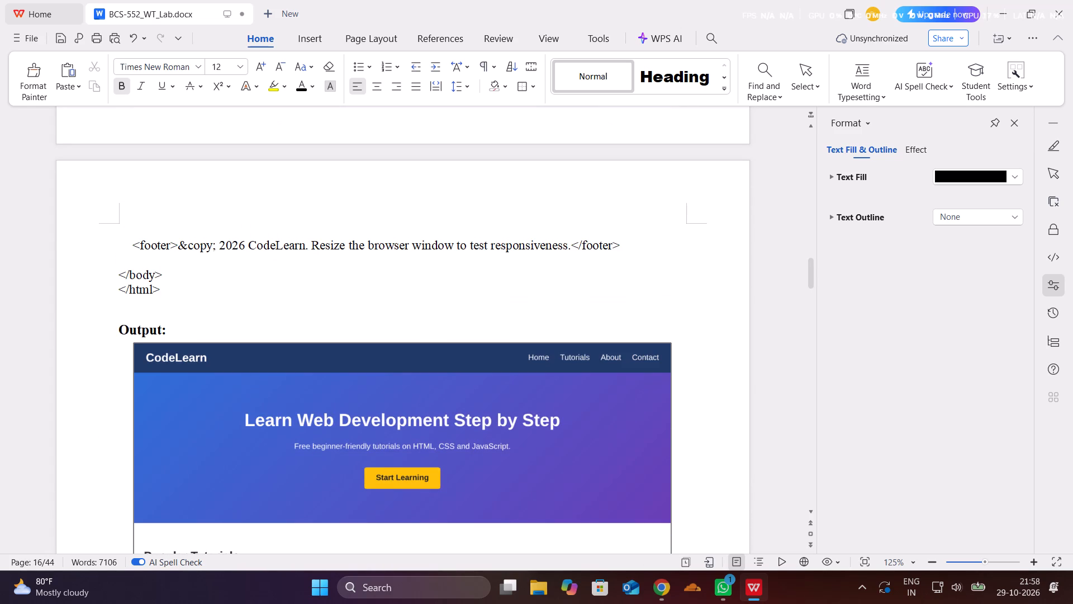
click(132, 306)
key(Return)
key(Return)
key(Return)
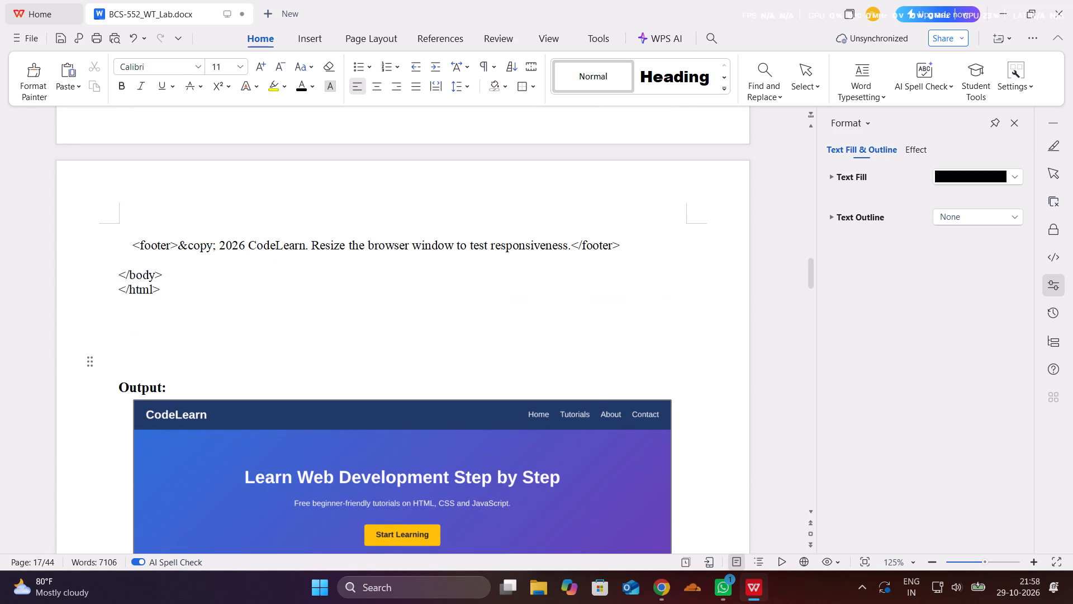
scroll(132, 306, down, 6)
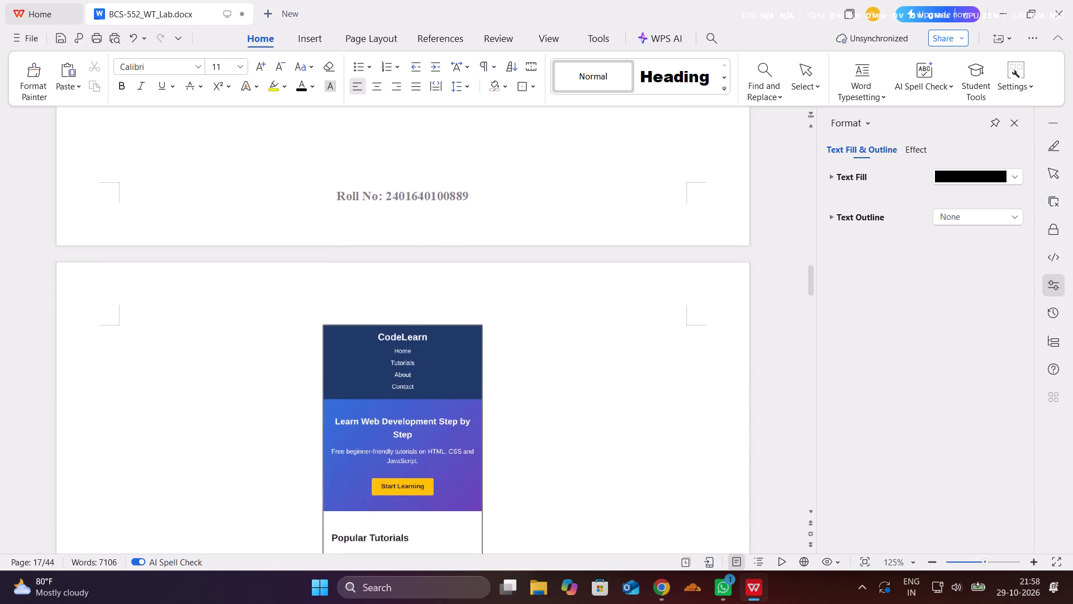
scroll(132, 306, down, 1)
key(Return)
key(Return)
Delete the Fig. 3.1 caption below the desktop output screenshot in Experiment No. 3.
scroll(132, 306, down, 3)
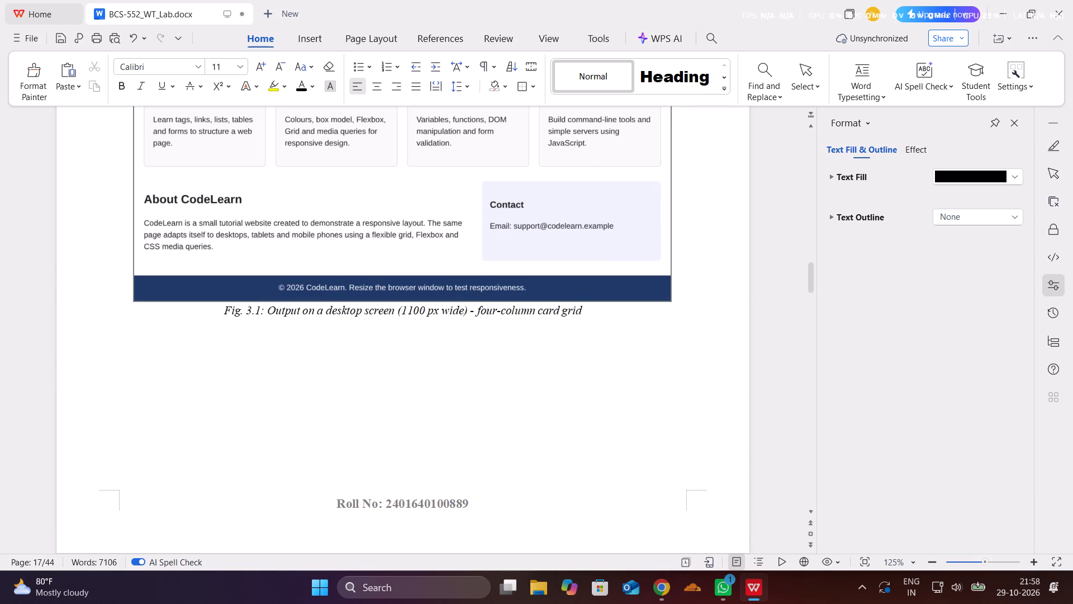
drag(584, 316, 211, 346)
key(BackSpace)
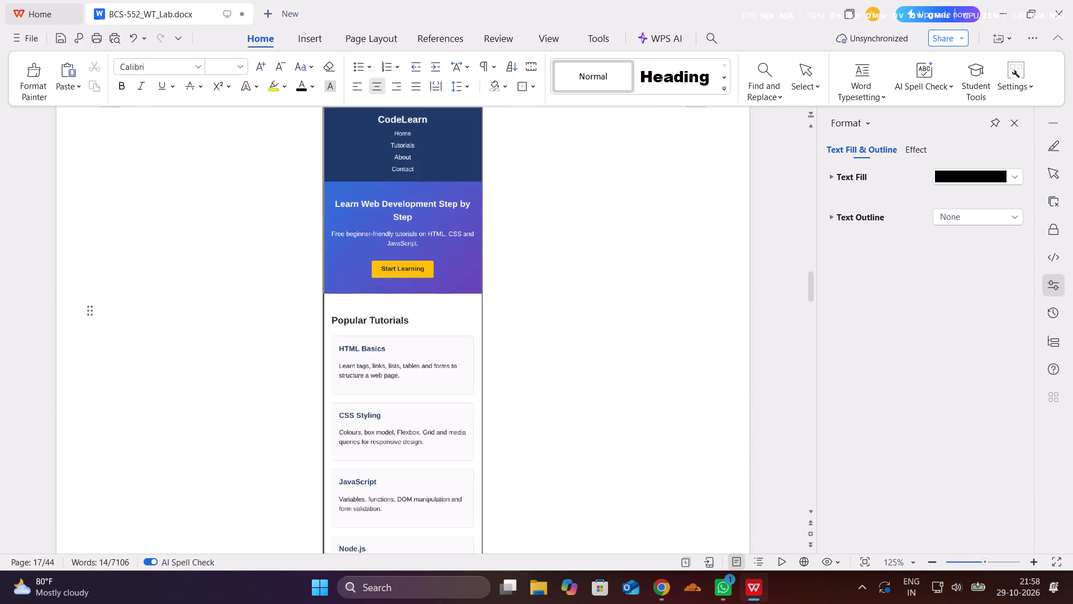
Undo the deletion of the Fig. 3.1 caption below the desktop output screenshot in Experiment No. 3.
scroll(211, 346, down, 3)
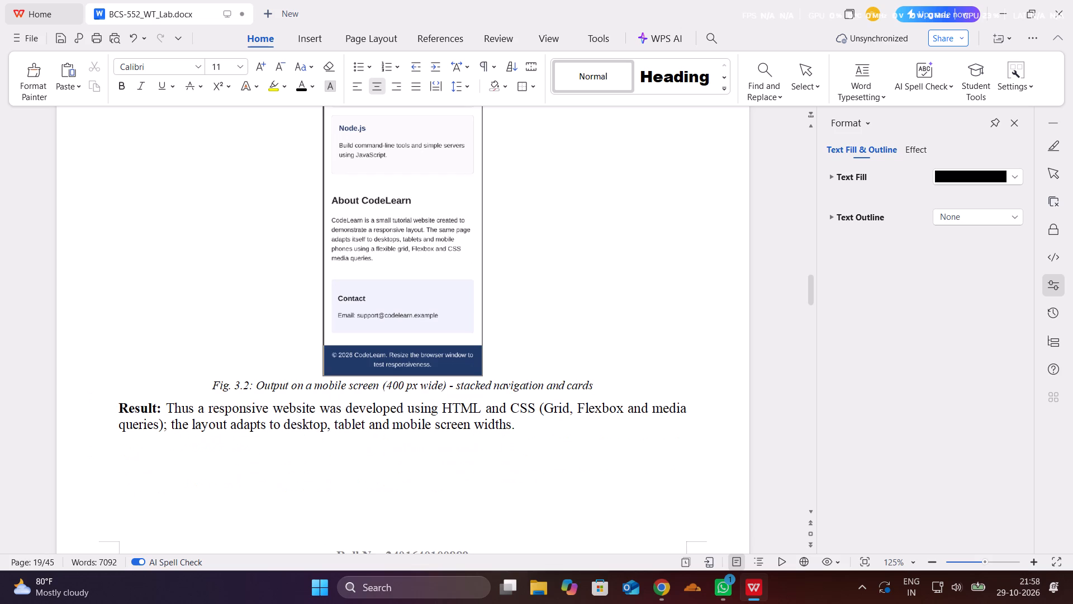
scroll(211, 346, down, 1)
key(ctrl+z)
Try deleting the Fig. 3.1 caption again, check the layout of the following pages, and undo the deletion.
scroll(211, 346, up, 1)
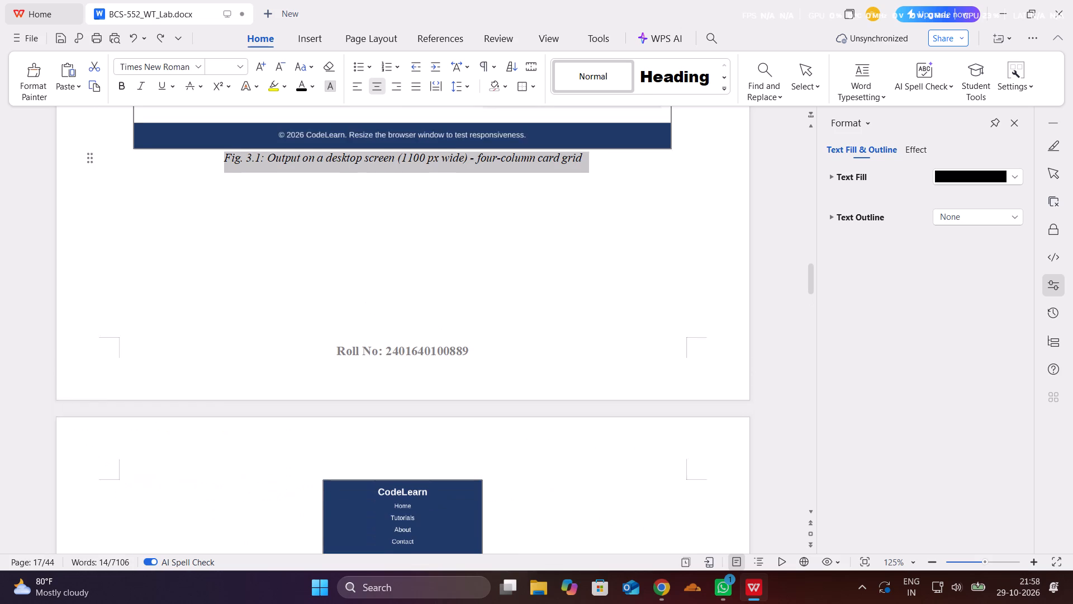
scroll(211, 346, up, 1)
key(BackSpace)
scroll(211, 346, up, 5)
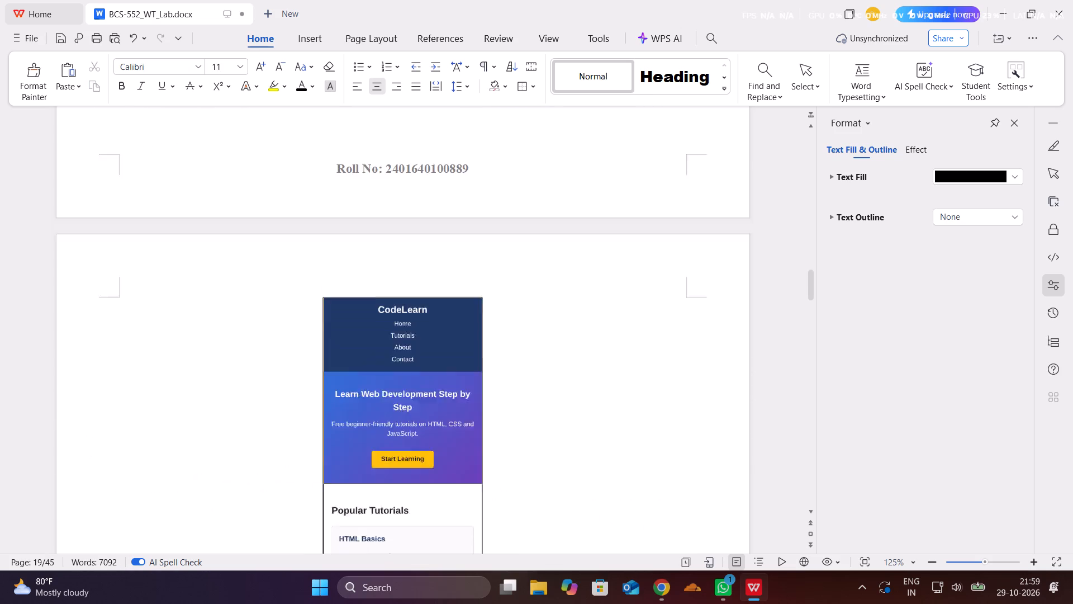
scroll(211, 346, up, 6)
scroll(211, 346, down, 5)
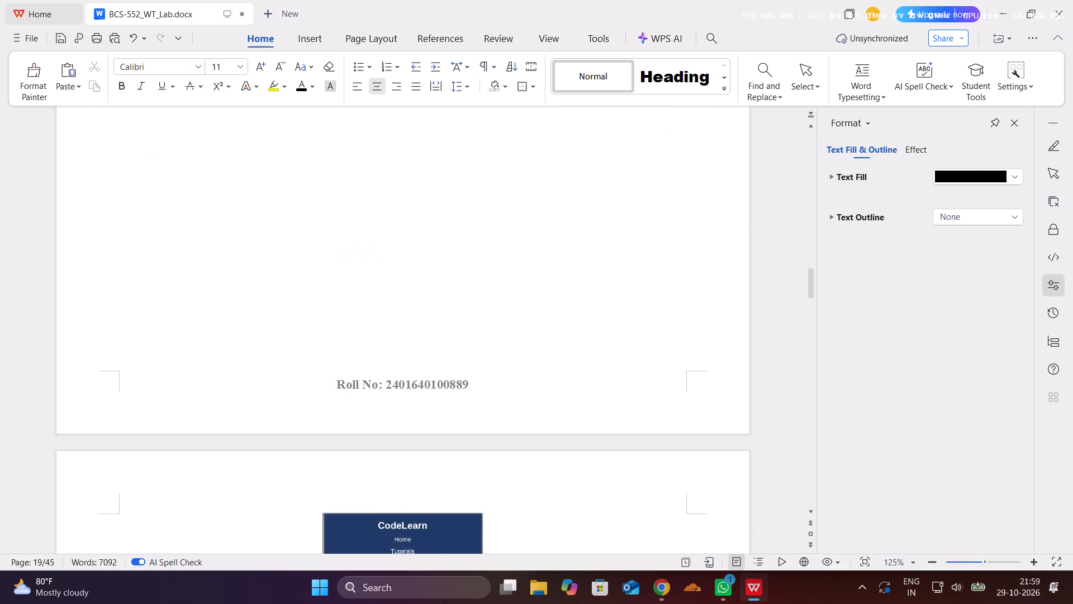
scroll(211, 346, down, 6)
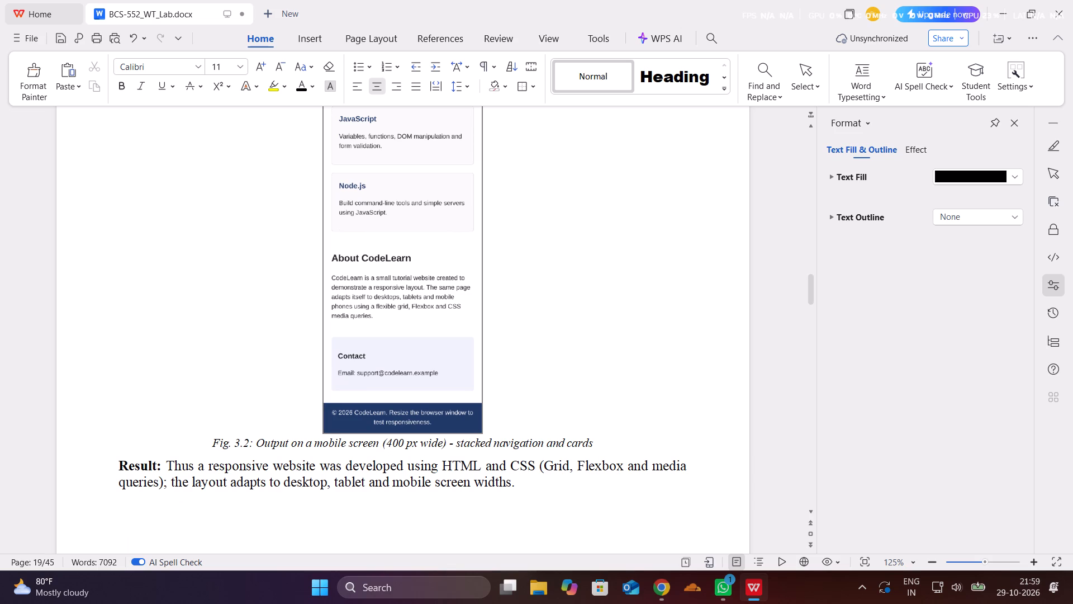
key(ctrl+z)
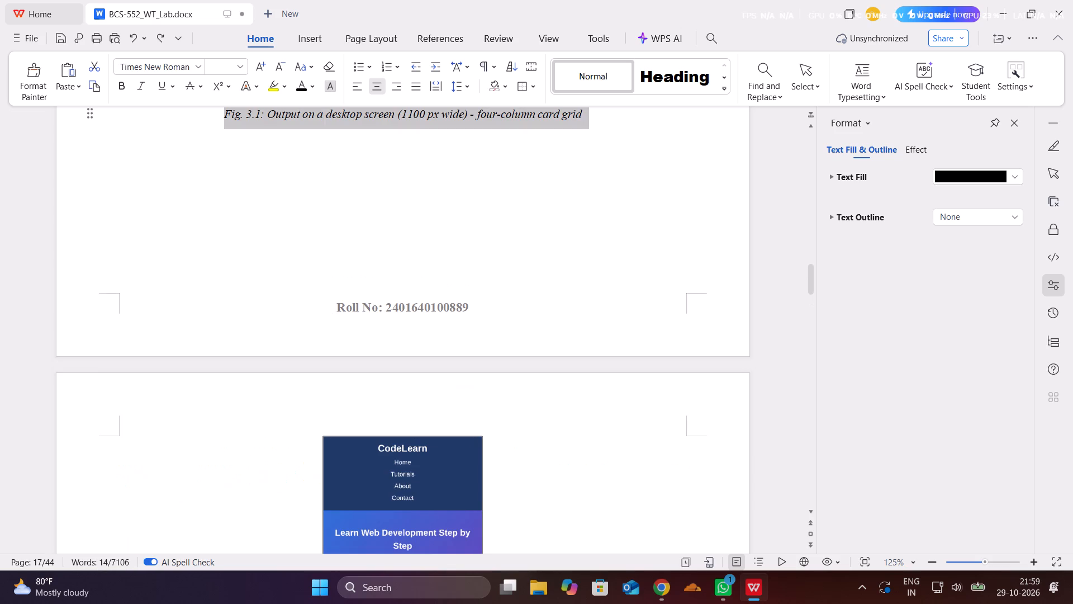
Delete the whole Result paragraph, including its label, below the Fig. 3.2 caption in Experiment No. 3.
scroll(211, 413, down, 6)
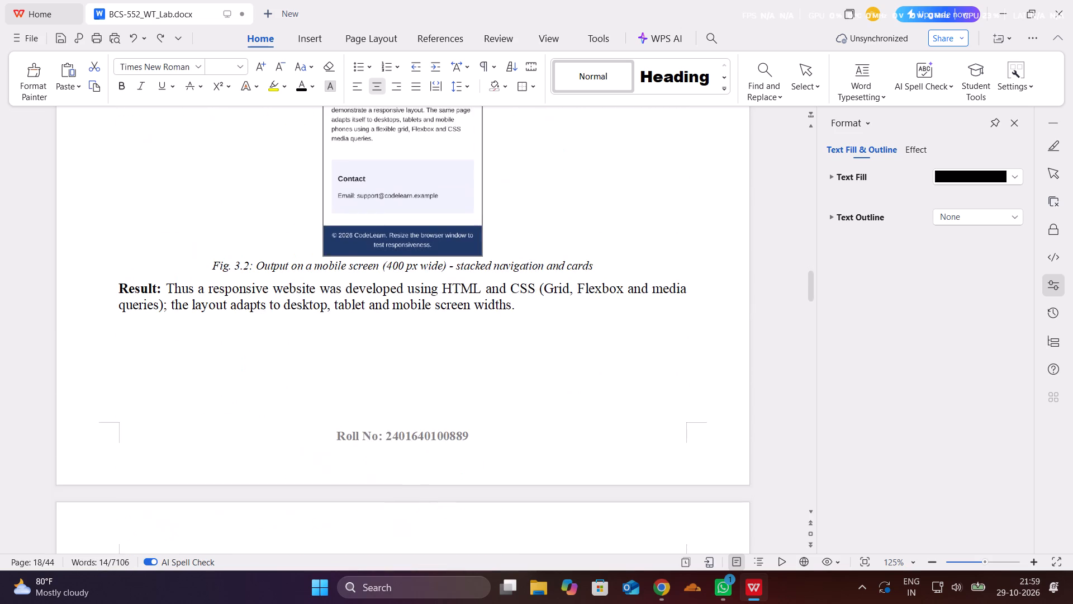
scroll(211, 413, down, 2)
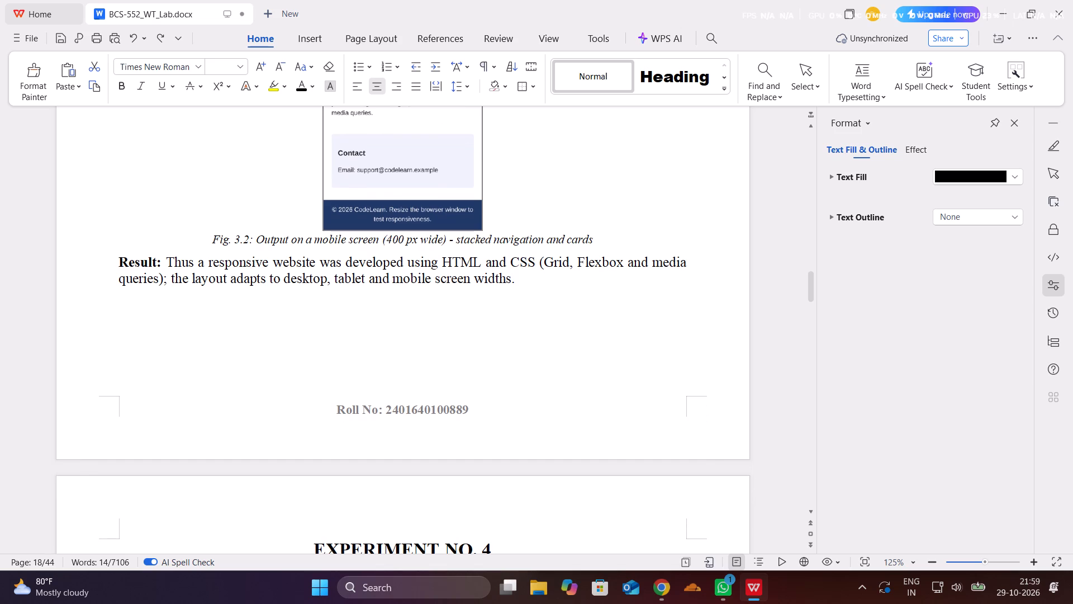
drag(531, 281, 111, 273)
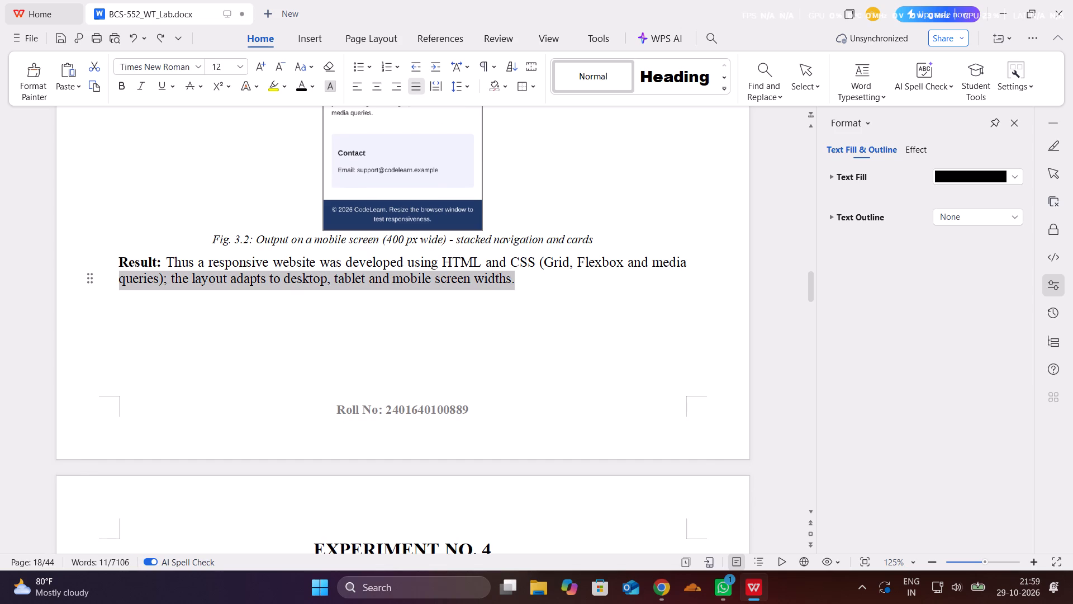
drag(111, 273, 113, 268)
key(BackSpace)
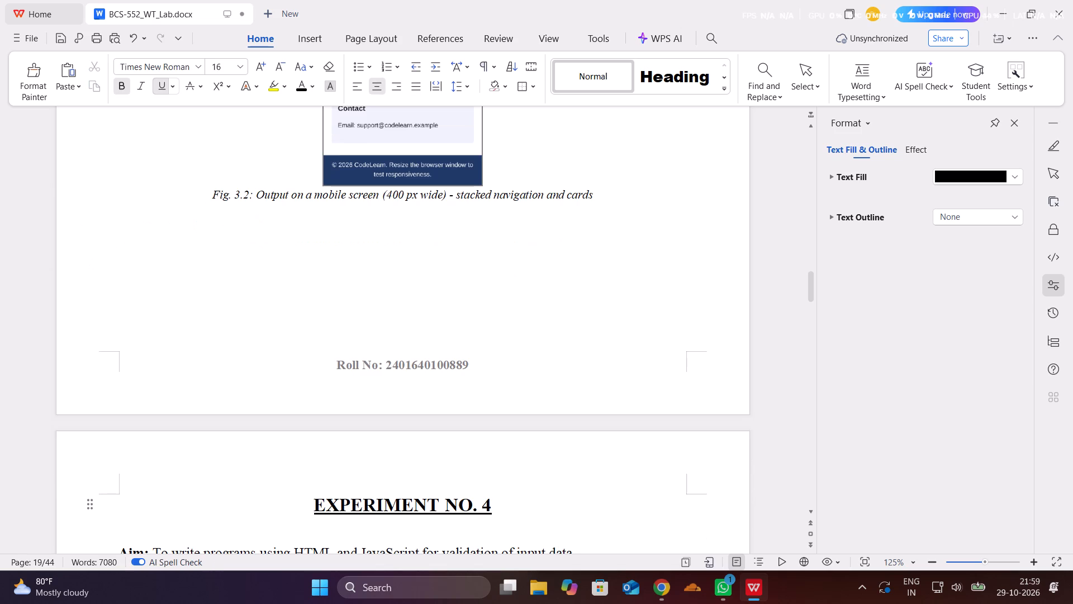
Delete the Software Required paragraph, including its label, between the Aim and Program heading of Experiment No. 4.
scroll(458, 266, up, 9)
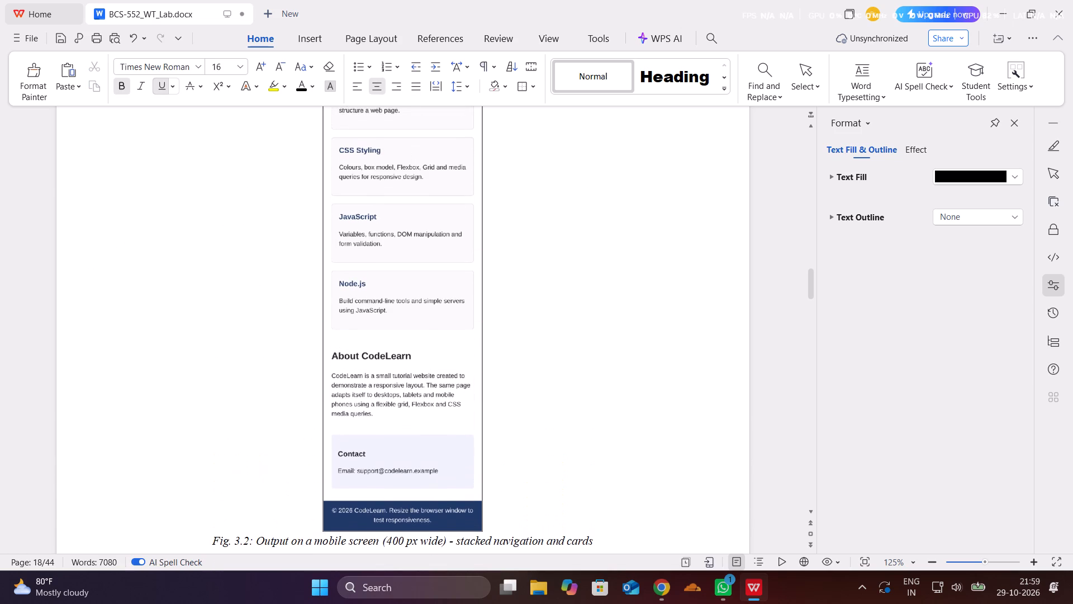
scroll(458, 266, up, 3)
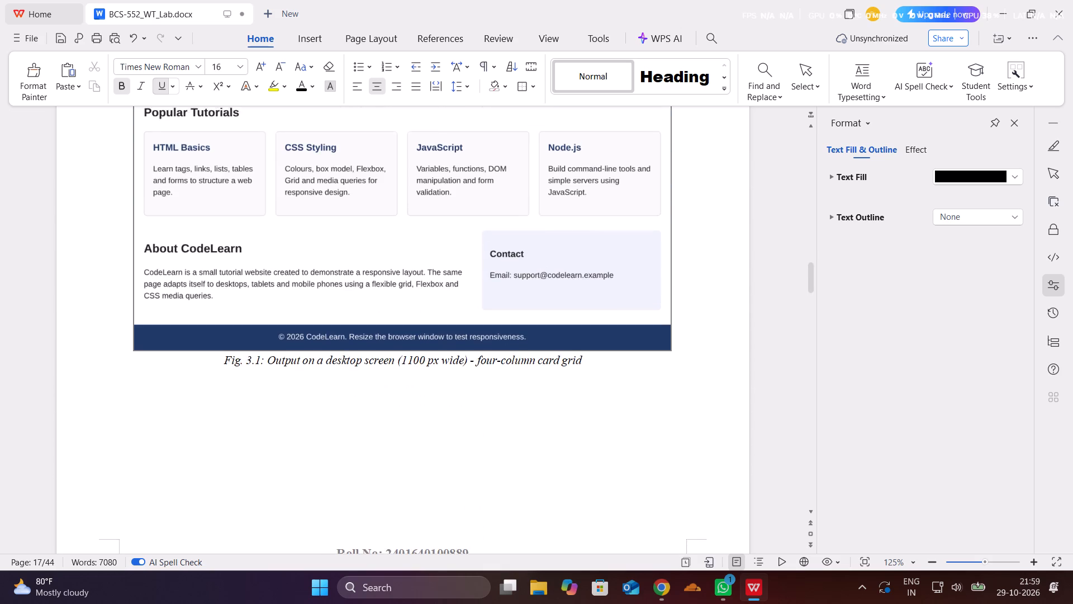
scroll(458, 266, up, 1)
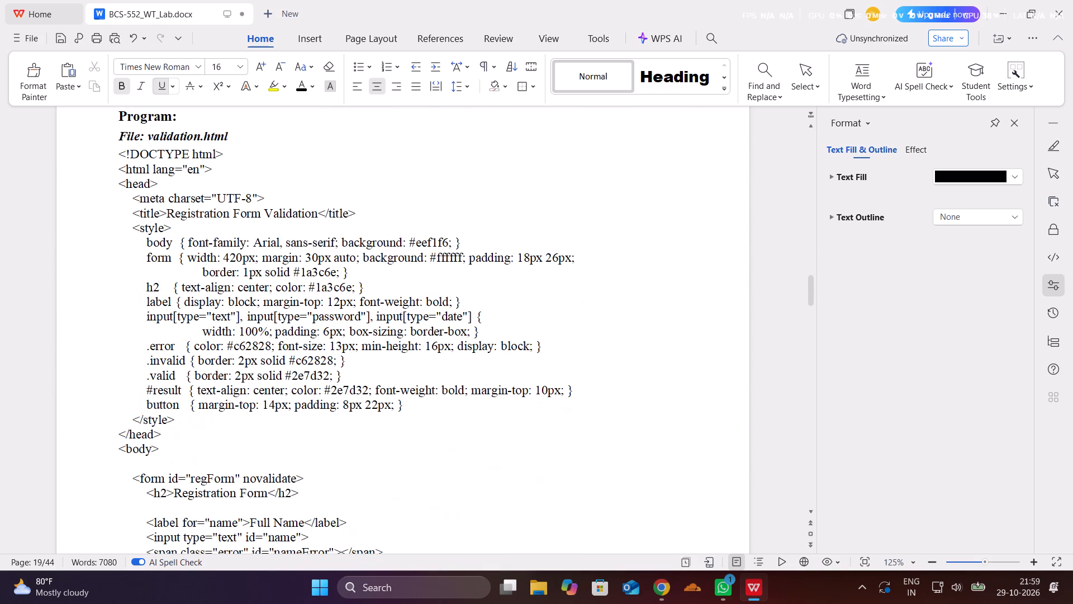
scroll(458, 266, down, 1)
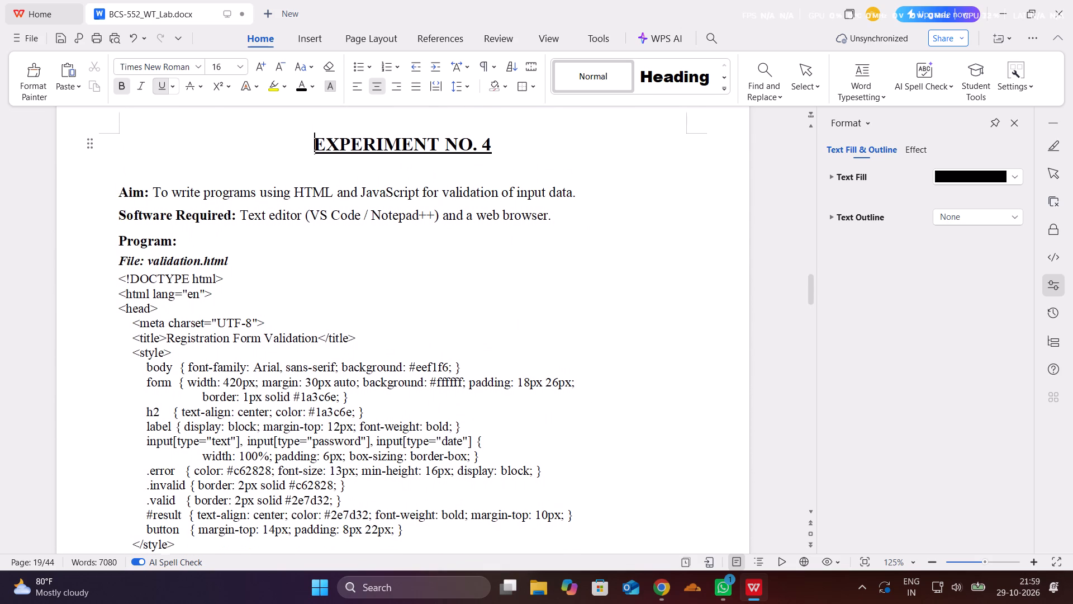
scroll(458, 266, down, 1)
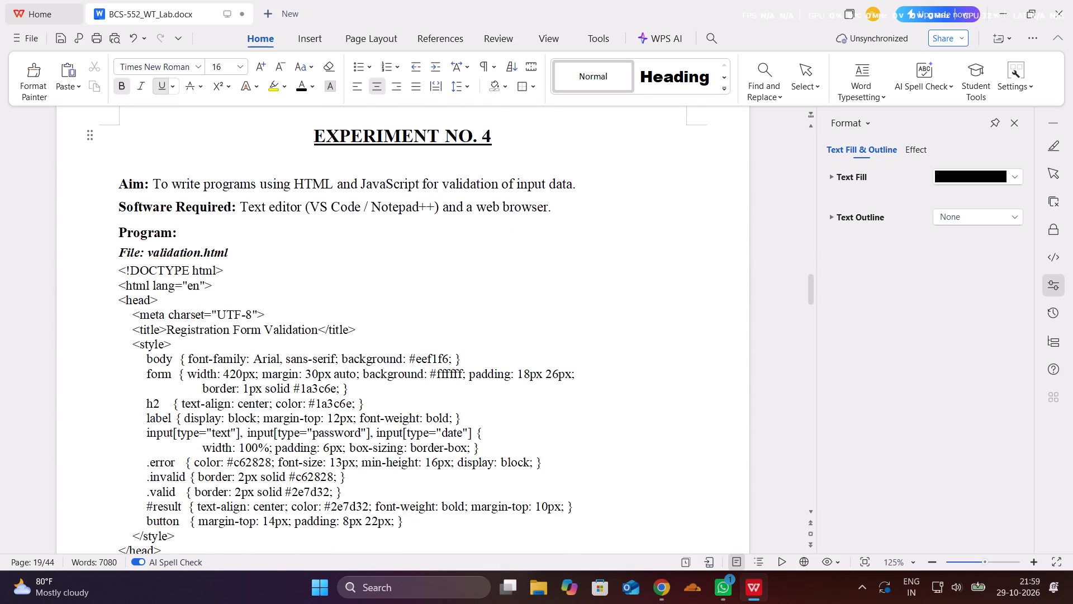
drag(563, 204, 105, 207)
key(BackSpace)
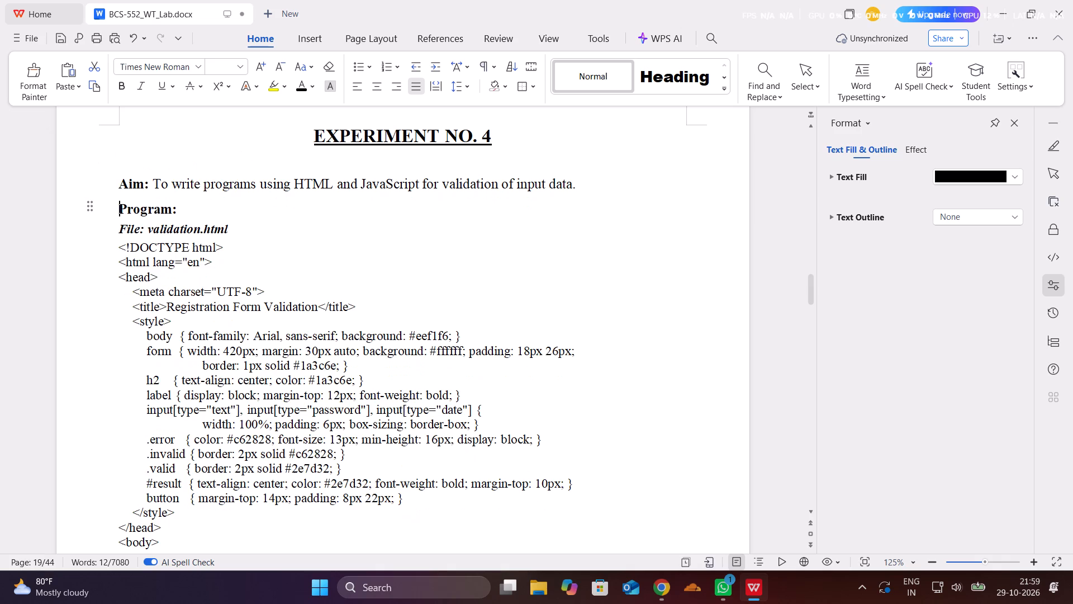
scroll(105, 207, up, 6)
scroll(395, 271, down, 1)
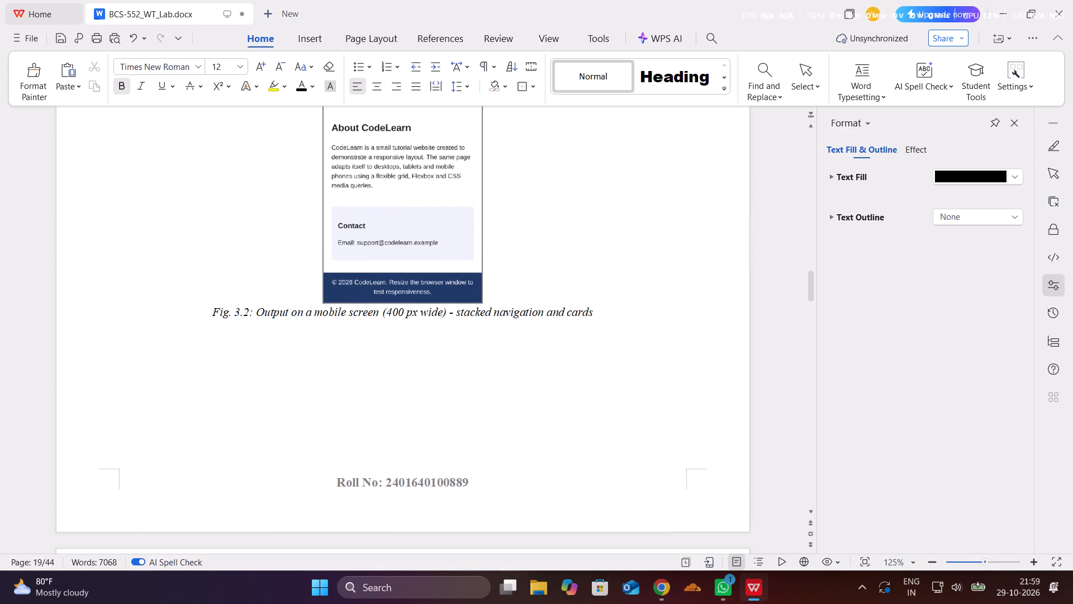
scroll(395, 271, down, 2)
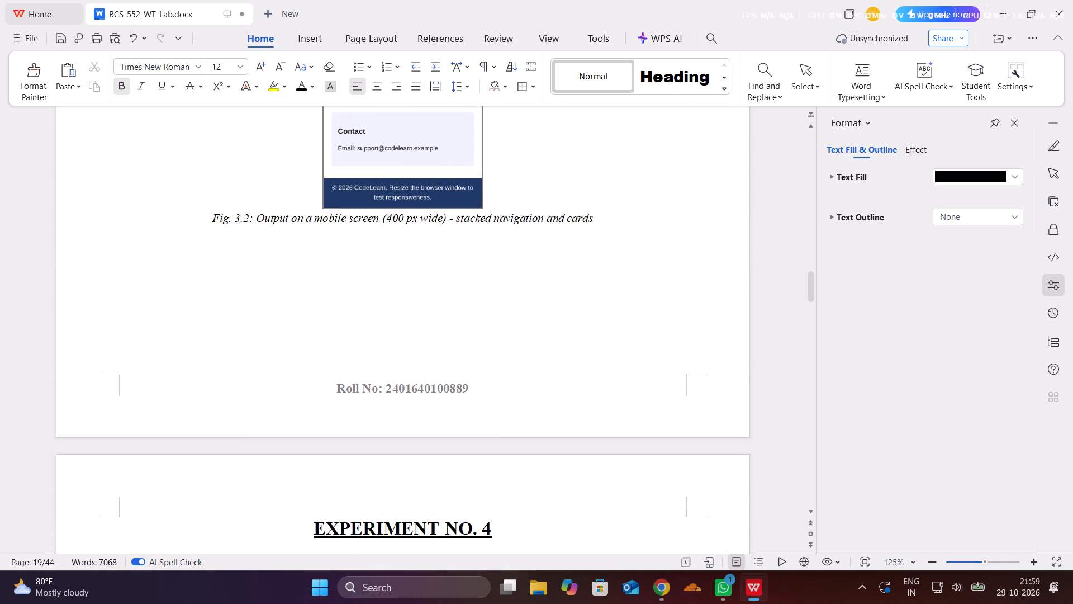